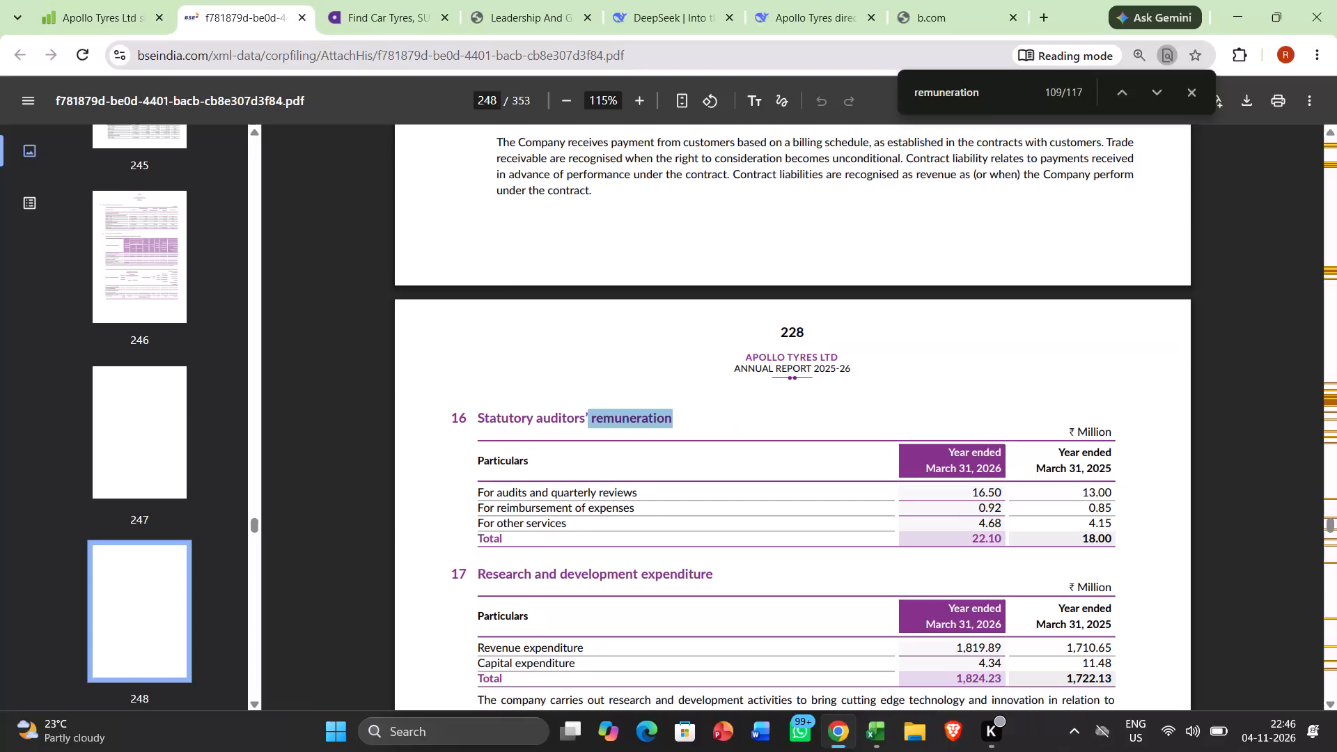
Go through the next "remuneration" matches in the annual report and read the Employees Stock Option Scheme note on report page 302.
key(Return)
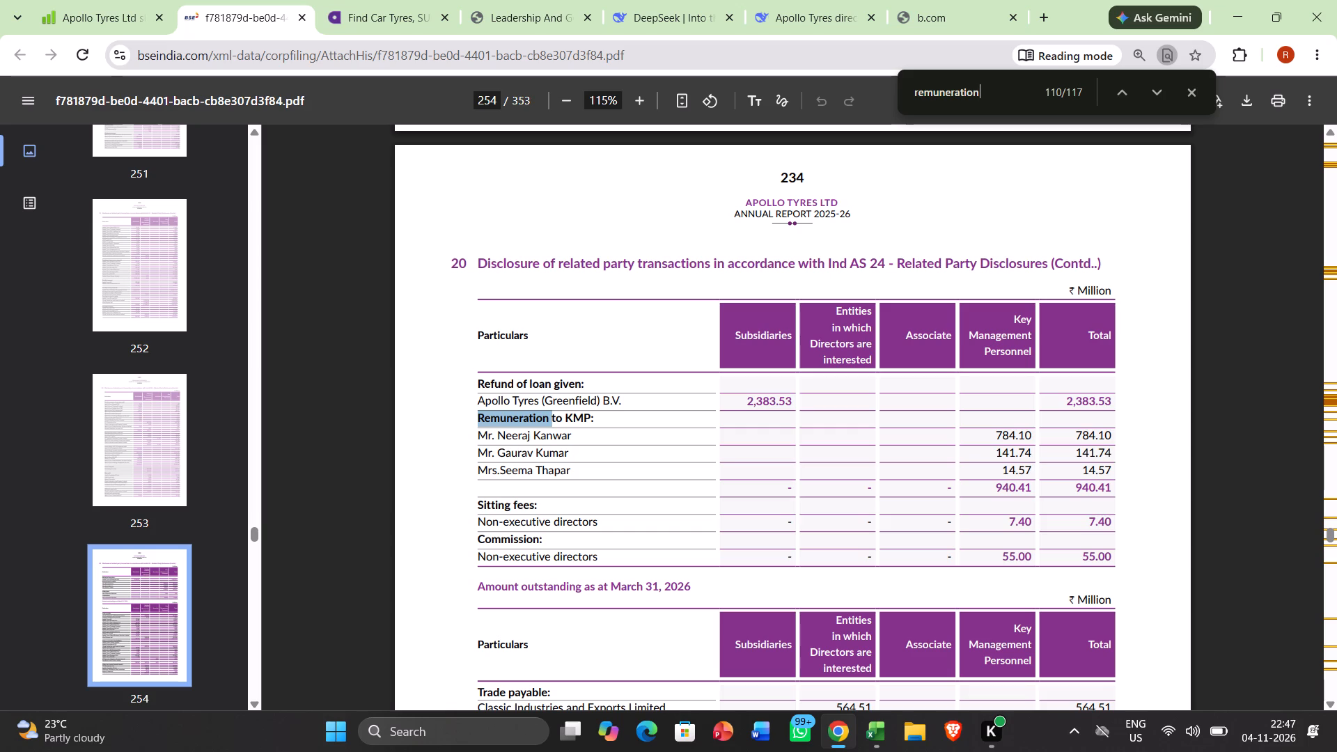
key(Return)
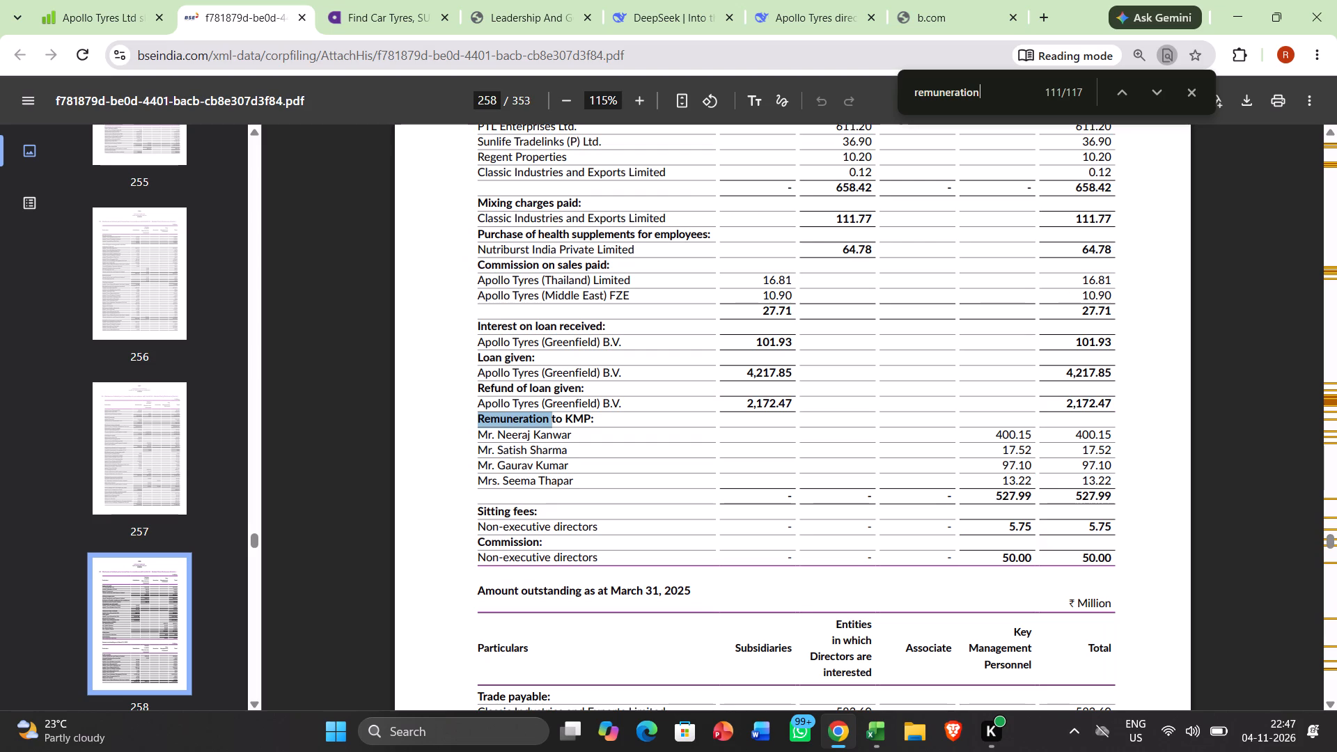
key(Return)
key(Return)
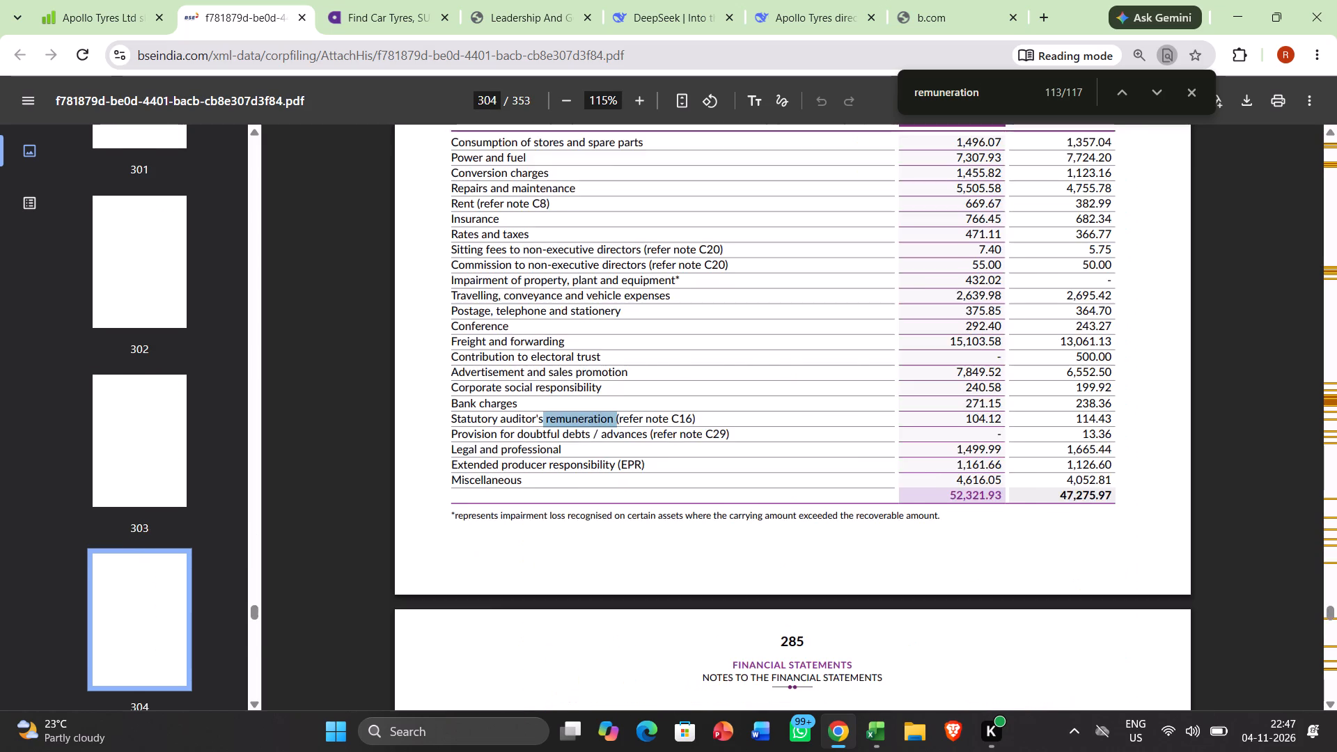
key(Return)
scroll(1144, 338, up, 2)
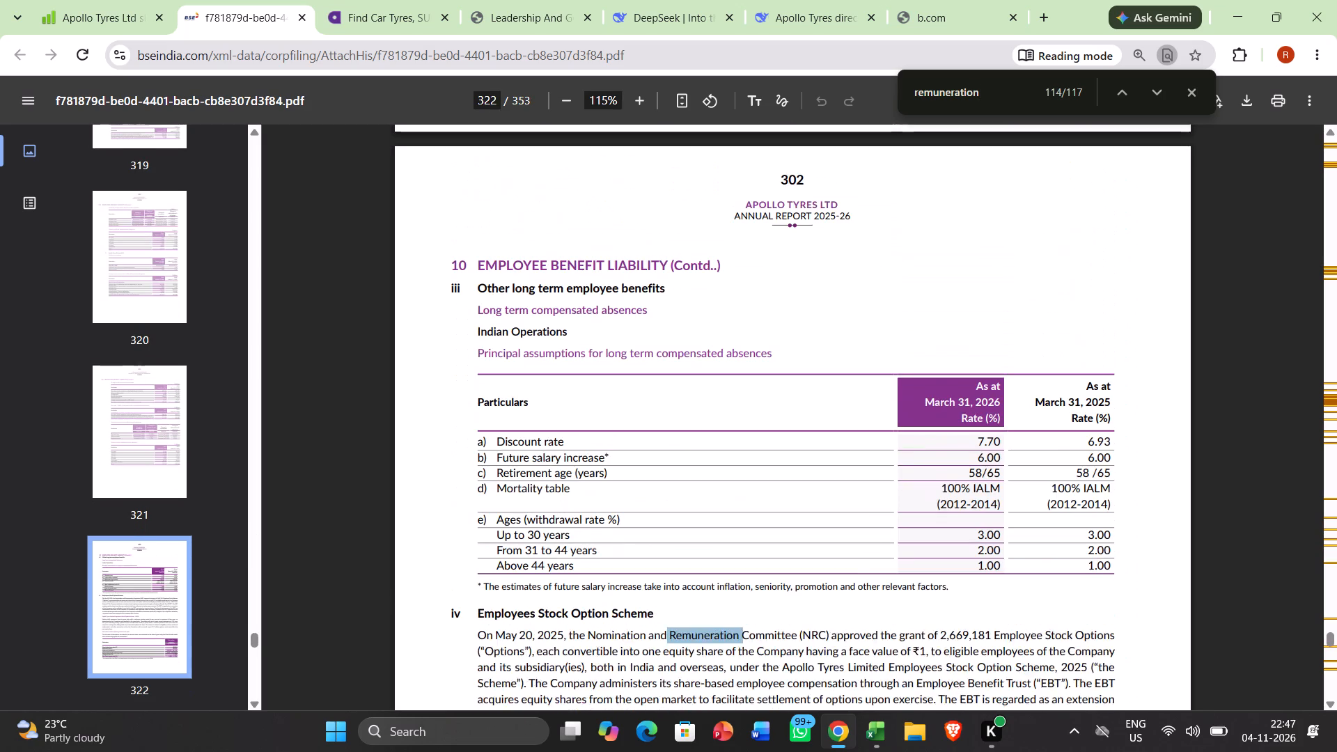
scroll(1144, 338, up, 3)
scroll(1144, 338, down, 4)
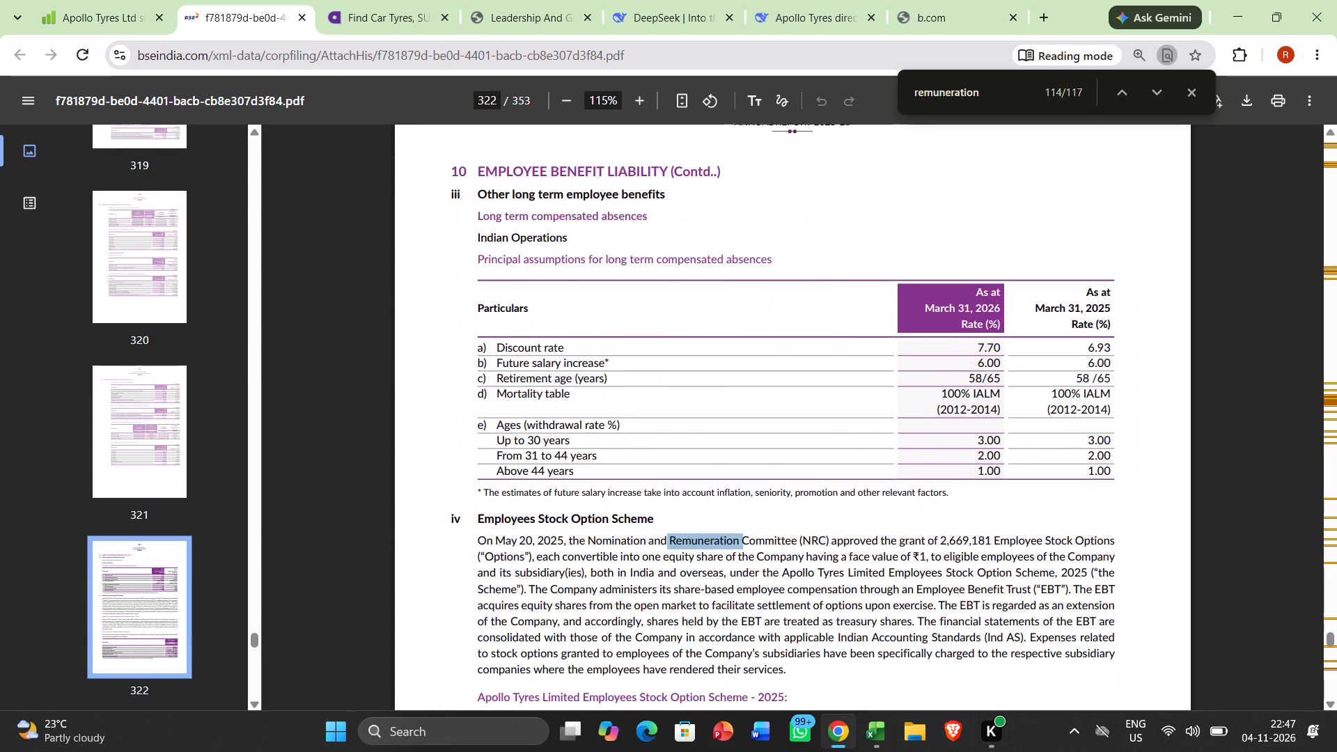
scroll(1144, 338, down, 6)
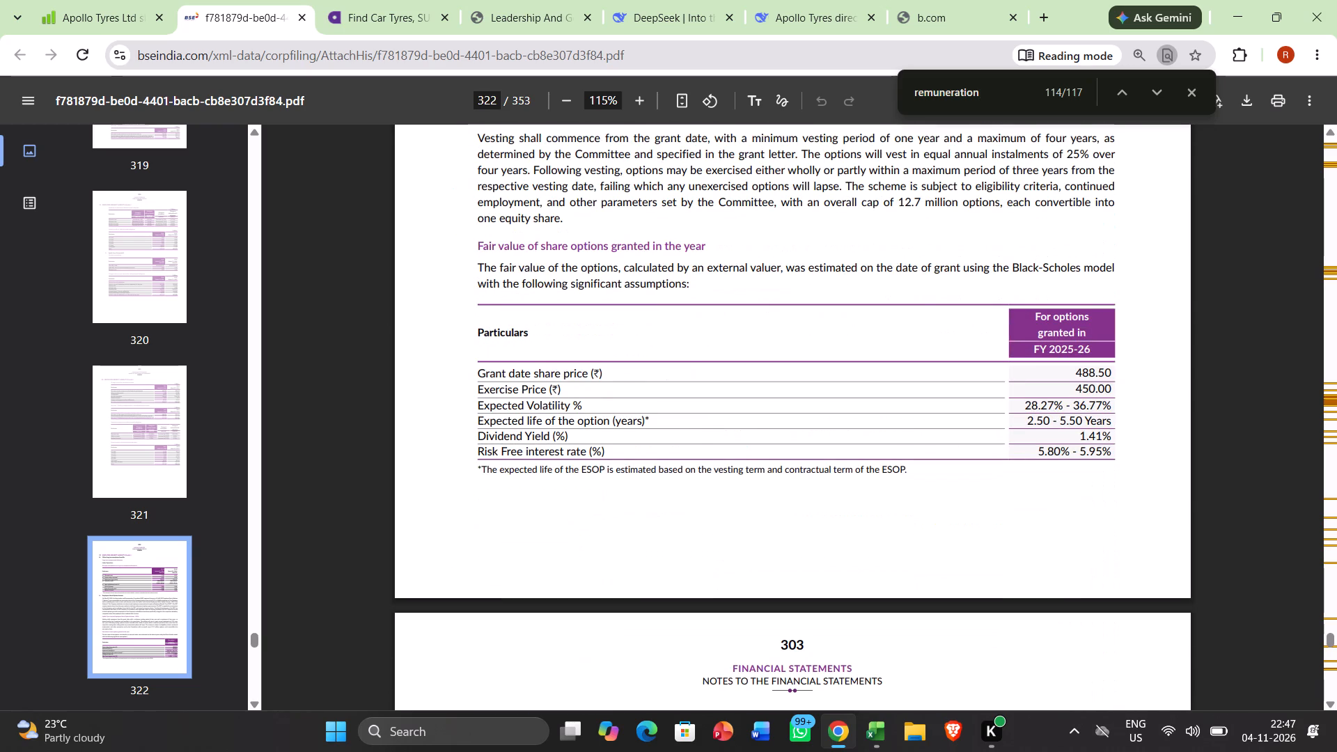
Advance through the remaining "remuneration" matches to the last one, under the consolidated key management personnel table.
click(1167, 93)
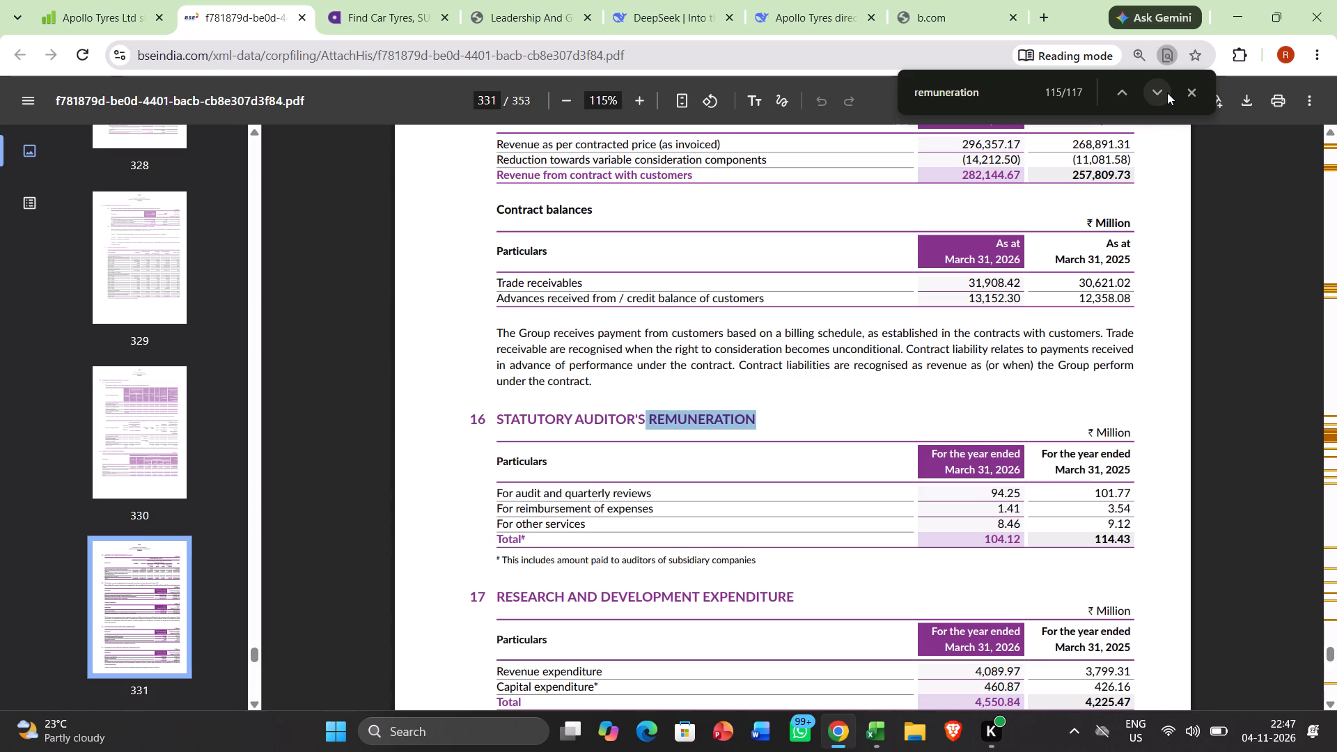
click(1167, 93)
click(1167, 93)
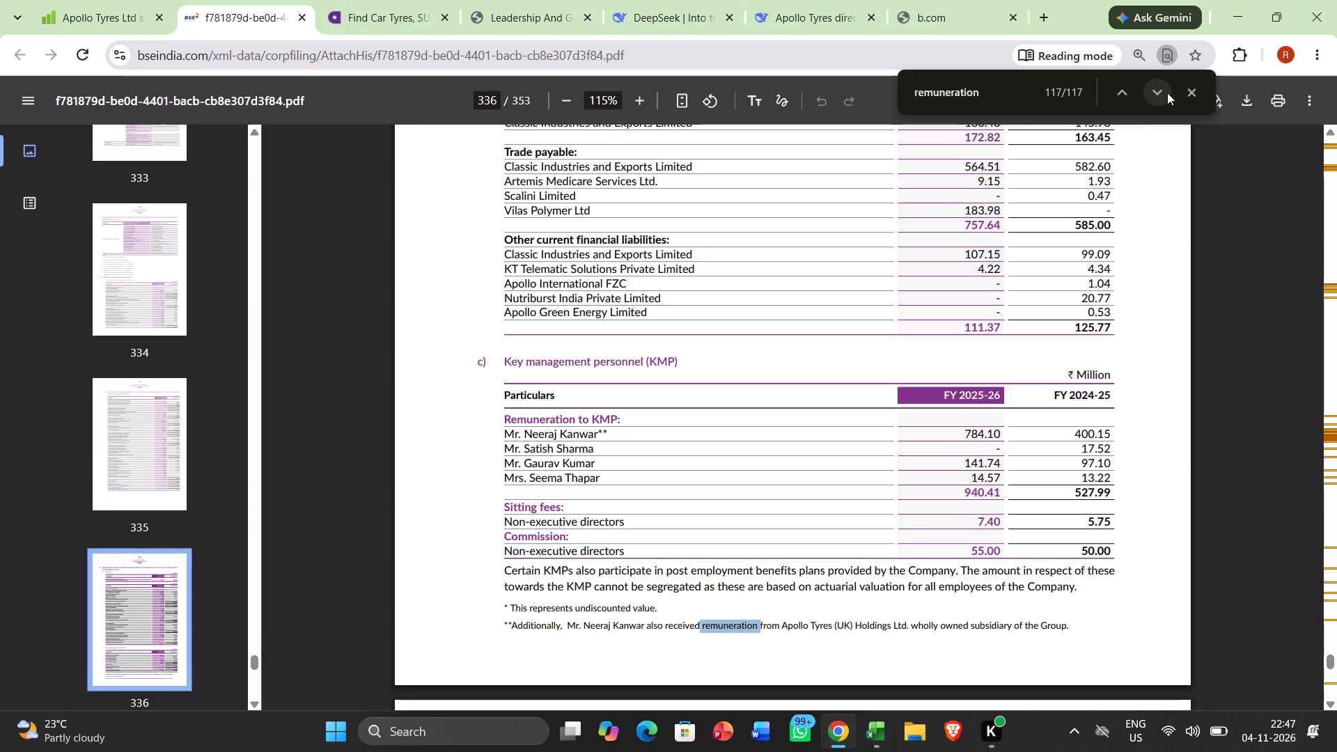
click(1128, 160)
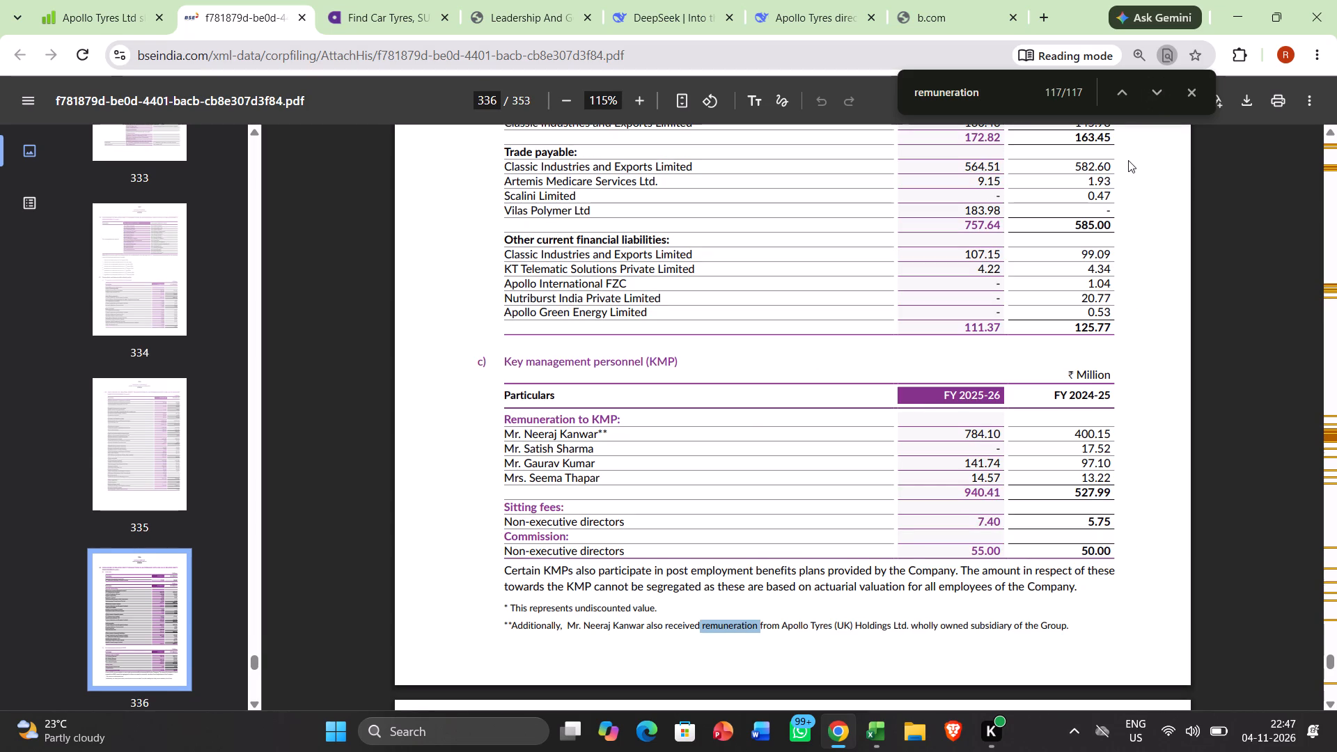
Examine the pages after the key management personnel table, including the contingent liabilities and capital commitments notes.
scroll(1106, 352, down, 4)
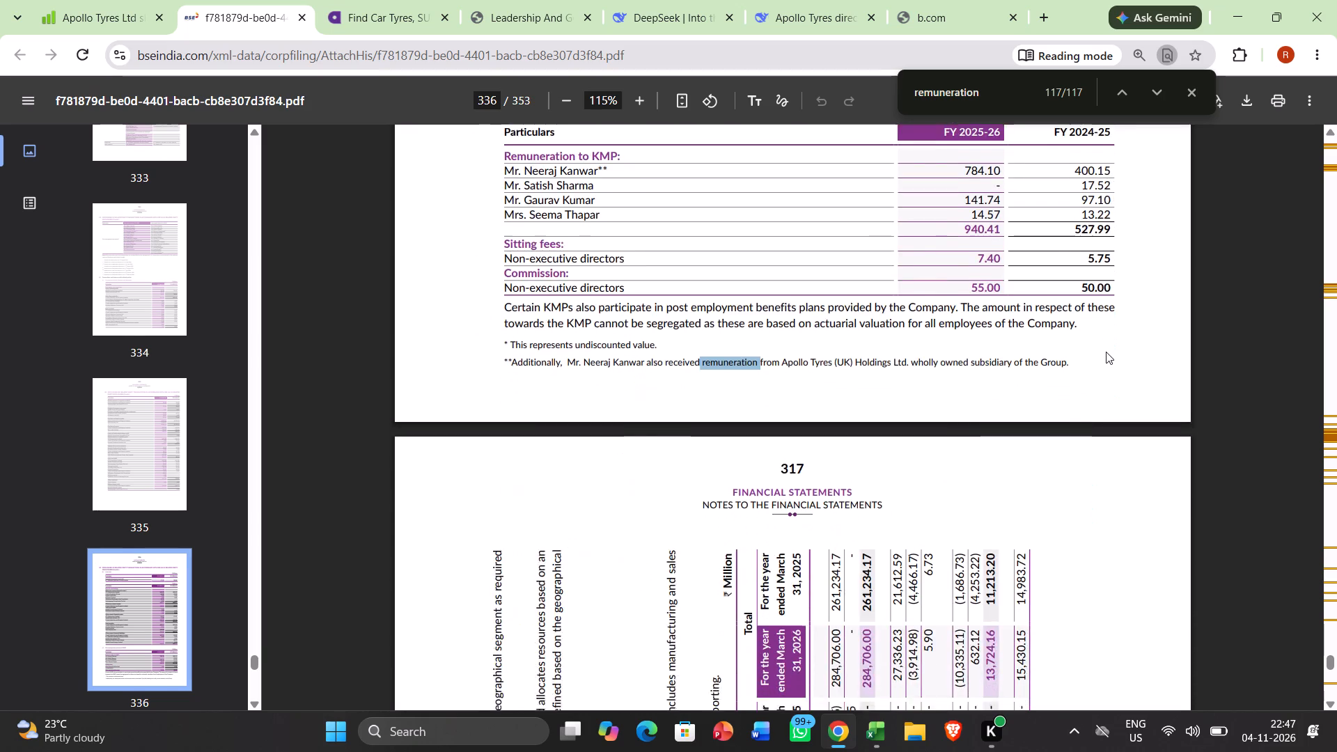
scroll(1106, 352, down, 8)
scroll(1106, 352, up, 2)
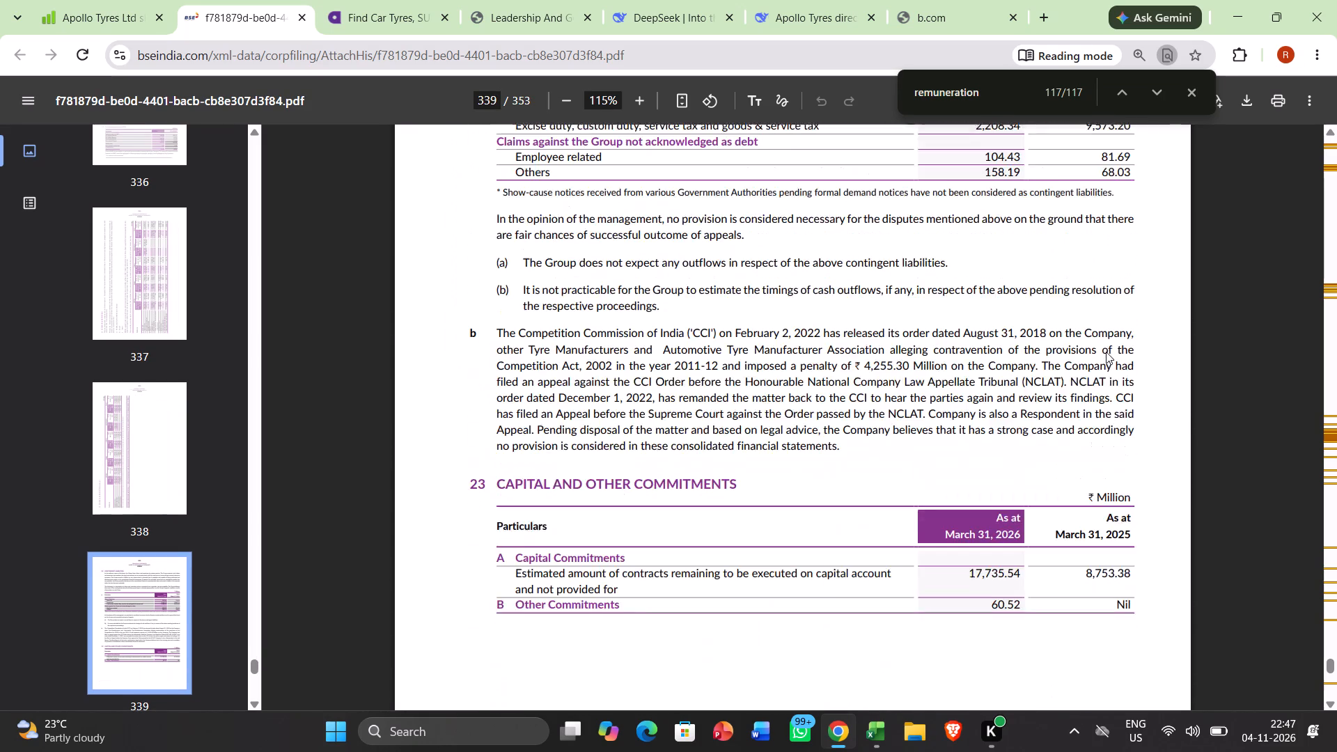
scroll(1106, 352, up, 3)
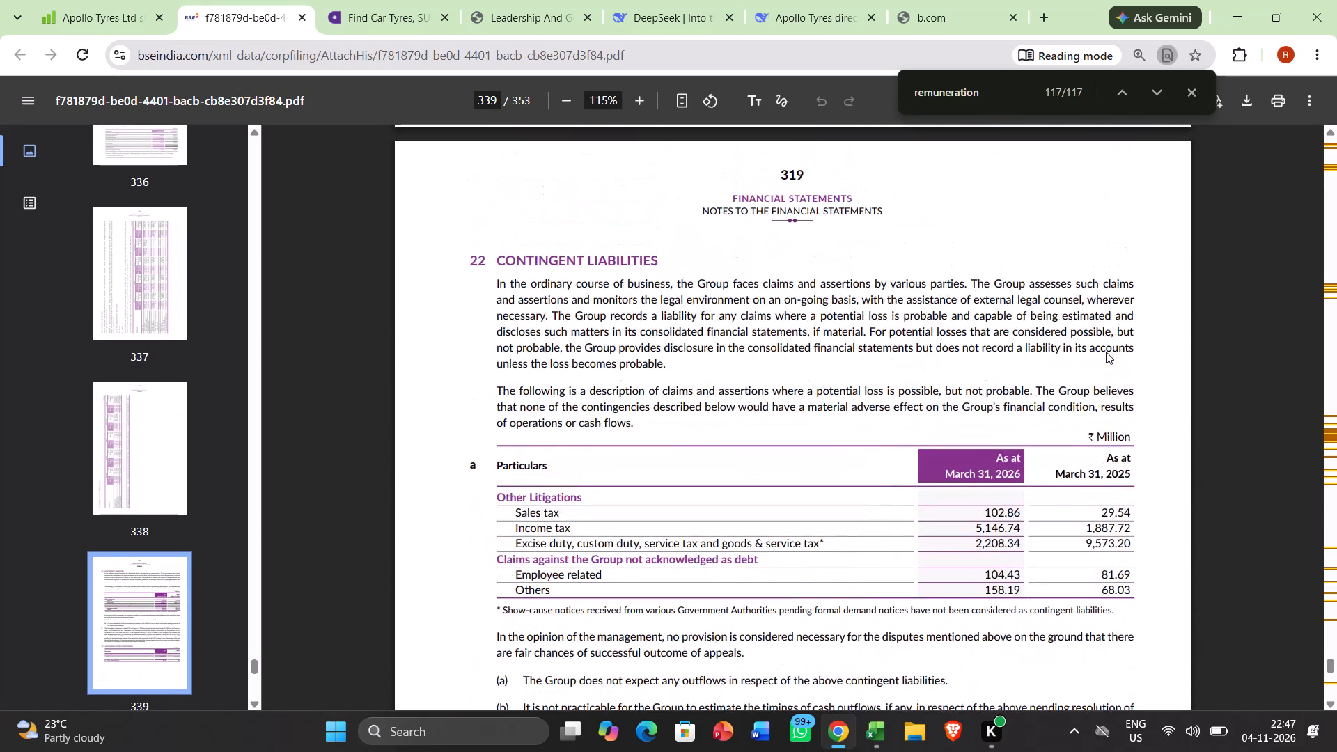
scroll(1106, 352, up, 1)
scroll(1106, 352, down, 2)
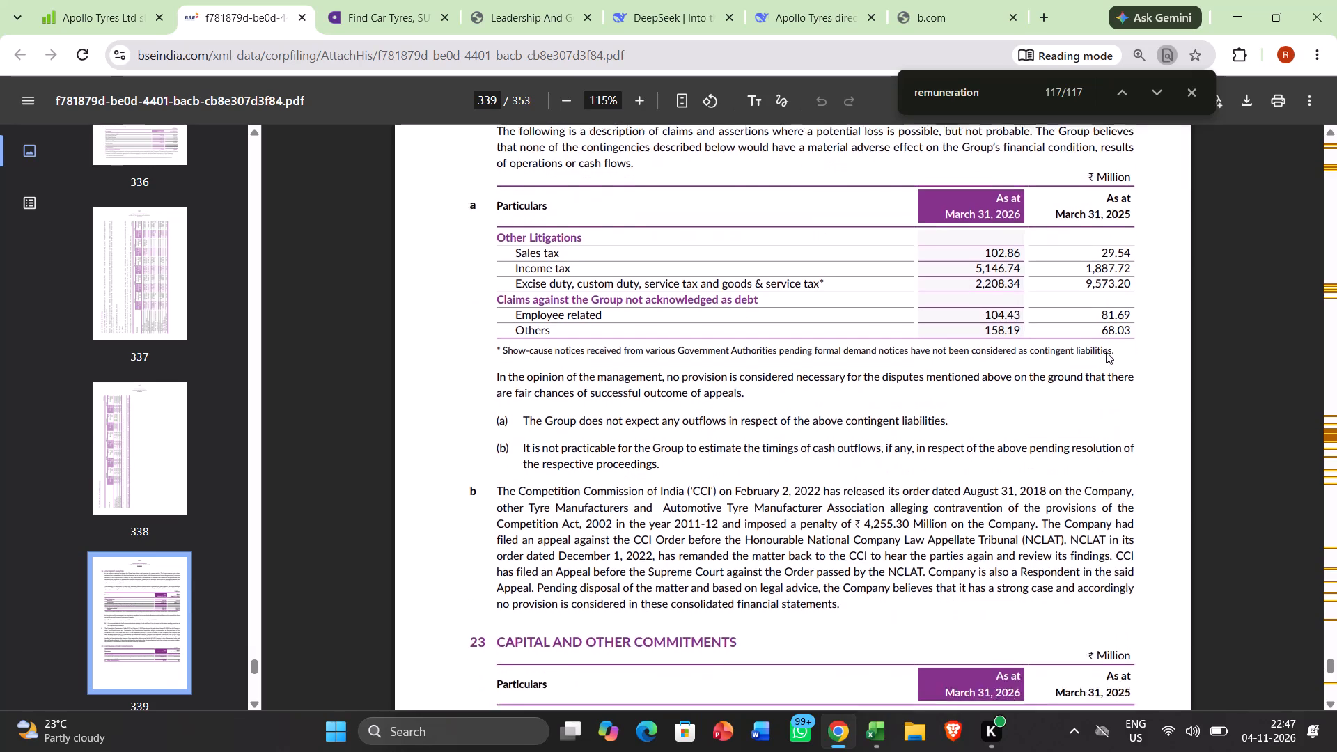
scroll(1106, 352, down, 2)
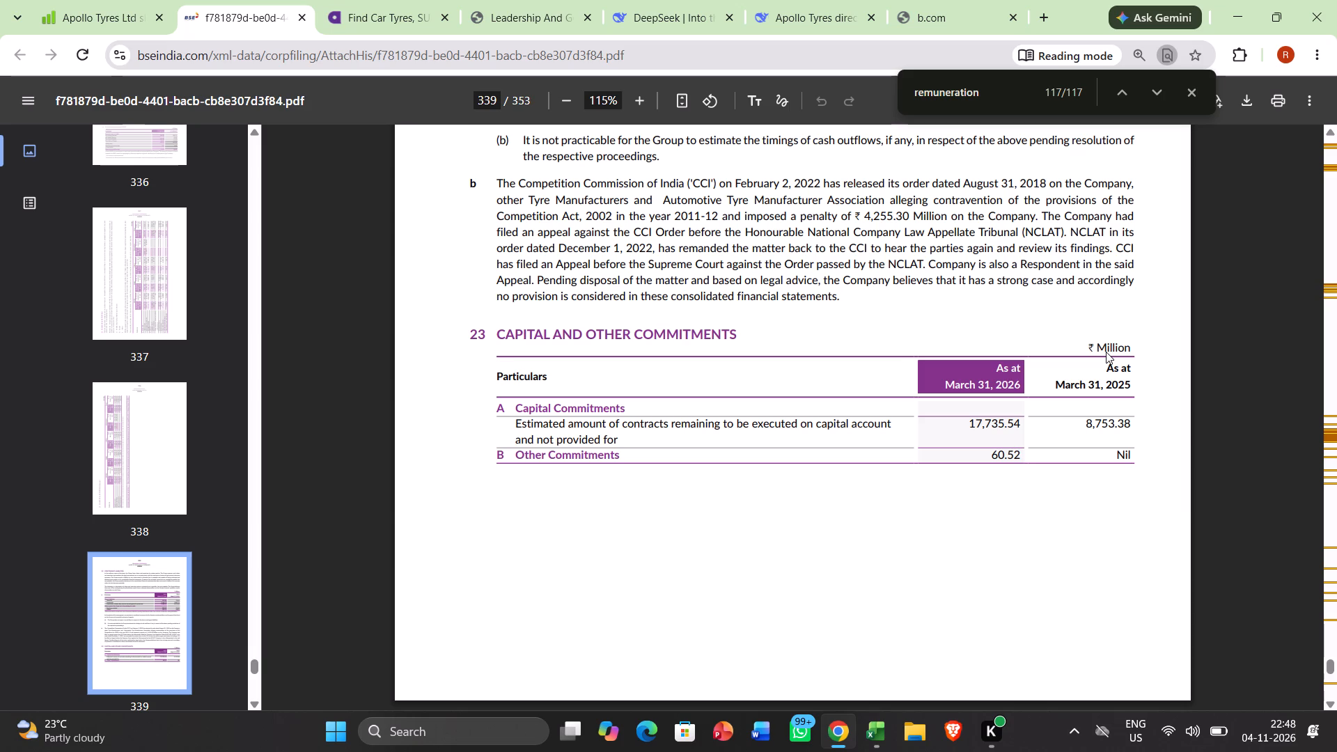
Return to the "Remuneration to KMP" match in the consolidated key management personnel table and review the figures.
click(1118, 95)
click(1118, 95)
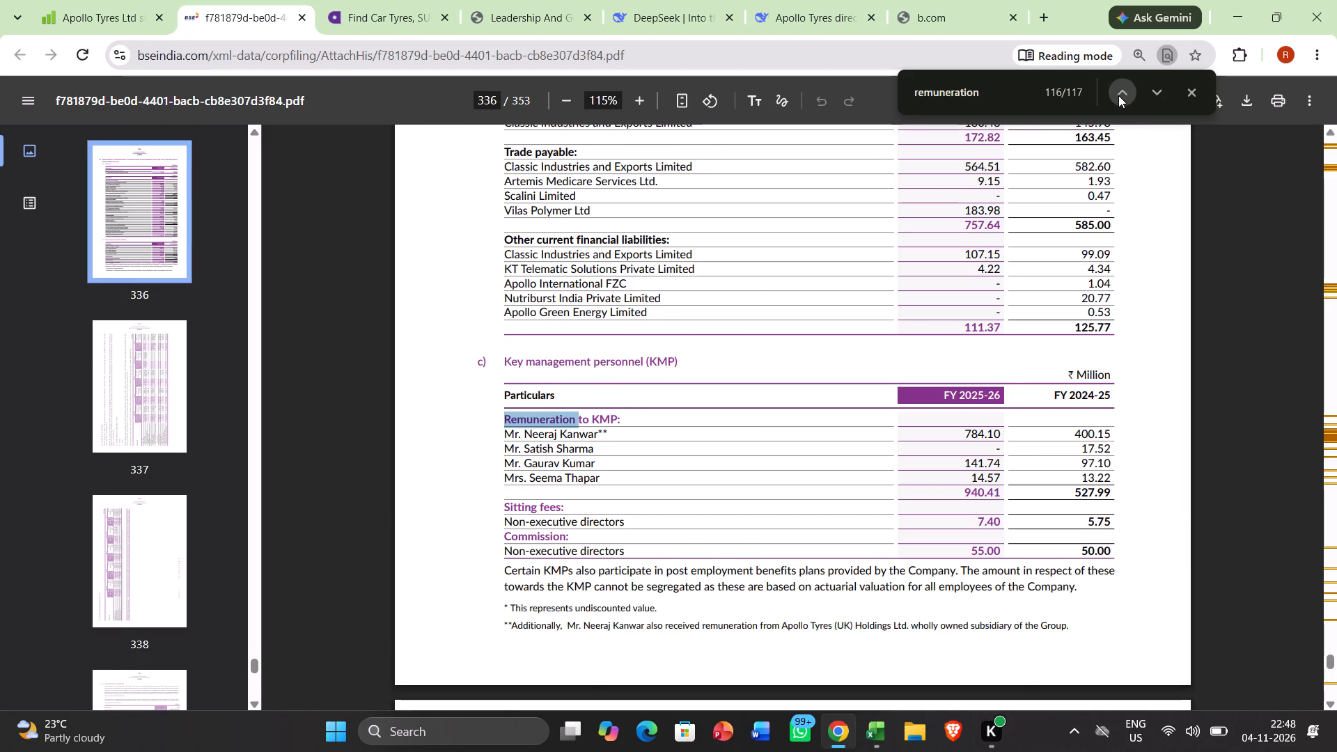
click(1148, 102)
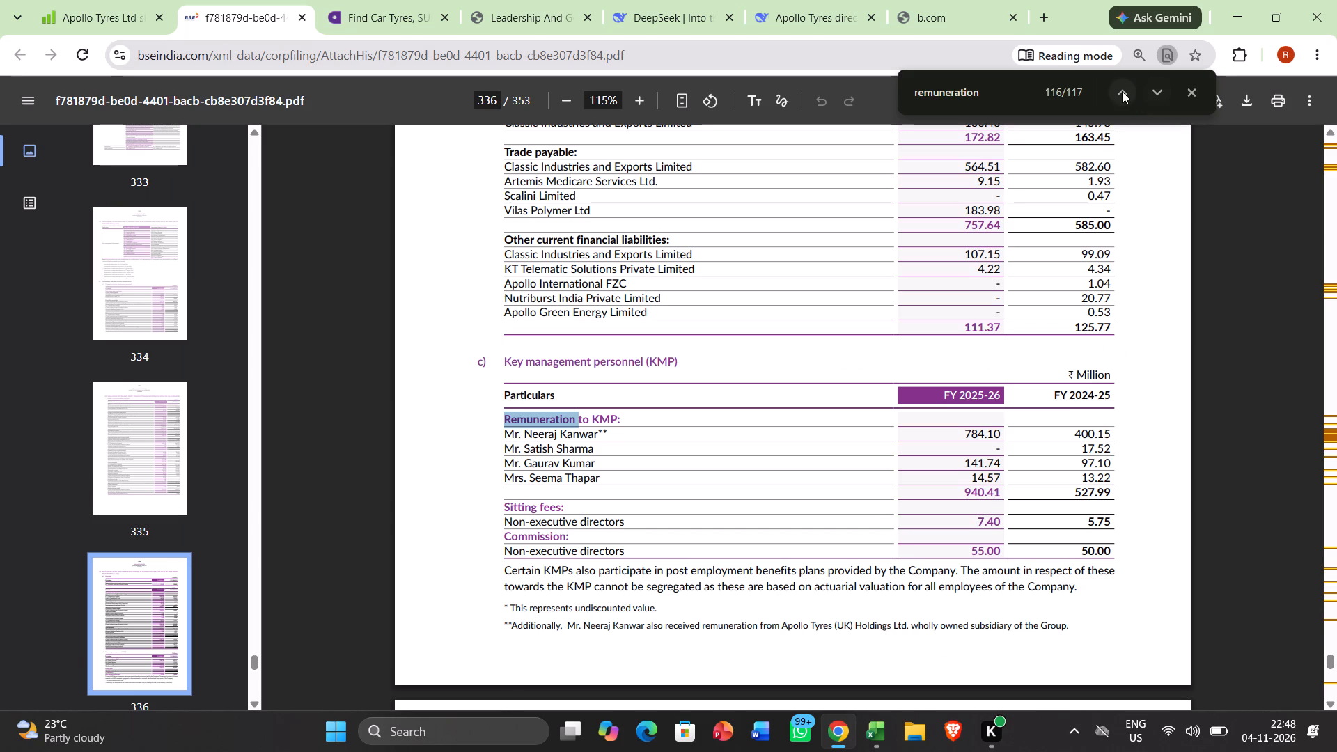
Step back through the earlier "remuneration" matches and reread the Employees Stock Option Scheme section, including the option fair value assumptions.
click(1122, 91)
click(1122, 91)
click(1122, 91)
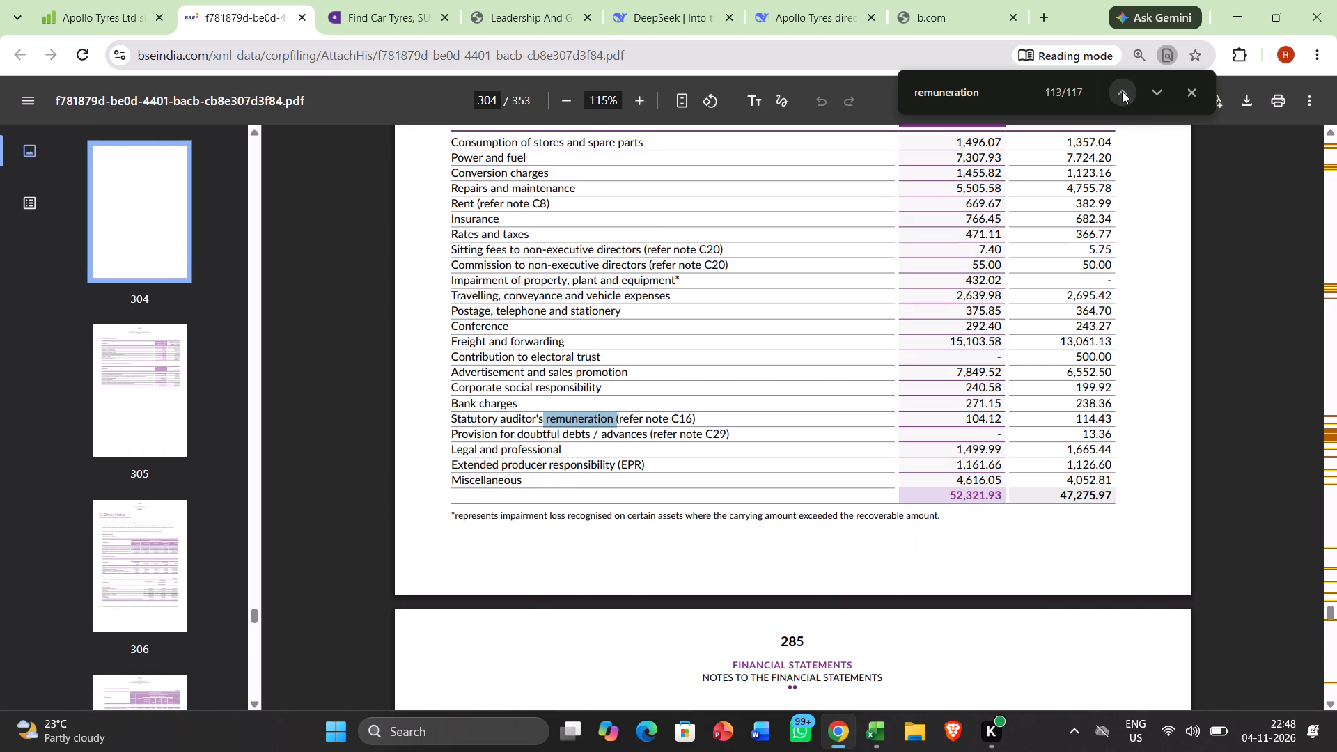
click(1144, 92)
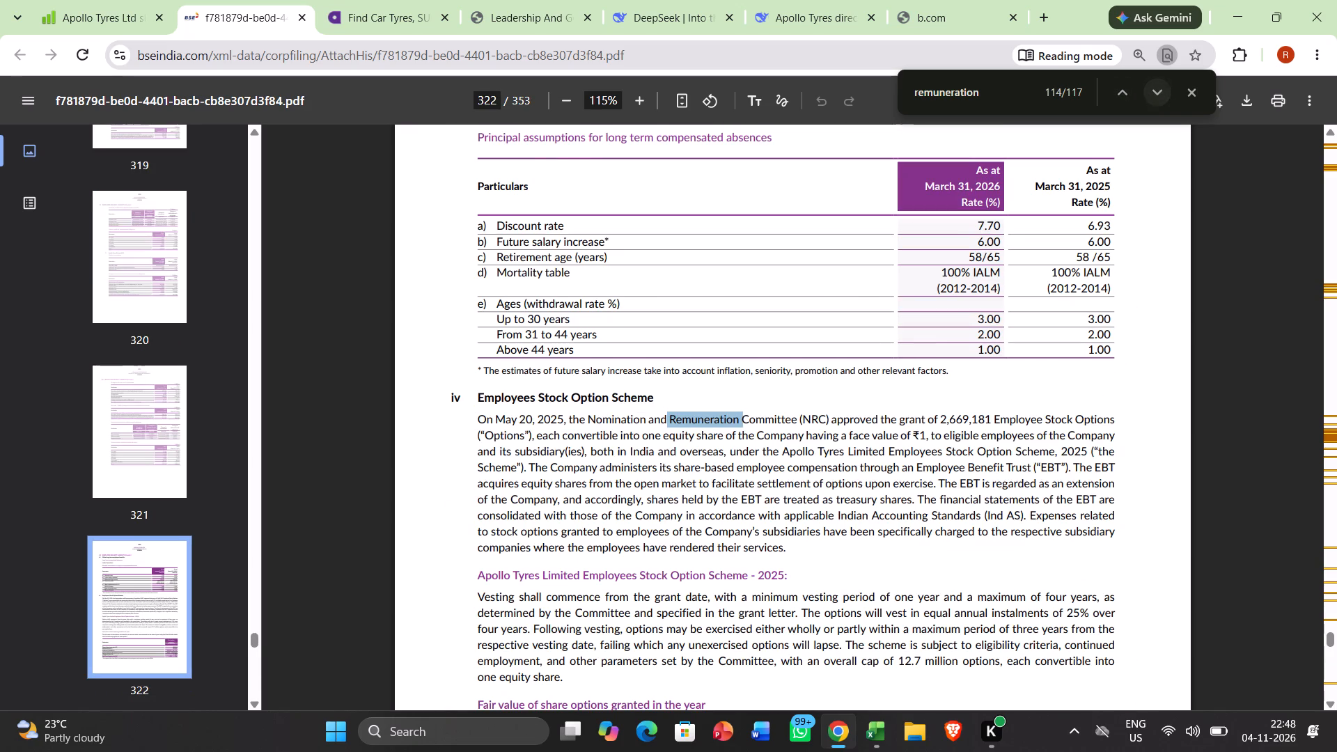
scroll(1074, 171, down, 1)
scroll(1031, 350, down, 1)
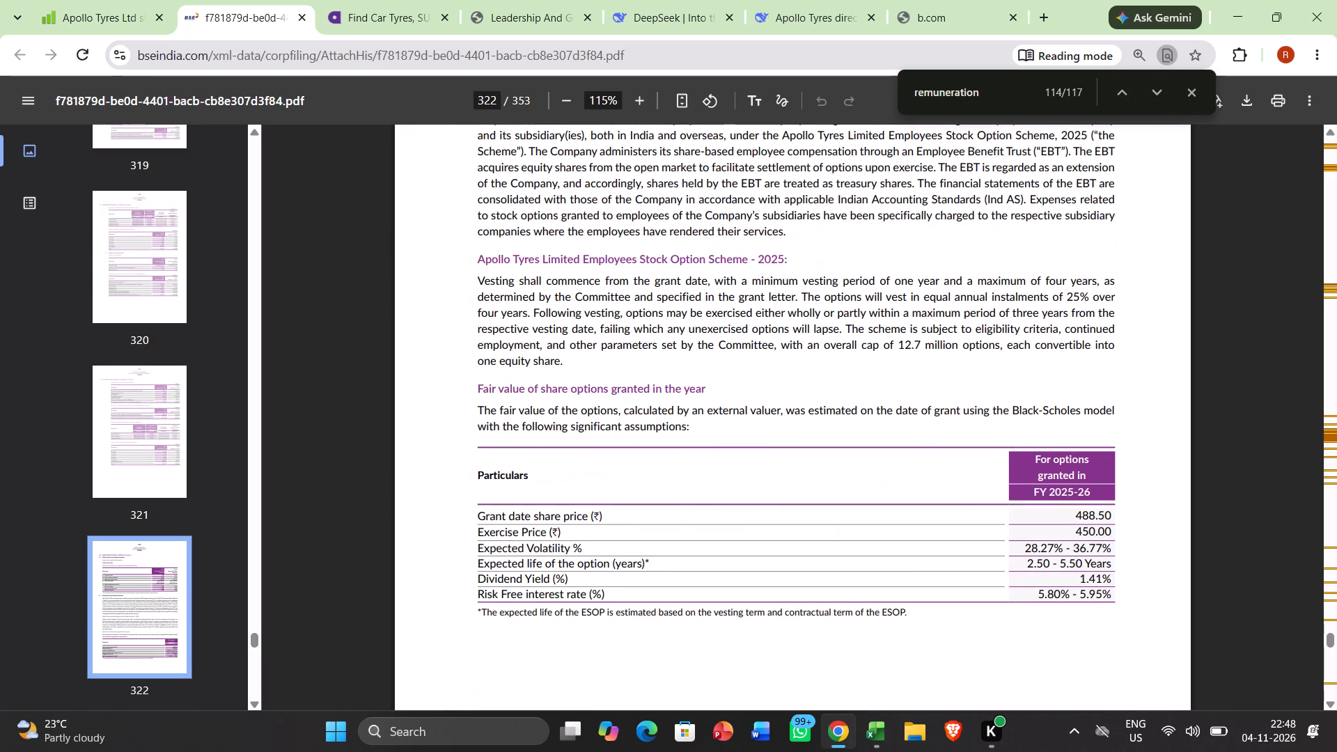
scroll(1031, 350, up, 2)
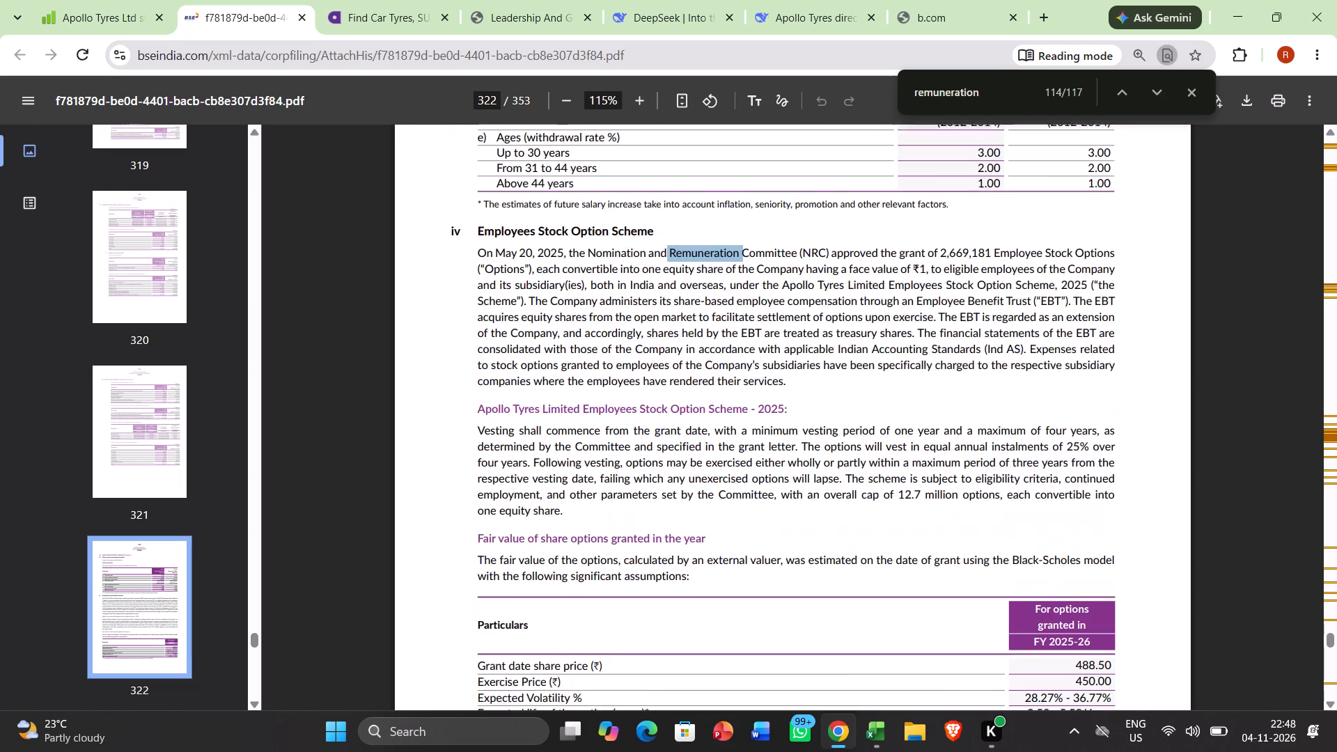
scroll(1031, 350, up, 3)
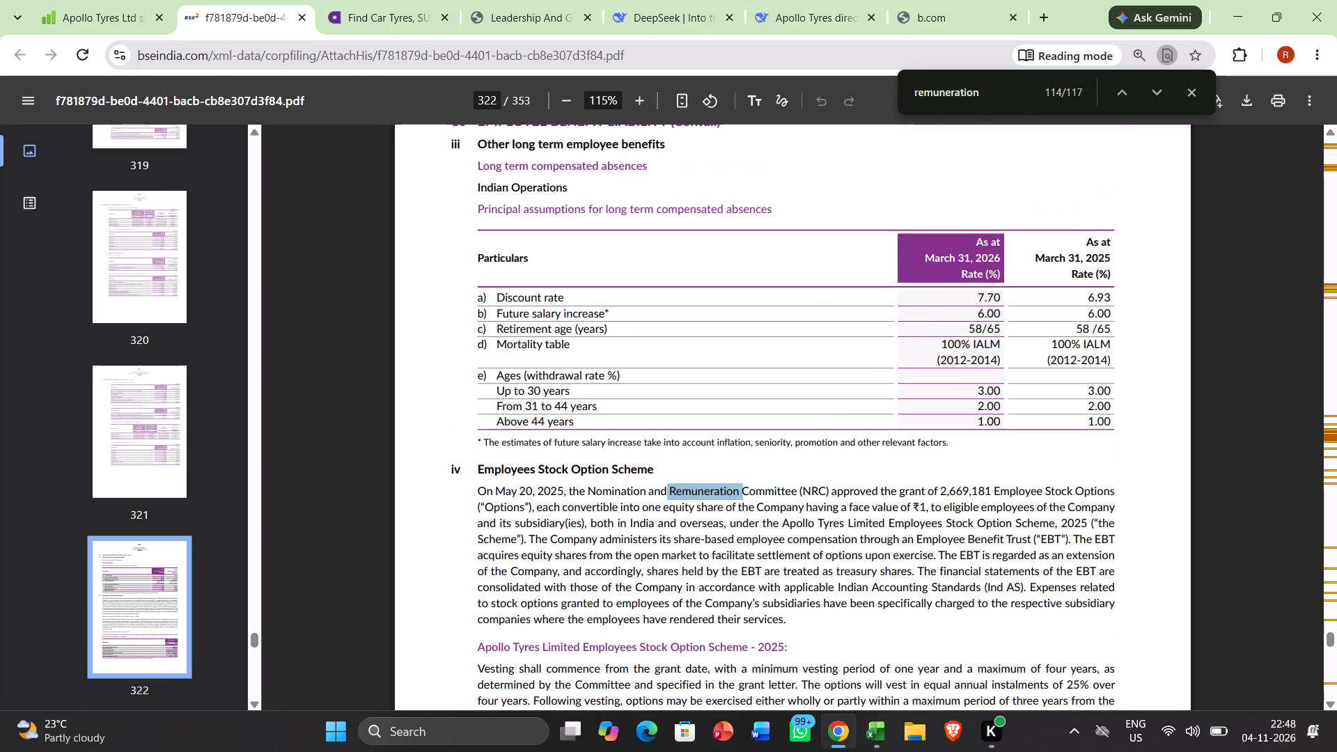
scroll(1031, 350, up, 2)
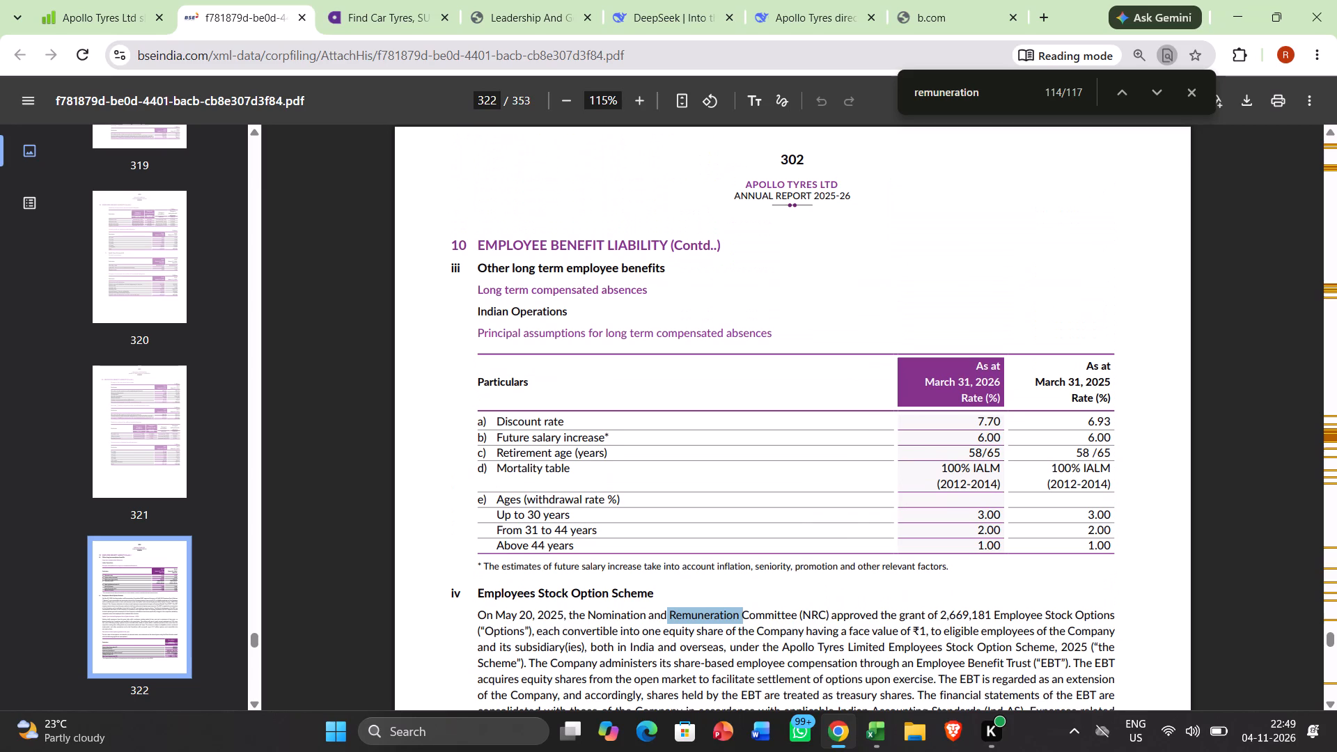
Read back through the employee benefit liability note, from long term compensated absences to the Apollo Tyres (Schweiz) AG defined benefit tables.
click(1031, 350)
scroll(1031, 350, up, 1)
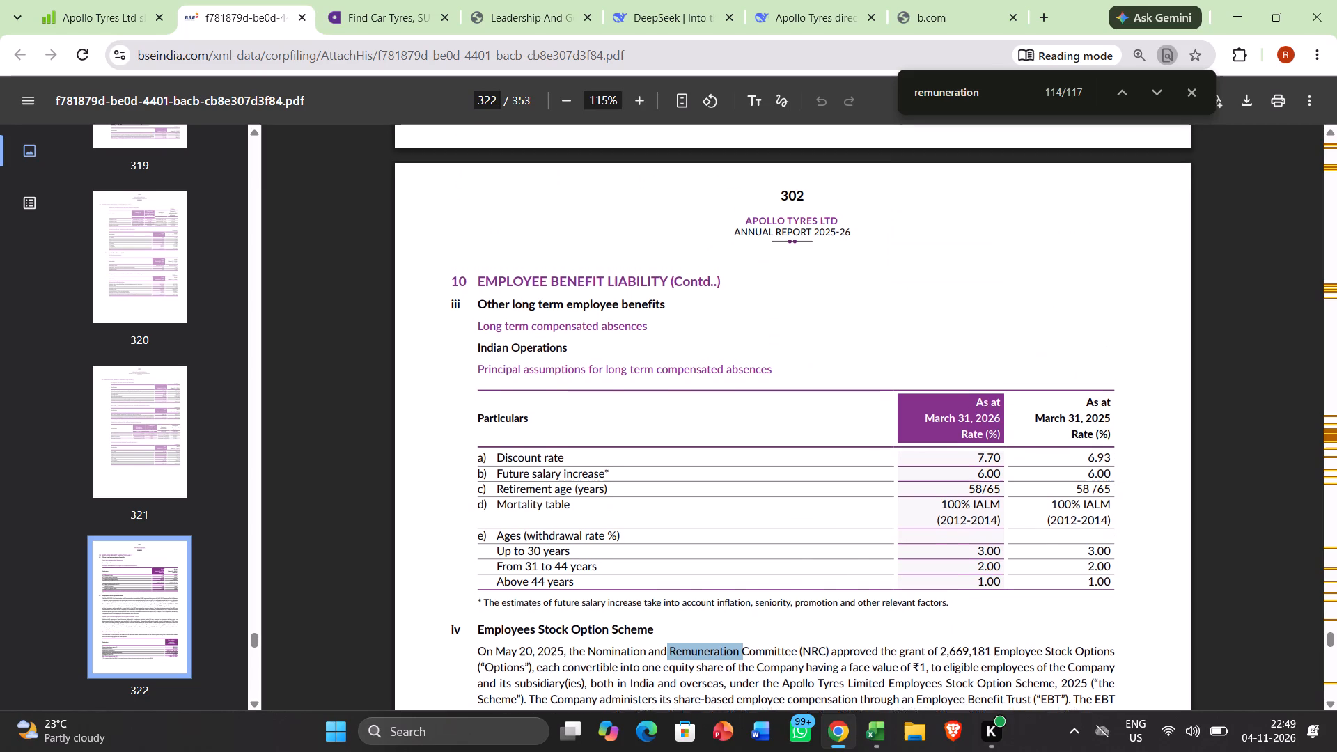
scroll(1031, 350, up, 4)
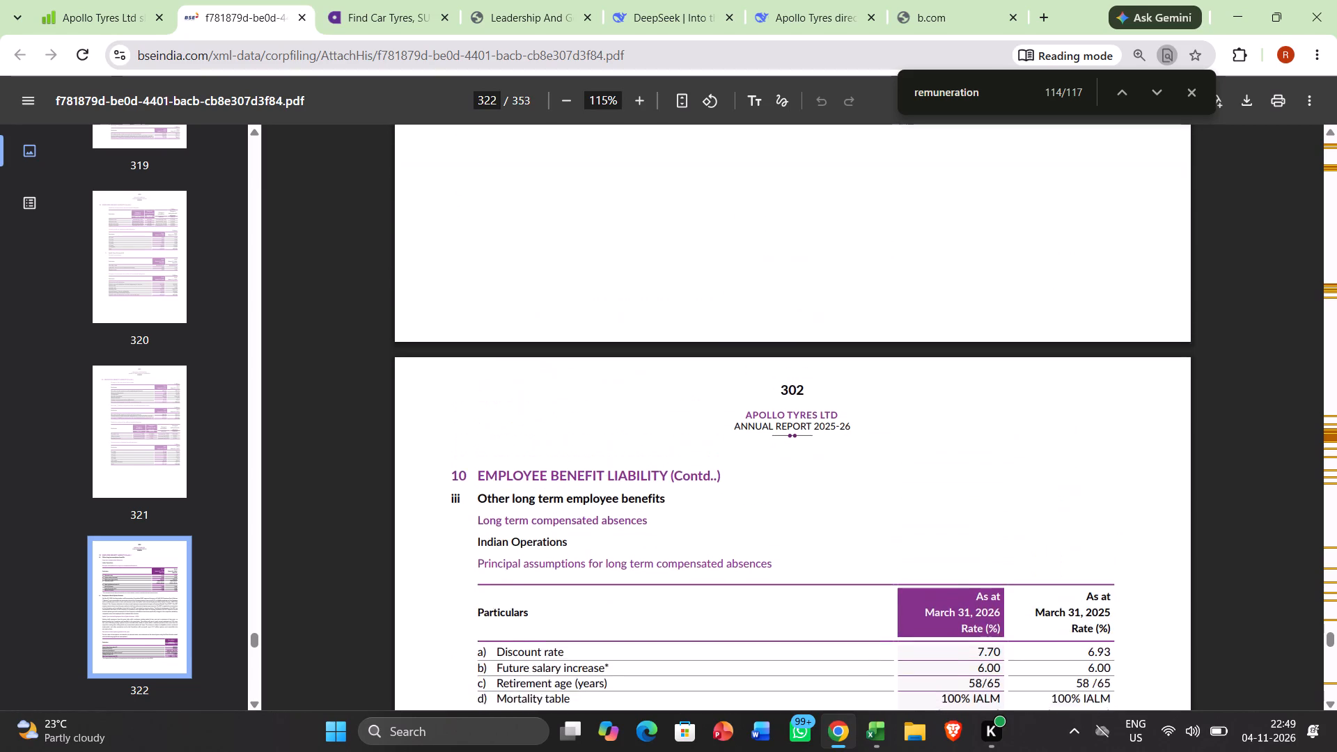
scroll(1031, 350, up, 3)
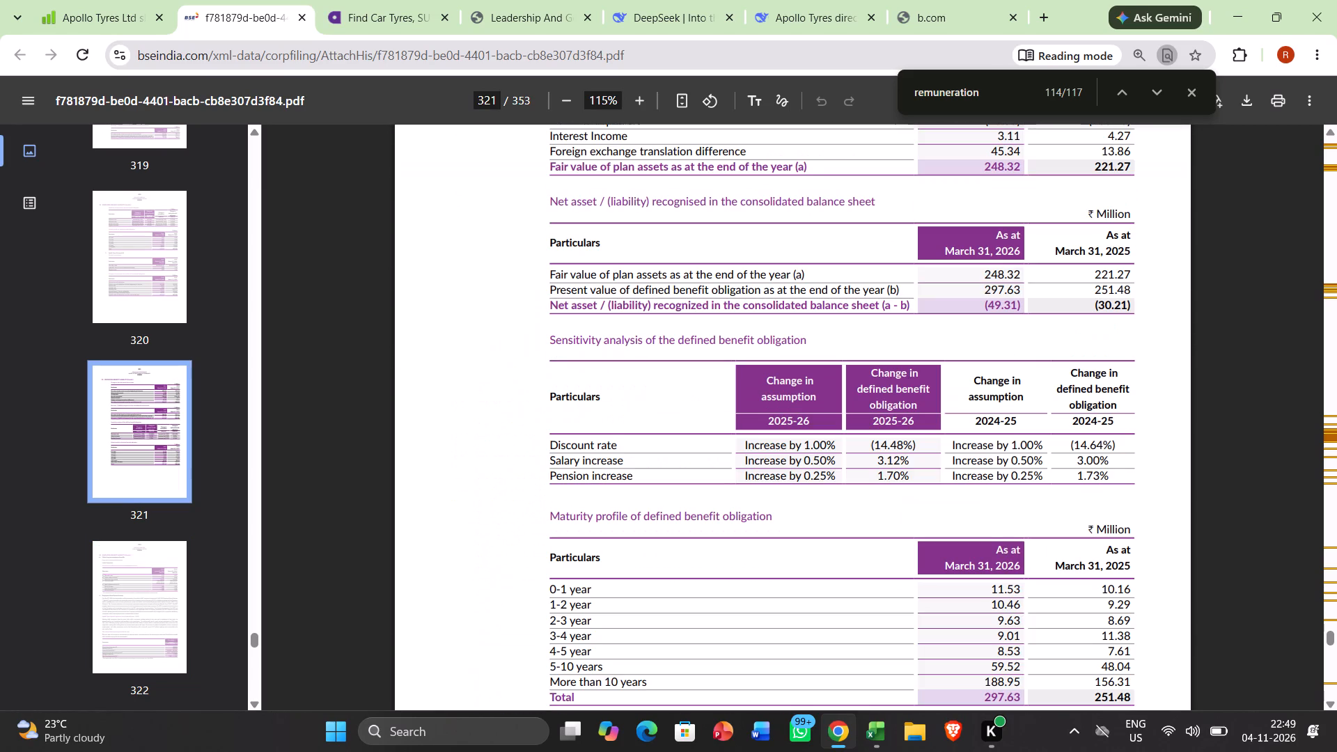
scroll(1031, 350, down, 1)
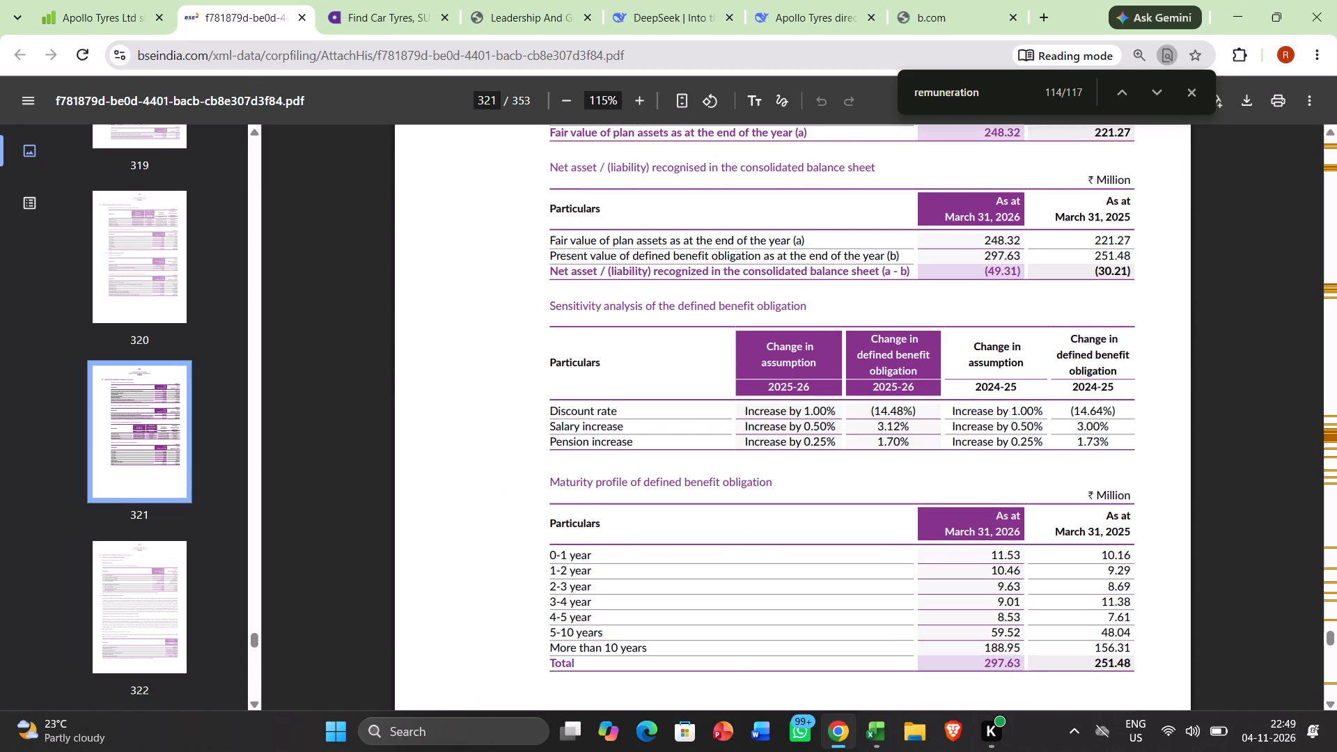
scroll(1031, 350, up, 1)
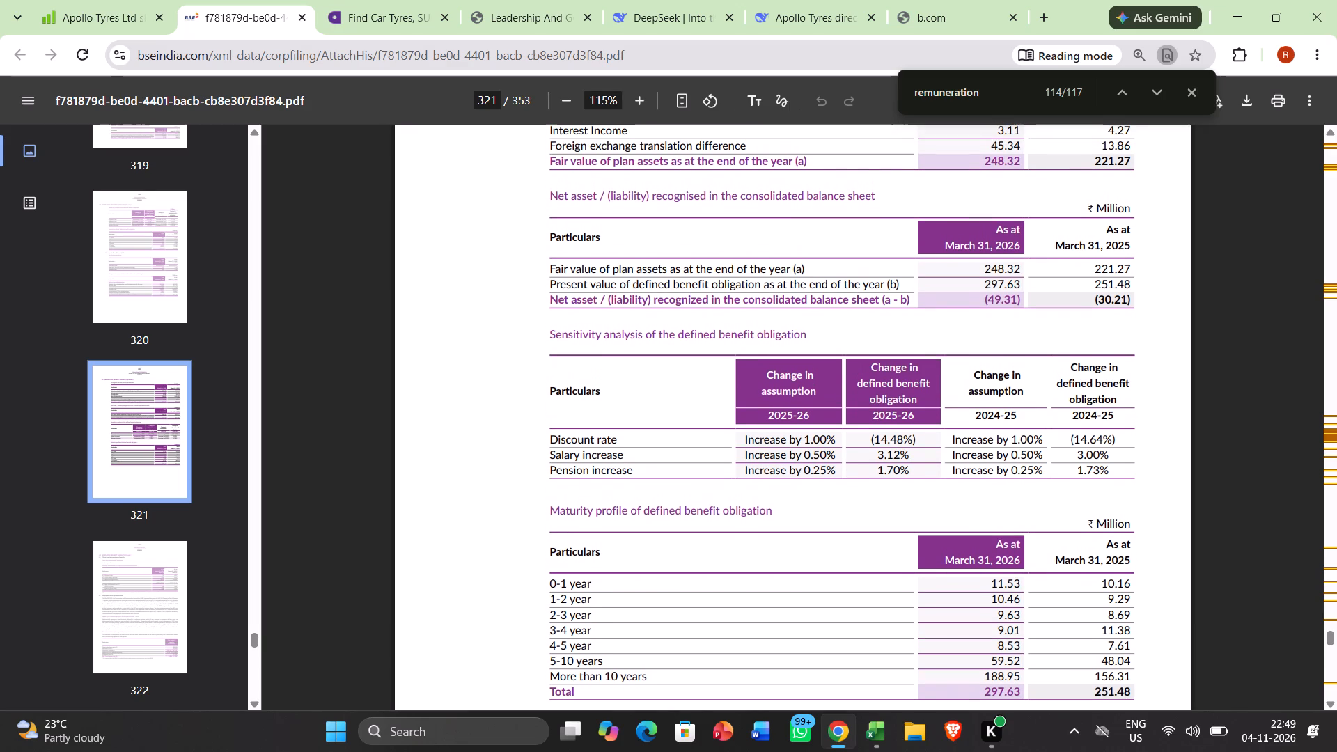
scroll(1031, 350, up, 2)
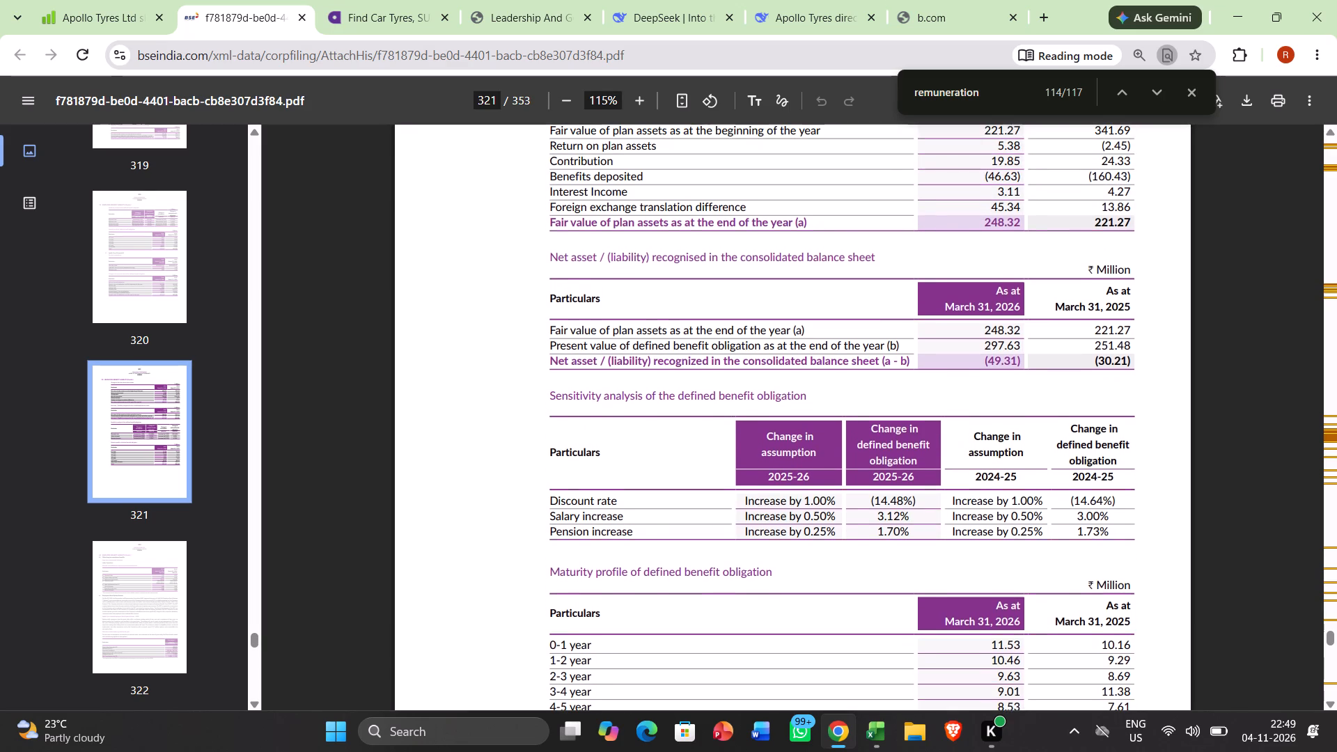
scroll(1031, 354, up, 1)
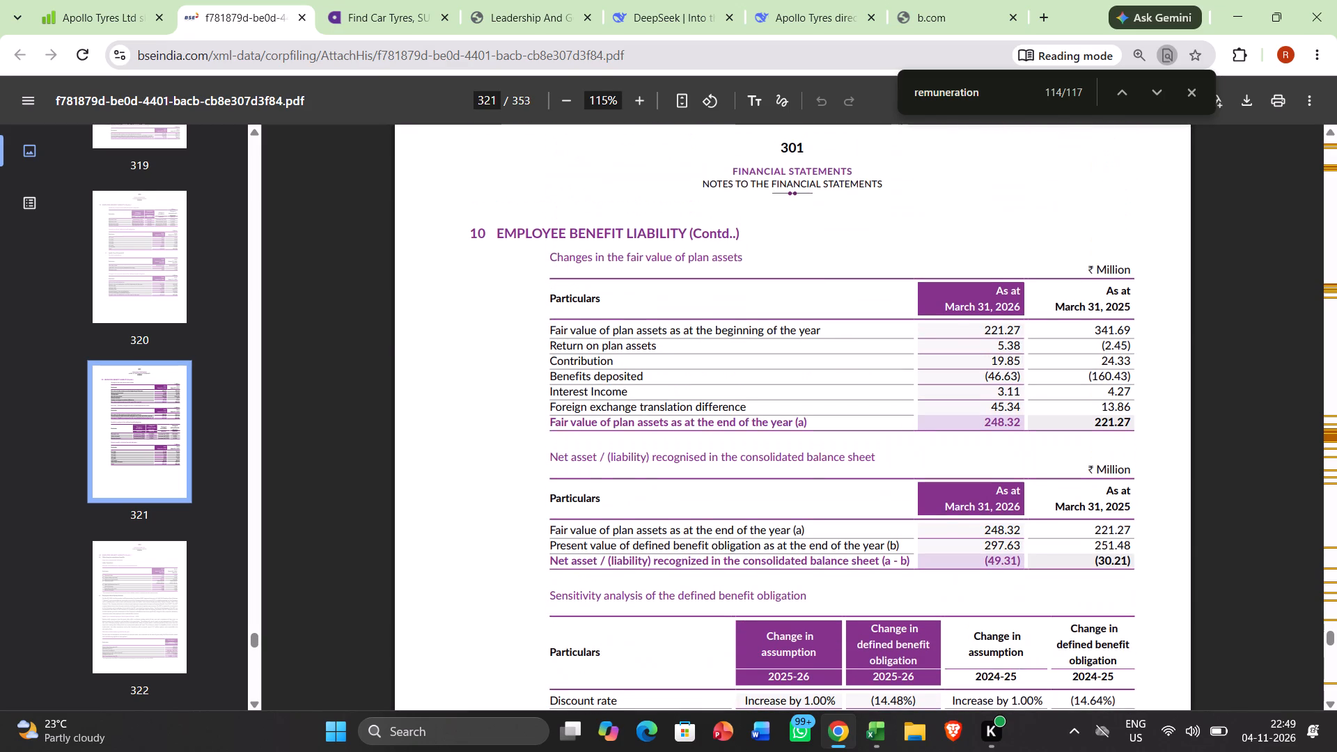
scroll(1031, 354, up, 4)
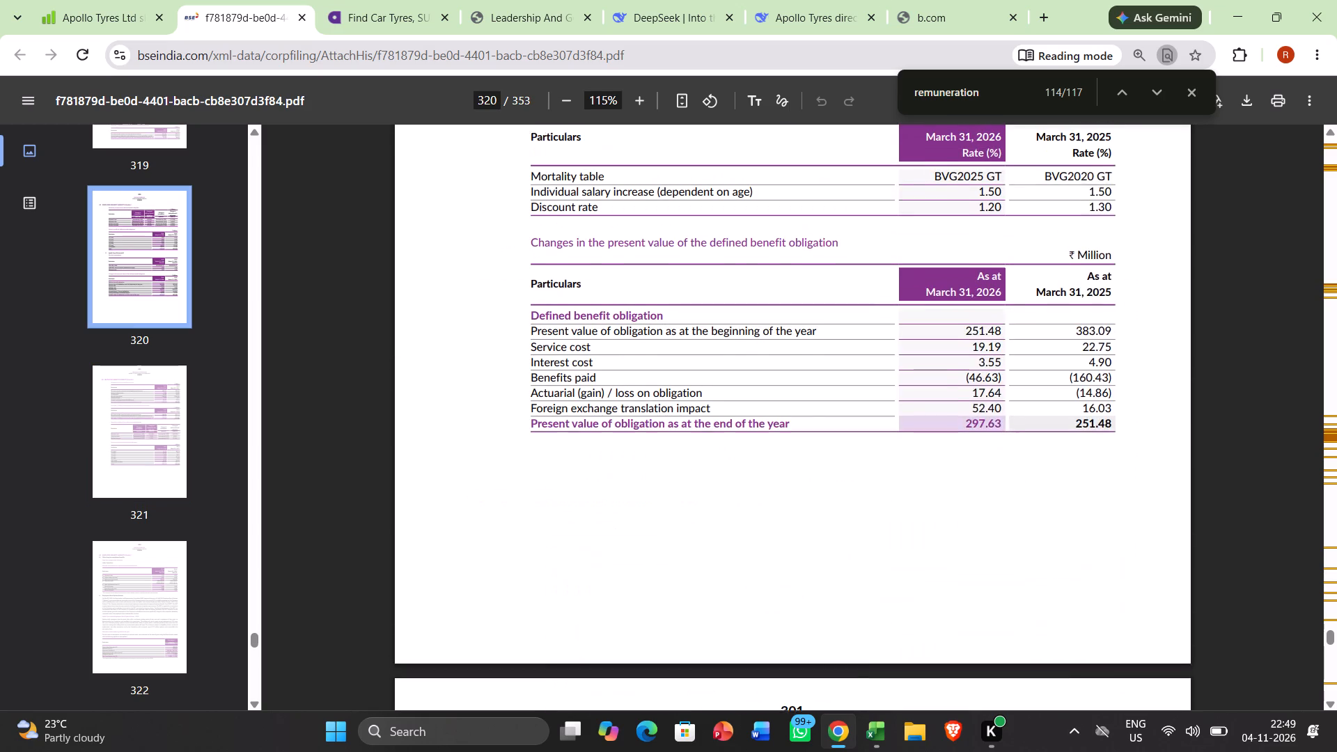
scroll(1031, 354, up, 5)
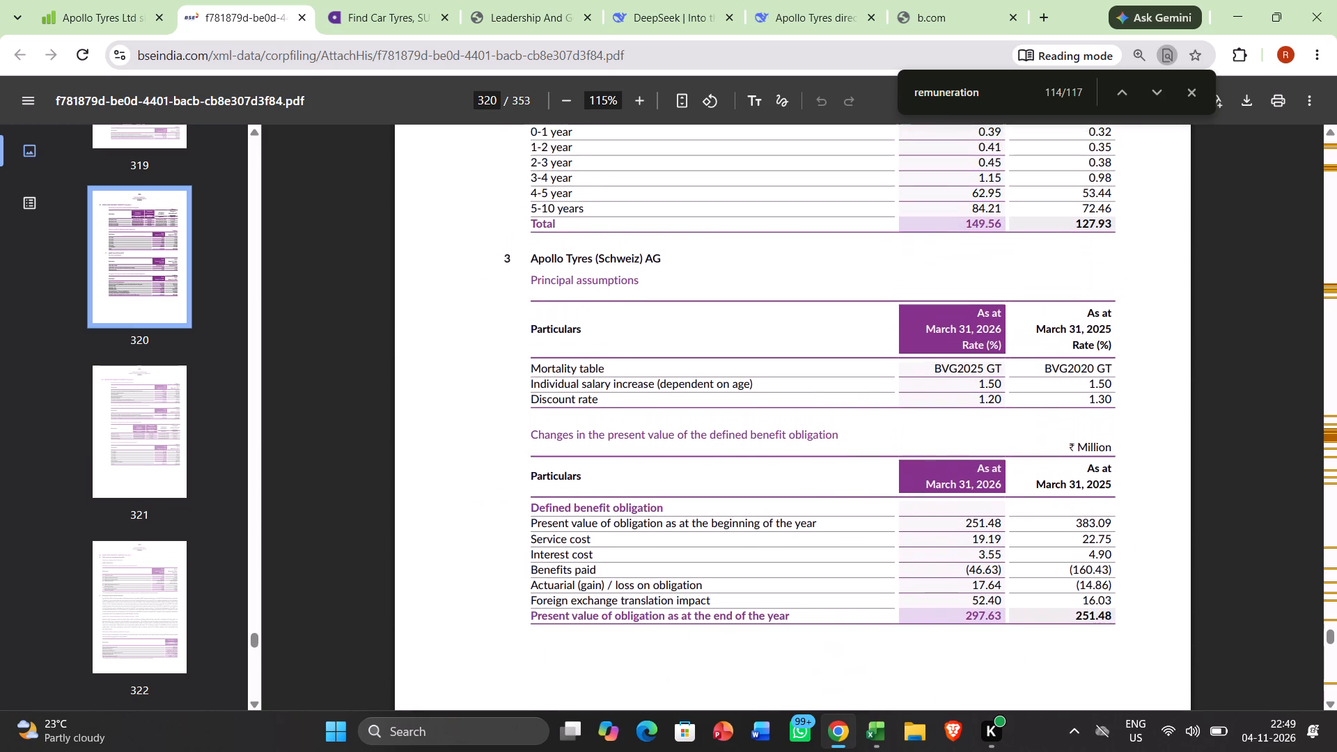
Examine the Reifencom Gmbh Hannover pension tables, from sensitivity analysis and maturity profile back to the principal assumptions.
scroll(1031, 354, up, 3)
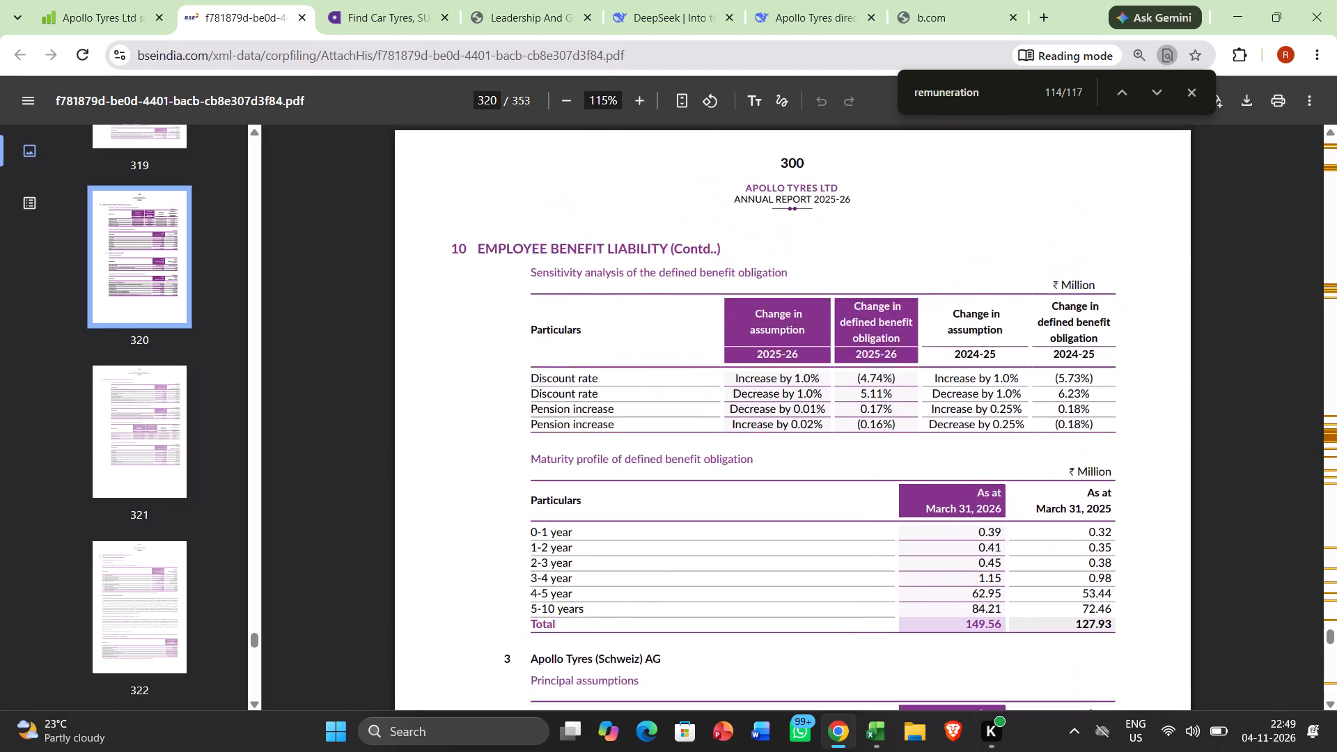
scroll(1031, 354, up, 3)
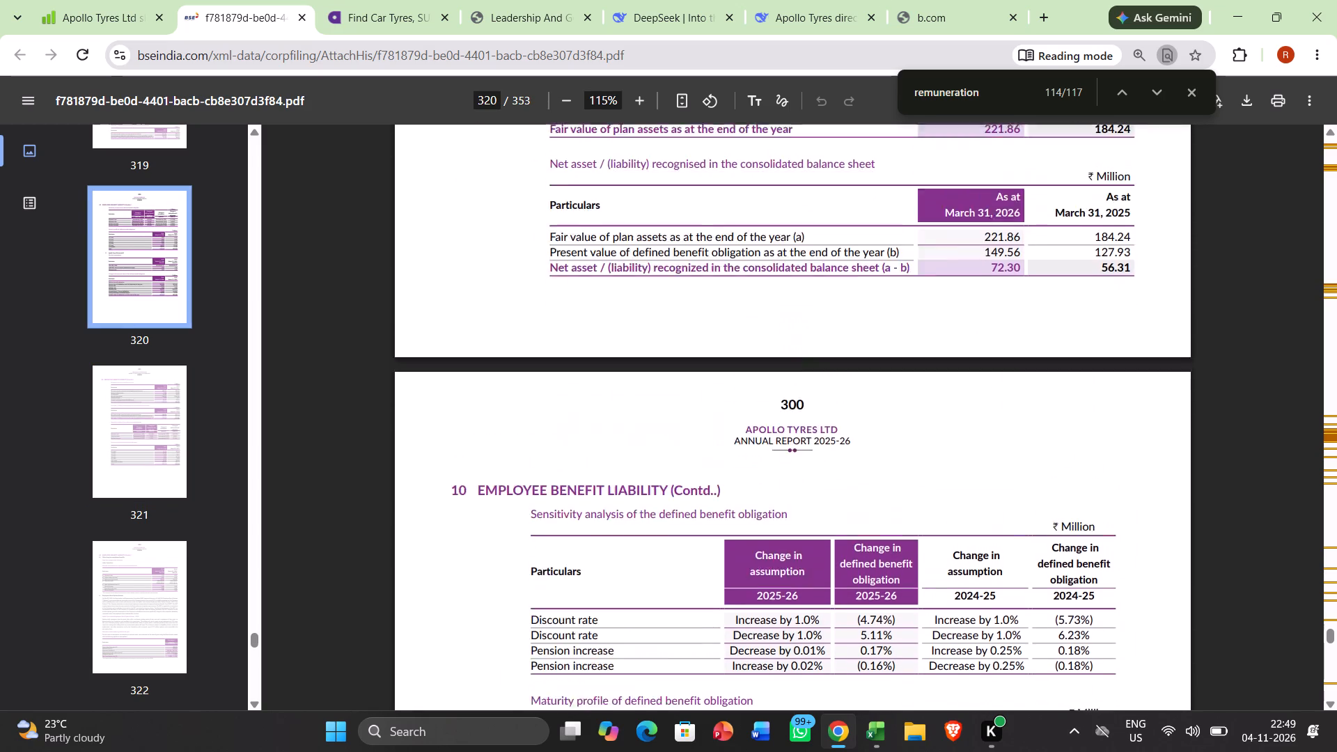
scroll(1031, 354, up, 4)
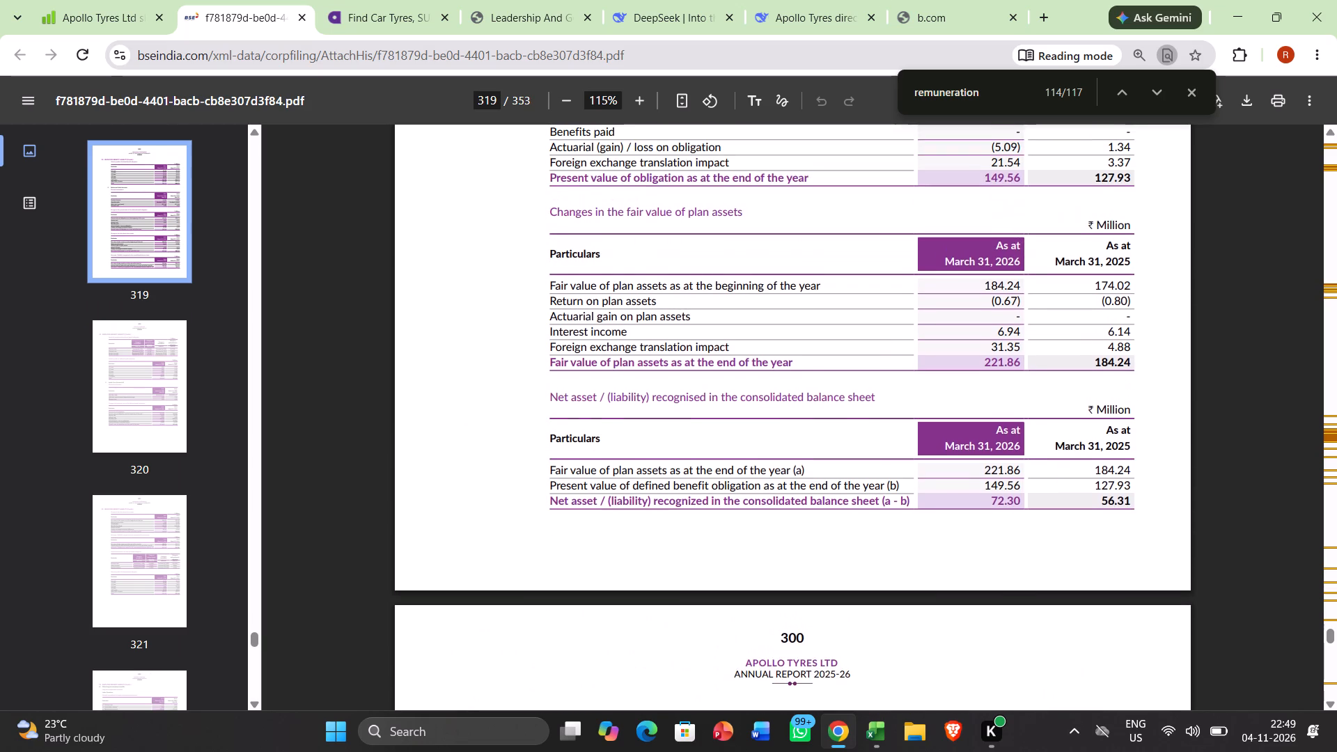
scroll(1031, 354, up, 2)
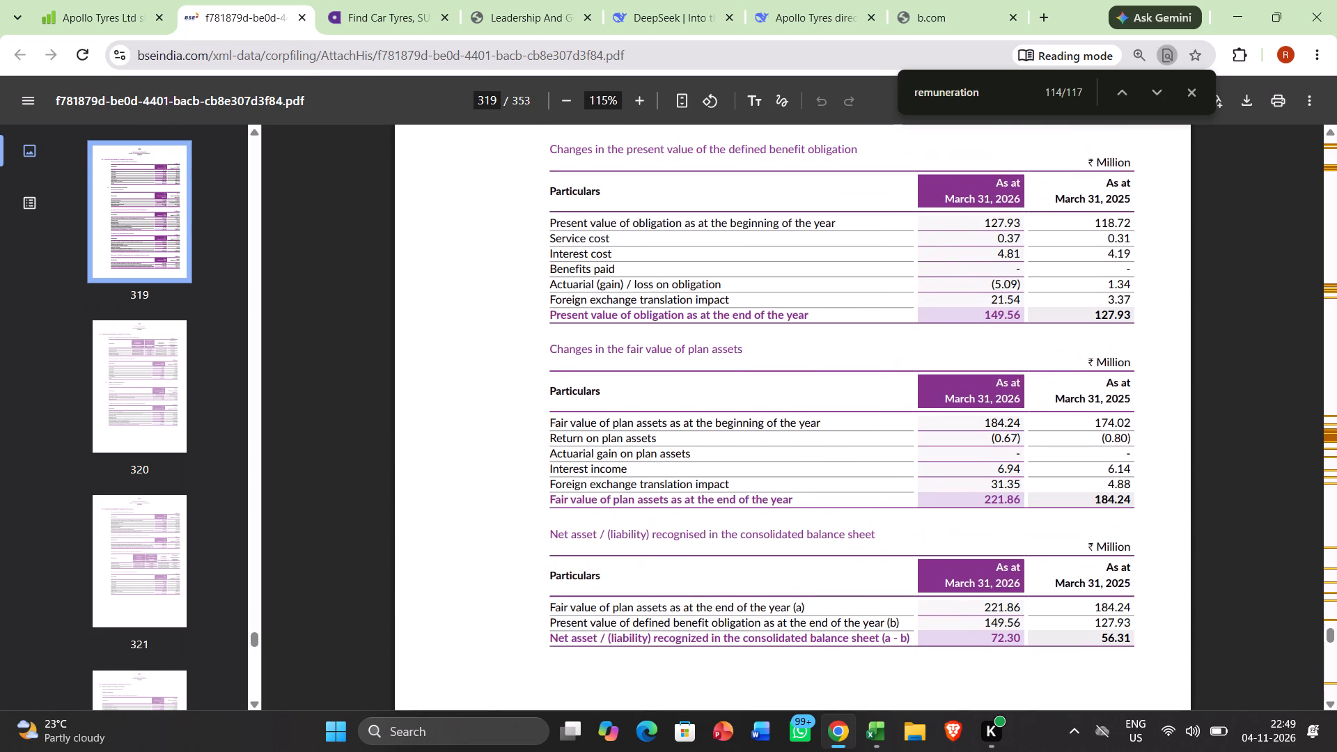
scroll(1031, 354, up, 2)
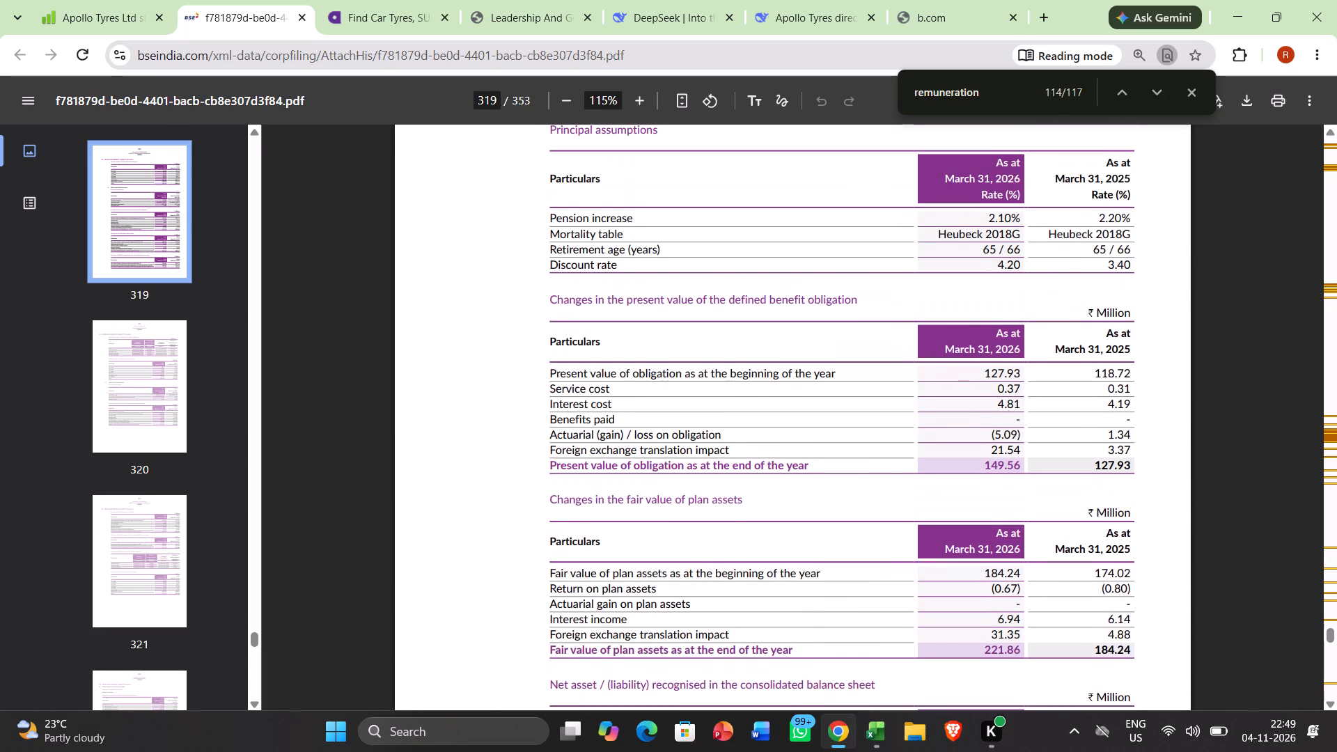
scroll(1031, 354, up, 4)
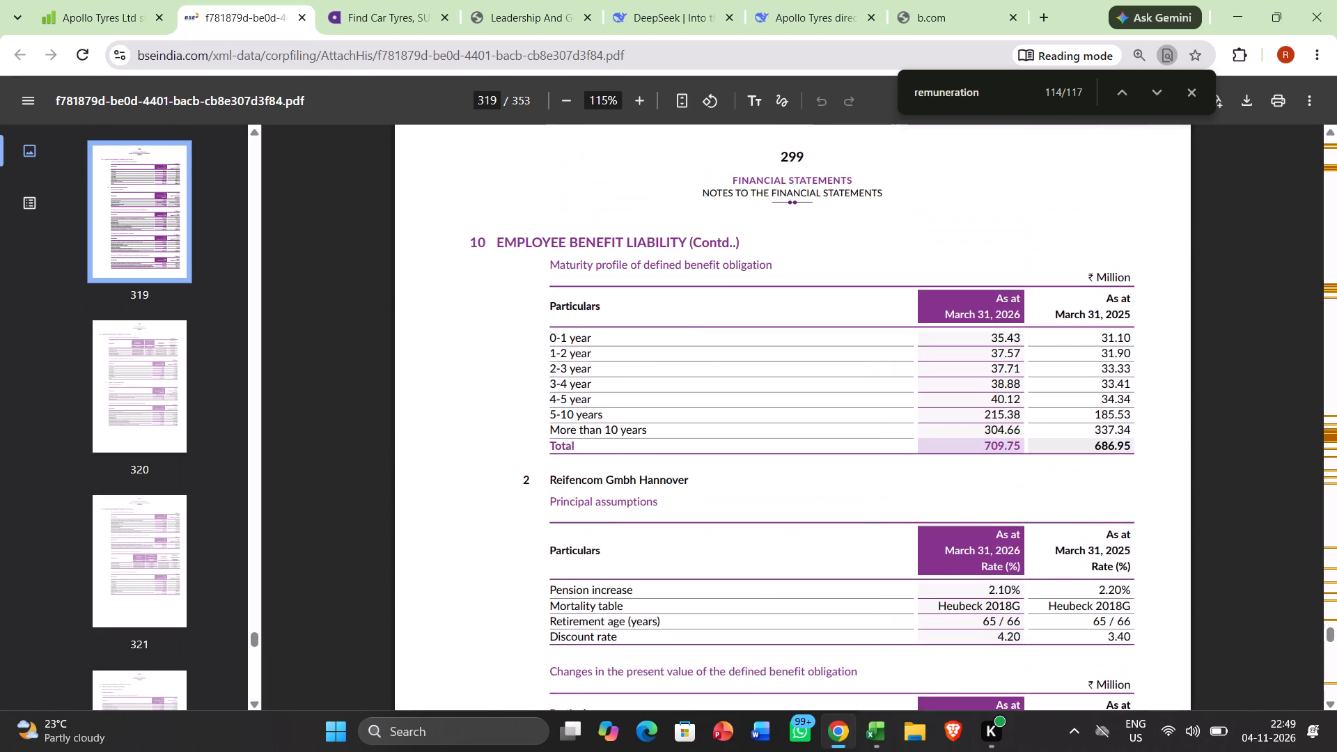
Examine the Apollo Tyres (Germany) GmbH pension tables back to the introduction of the foreign operations section.
scroll(1031, 354, up, 6)
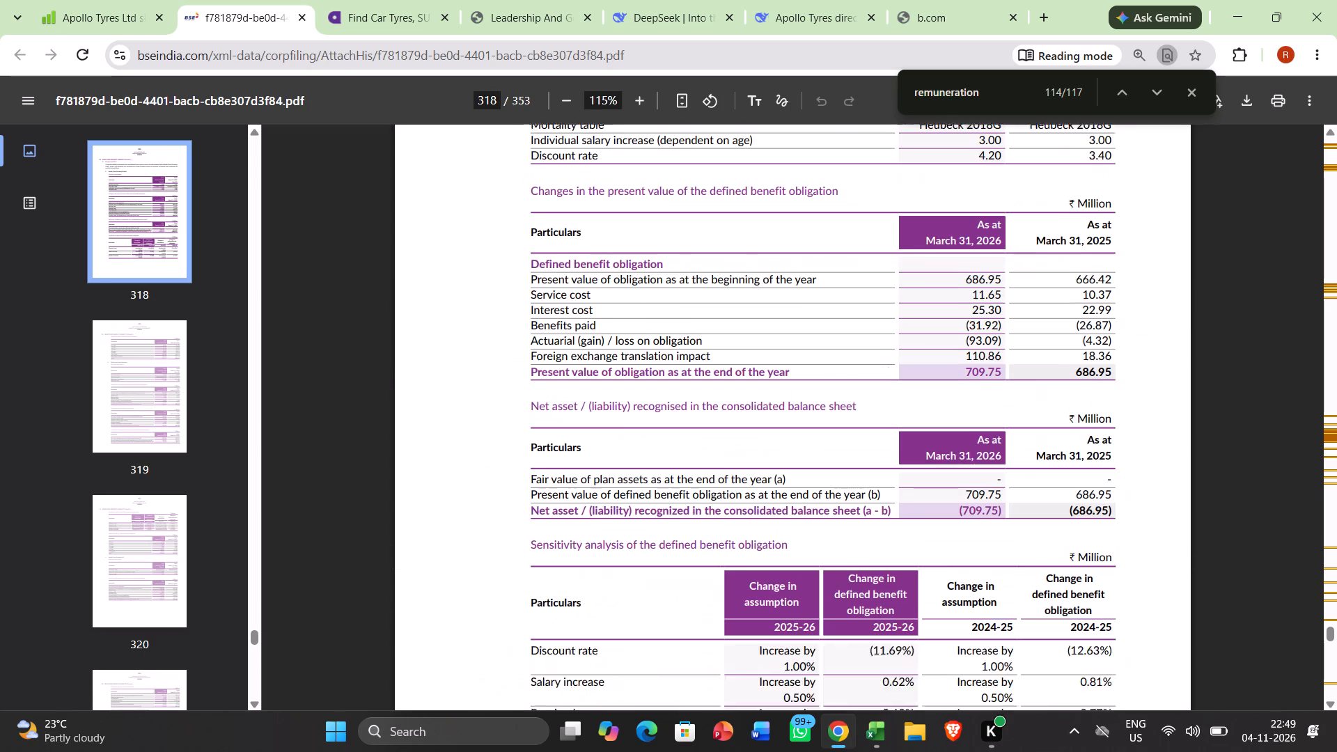
scroll(1031, 354, up, 1)
scroll(1031, 354, down, 1)
scroll(1031, 354, up, 2)
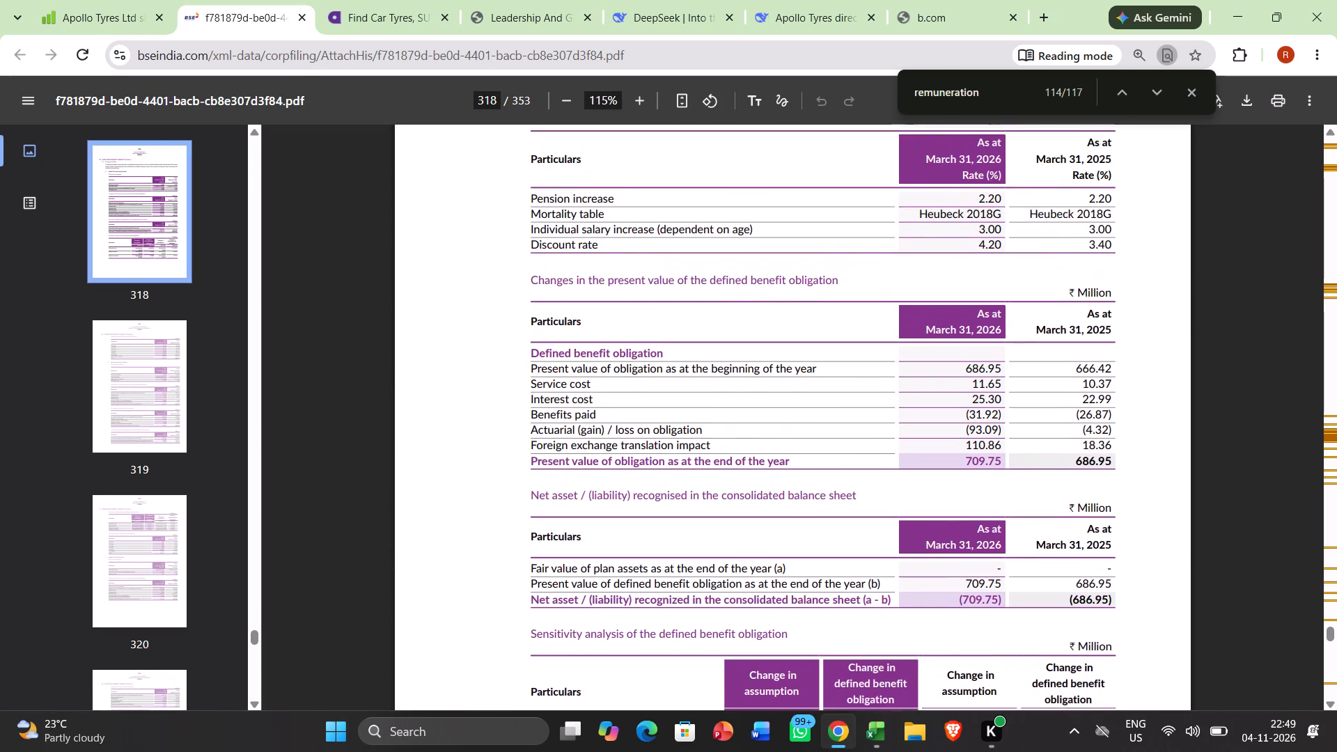
scroll(1031, 354, up, 5)
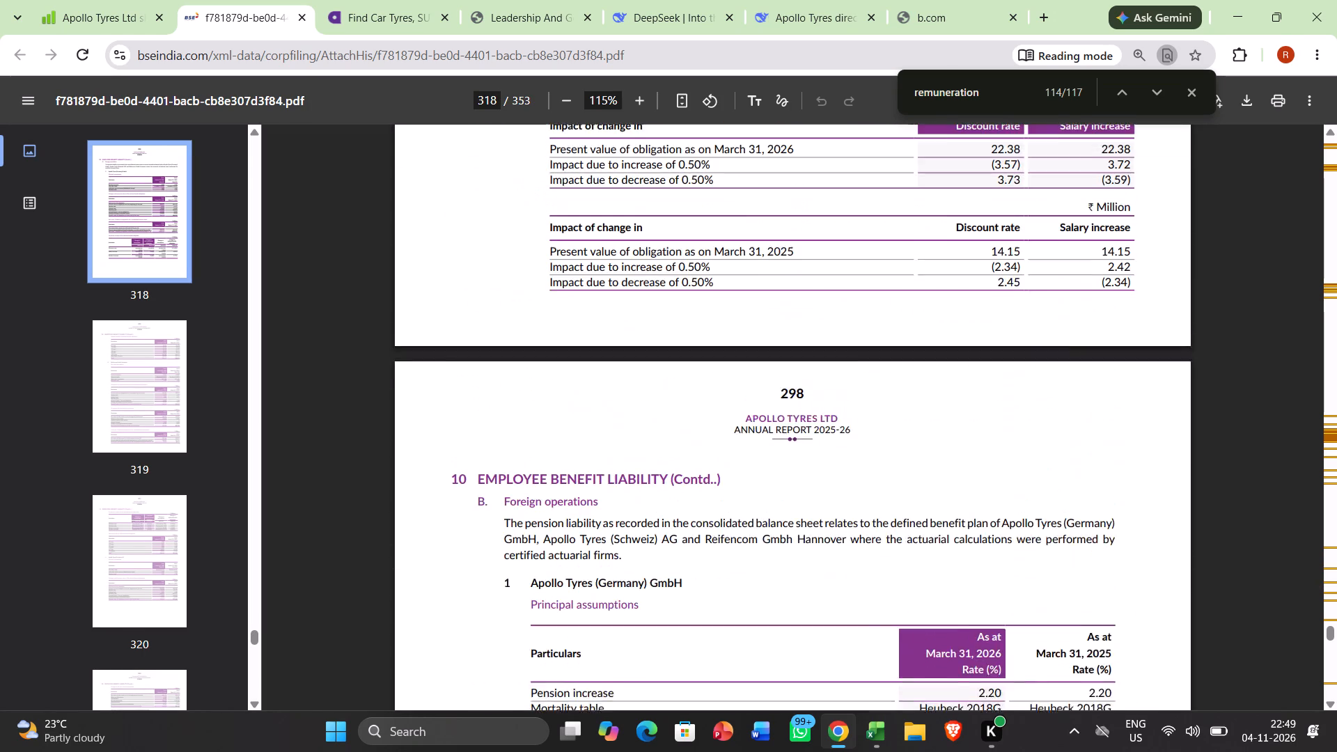
Examine the gratuity disclosures for Global Business Services Limited and the Company, back to the fair value of plan assets.
scroll(1031, 354, up, 2)
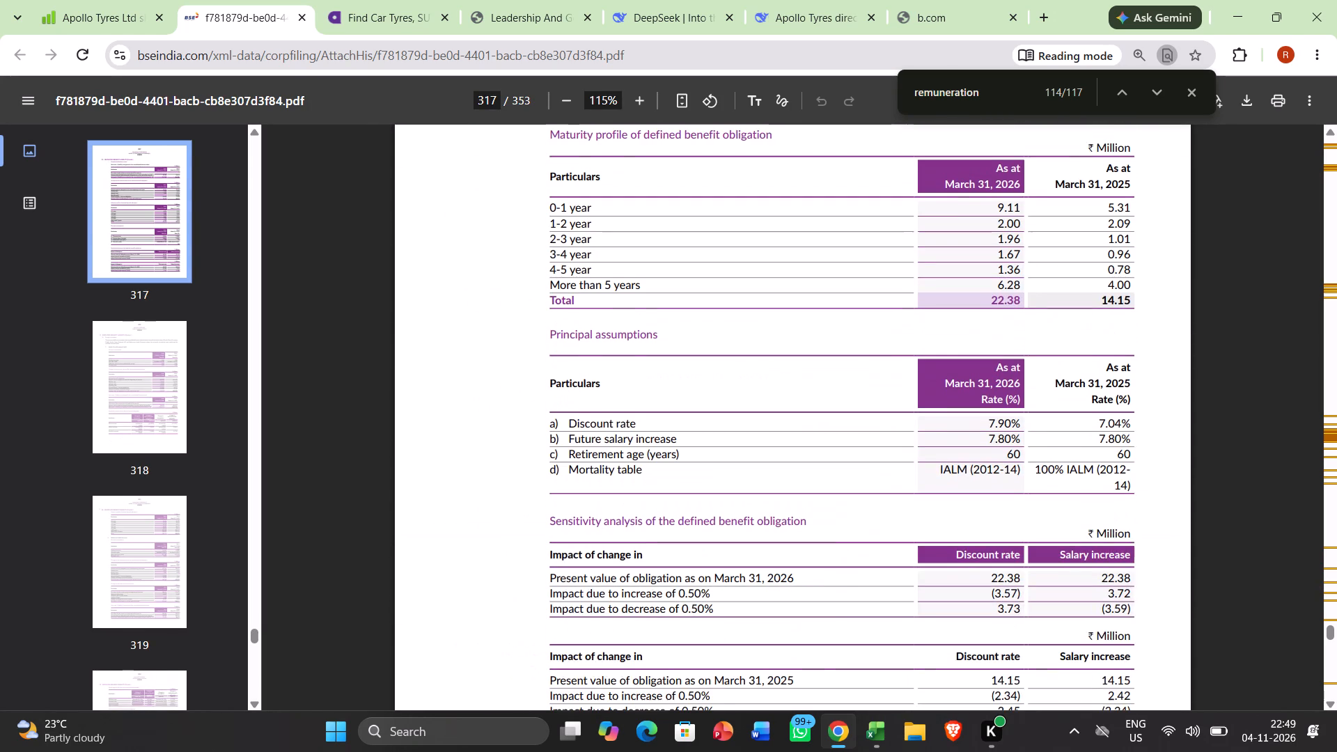
scroll(1031, 354, up, 2)
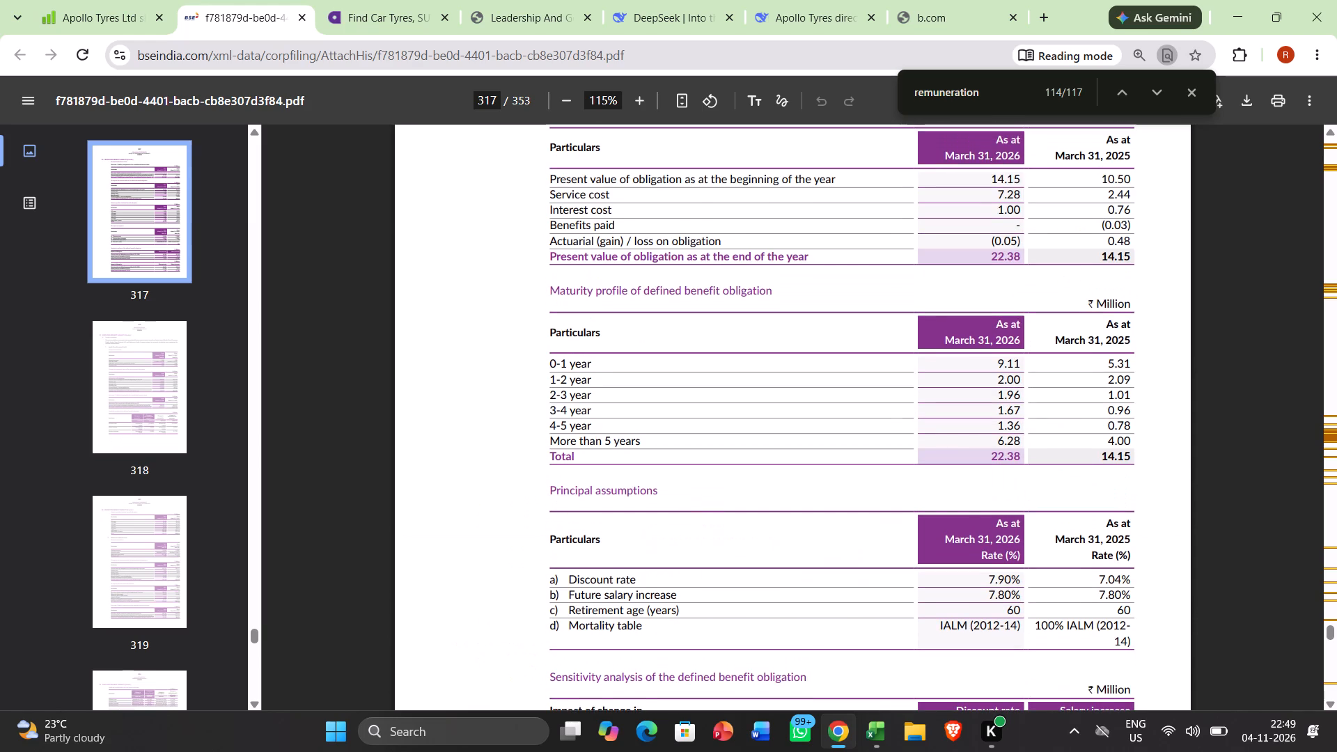
scroll(1031, 354, up, 5)
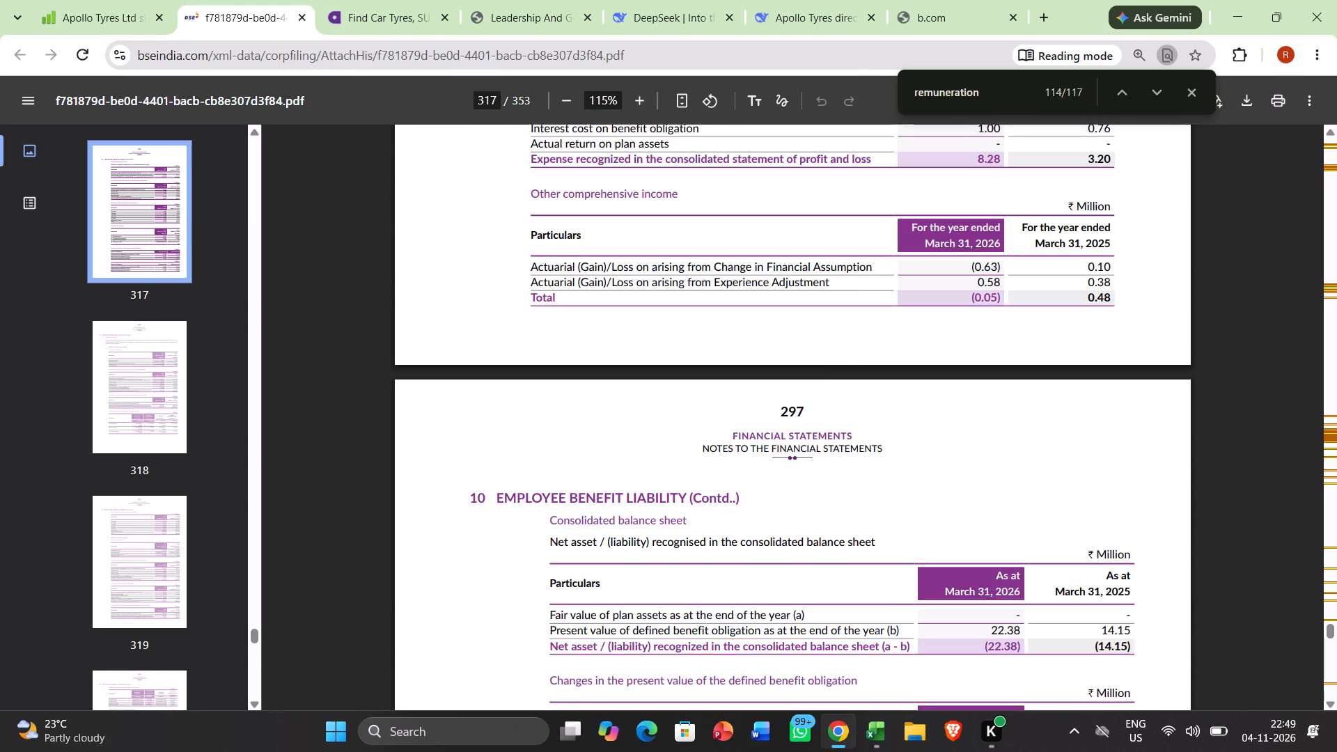
scroll(1031, 354, up, 5)
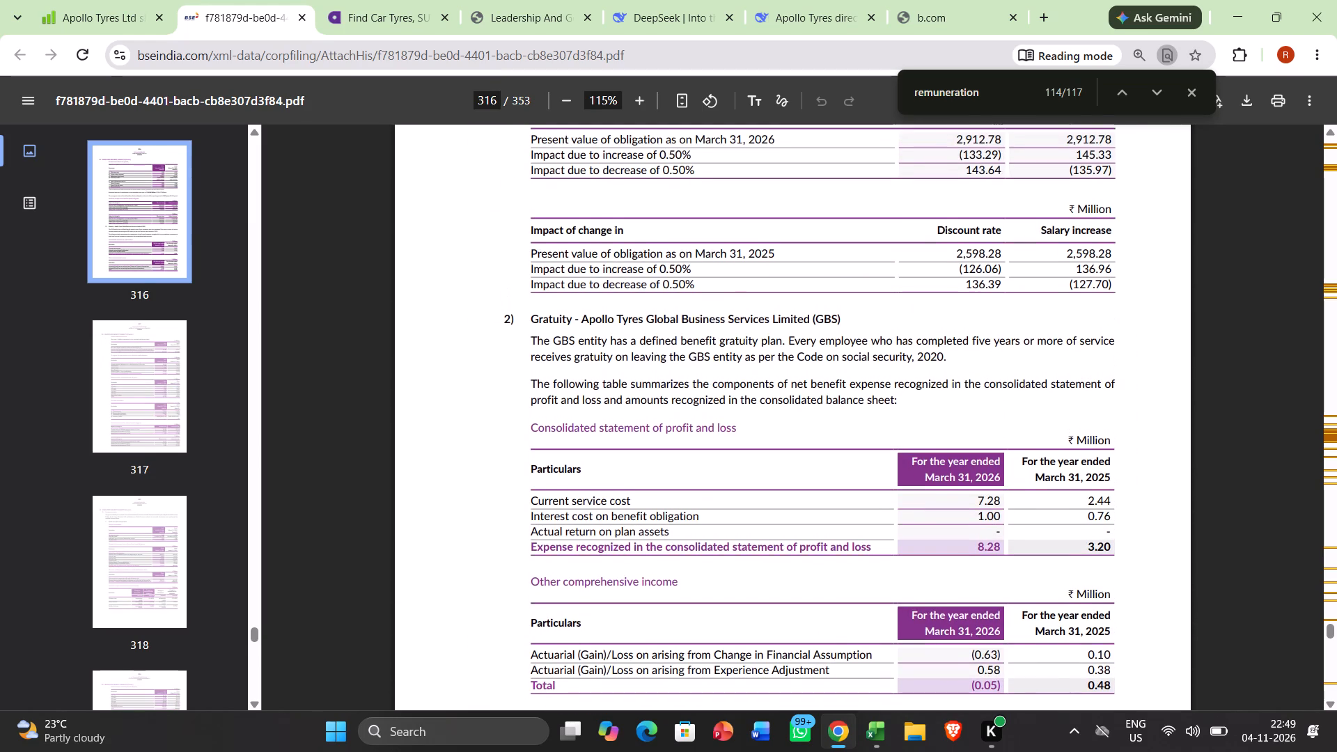
scroll(1031, 354, up, 3)
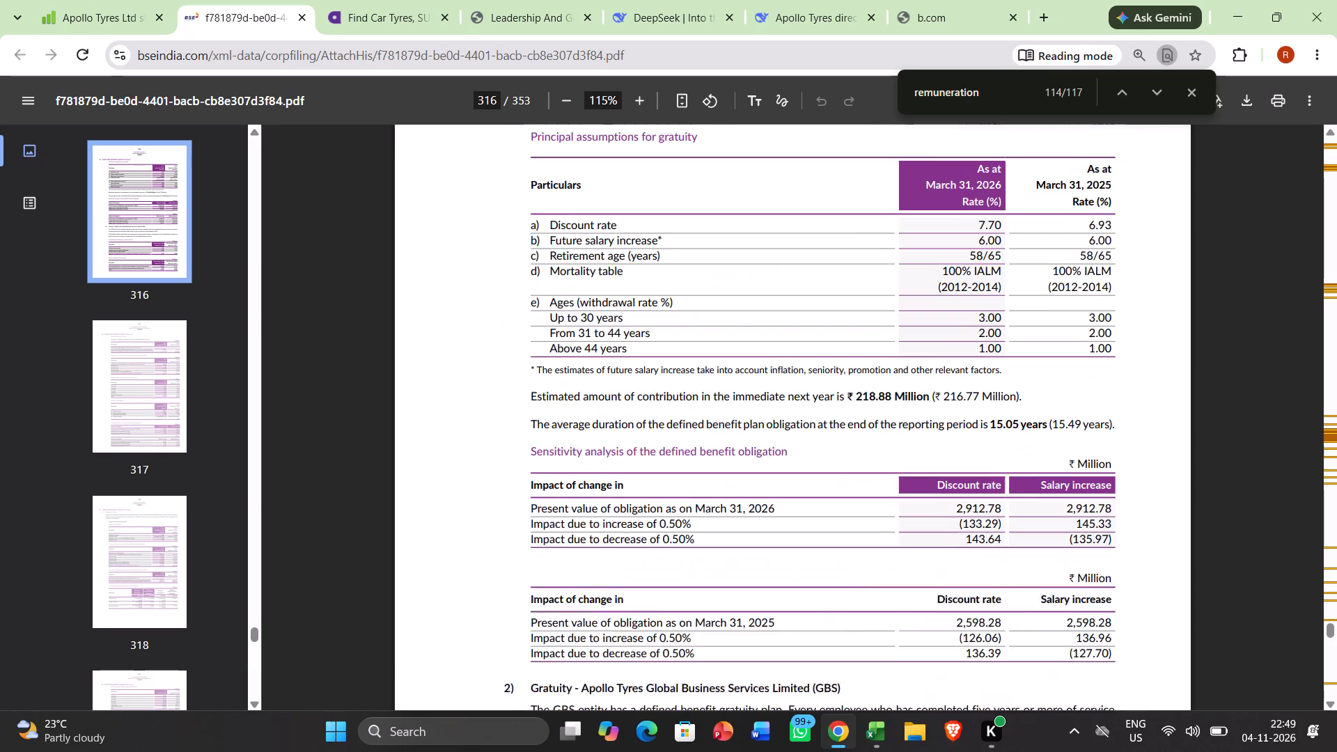
scroll(1031, 354, up, 6)
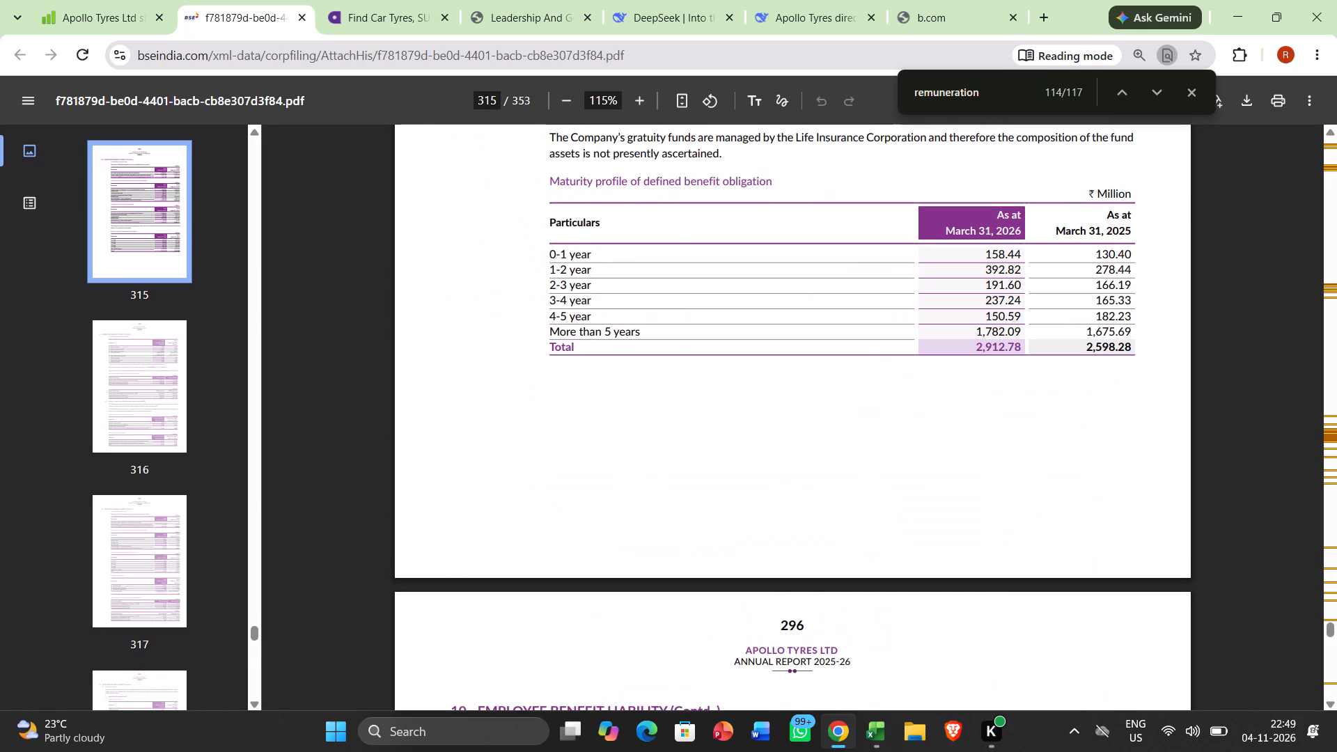
scroll(730, 446, up, 1)
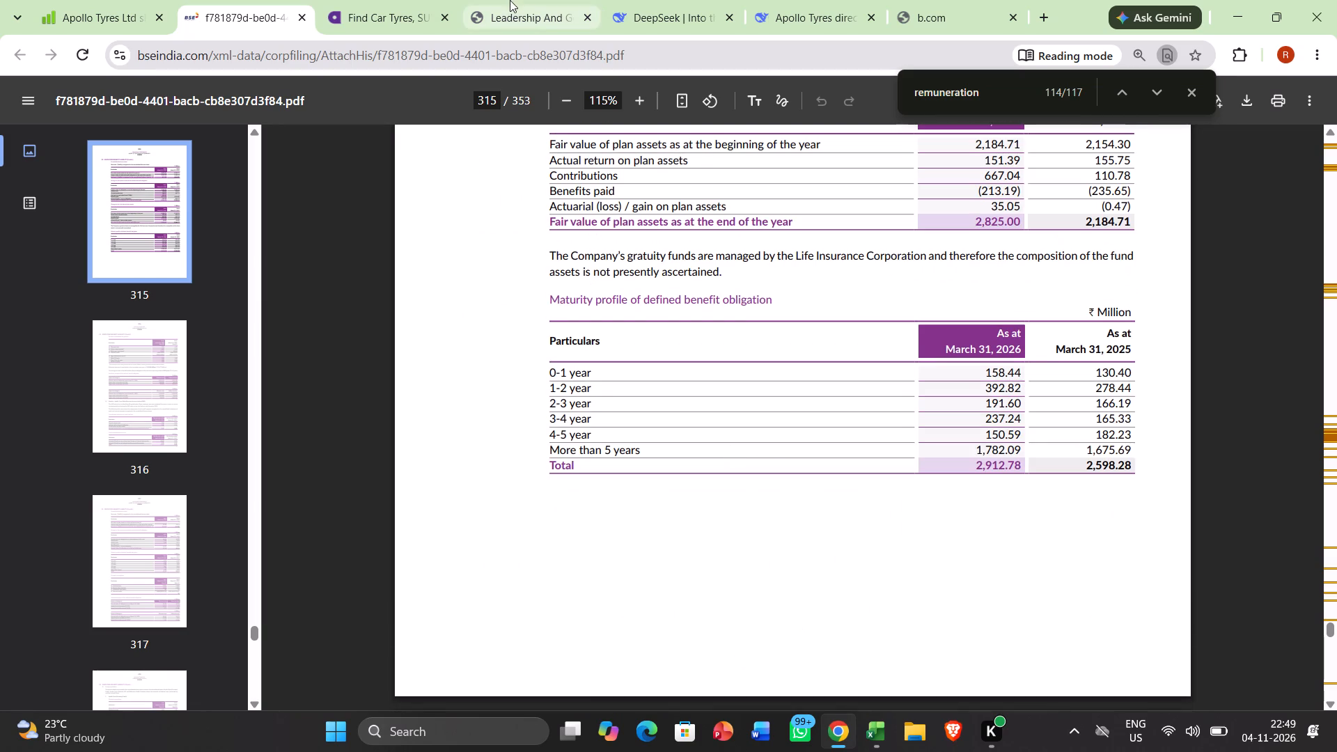
Switch to the Apollo Tyres page on Screener and look back from the shareholding pattern to the consolidated Profit & Loss table.
click(83, 6)
scroll(400, 396, up, 2)
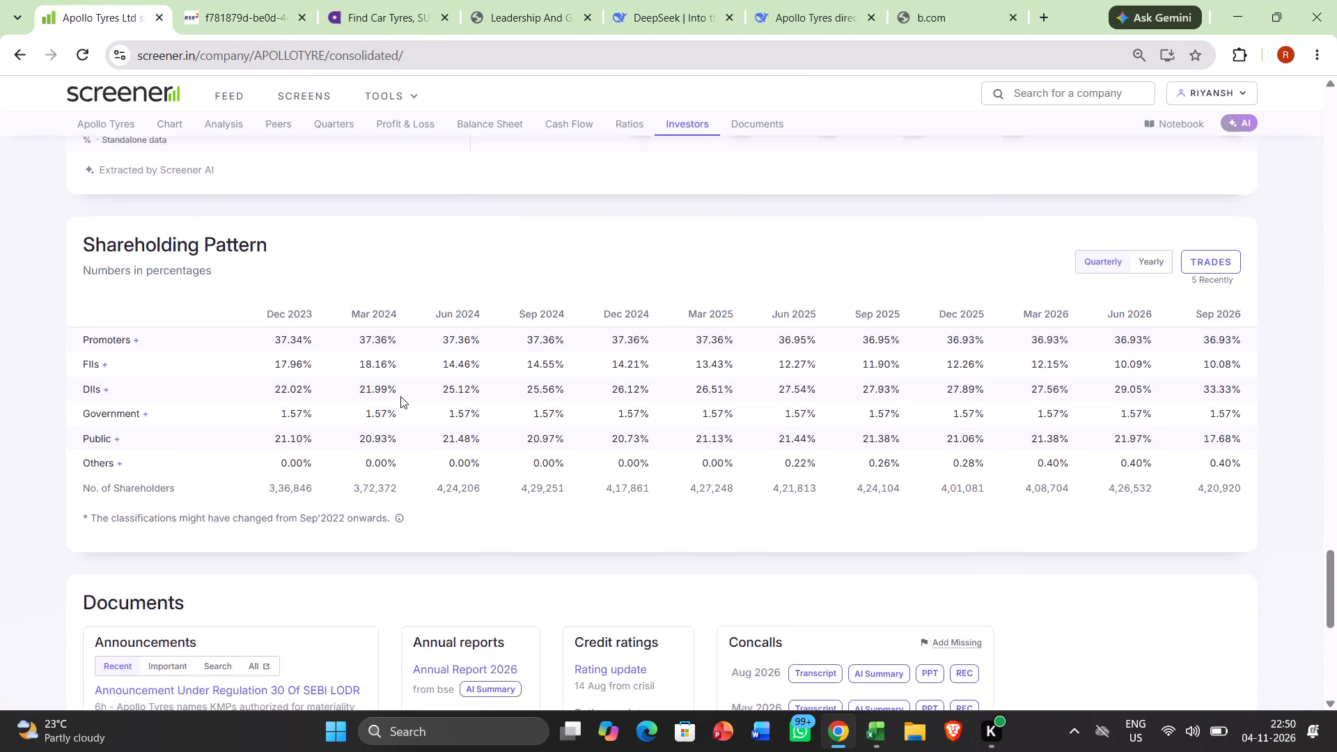
scroll(400, 396, up, 5)
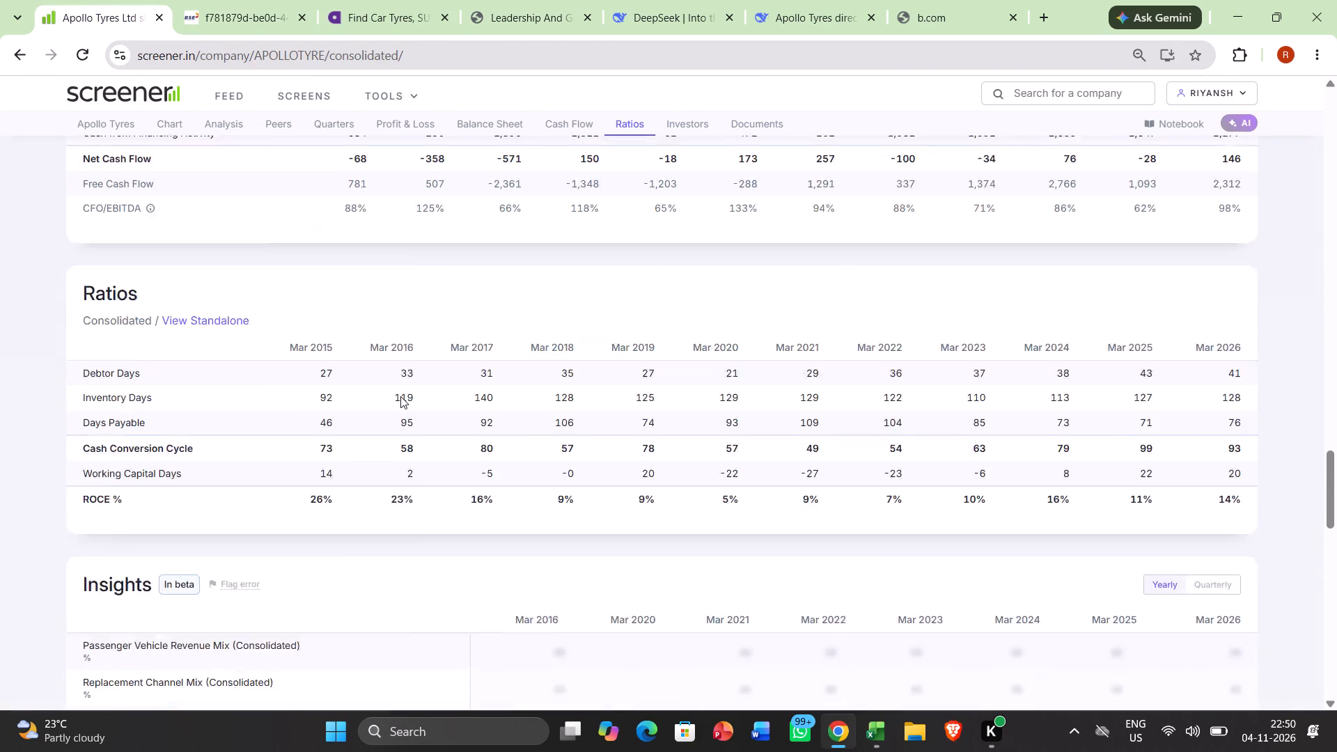
scroll(400, 396, up, 3)
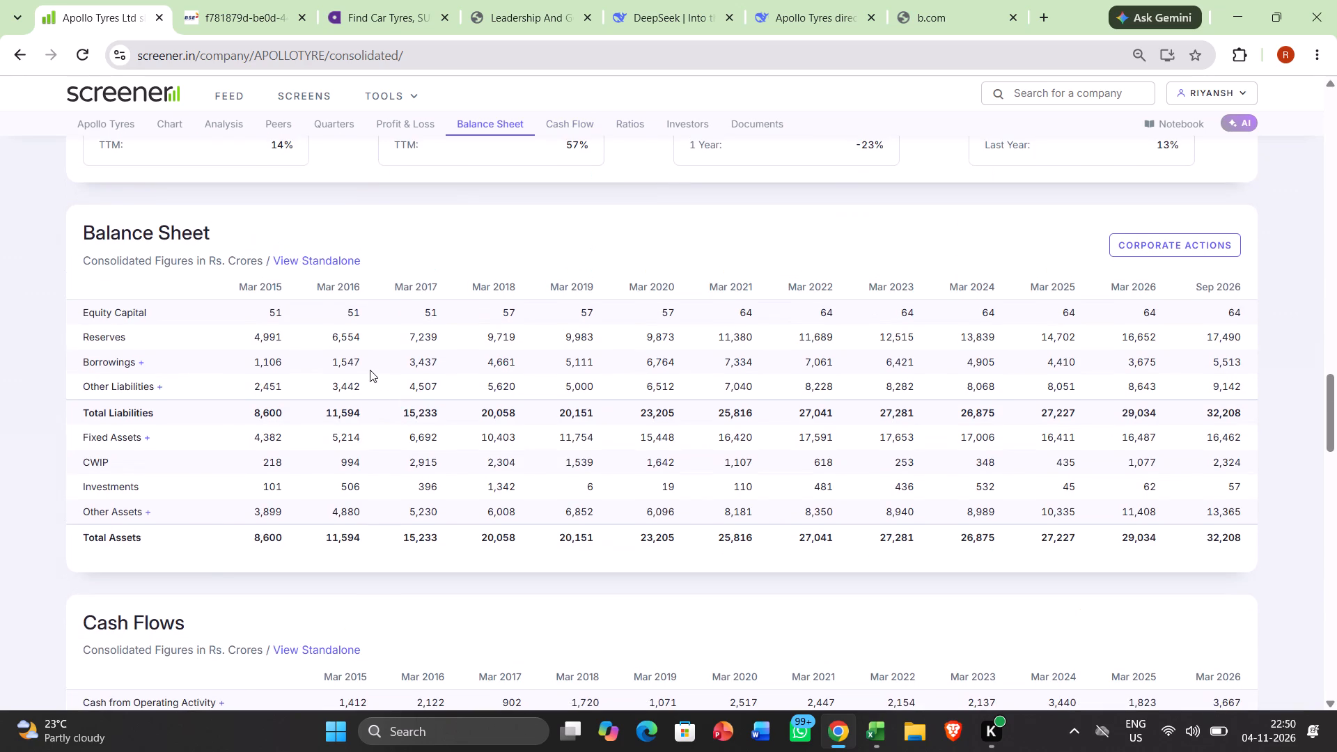
scroll(370, 370, up, 6)
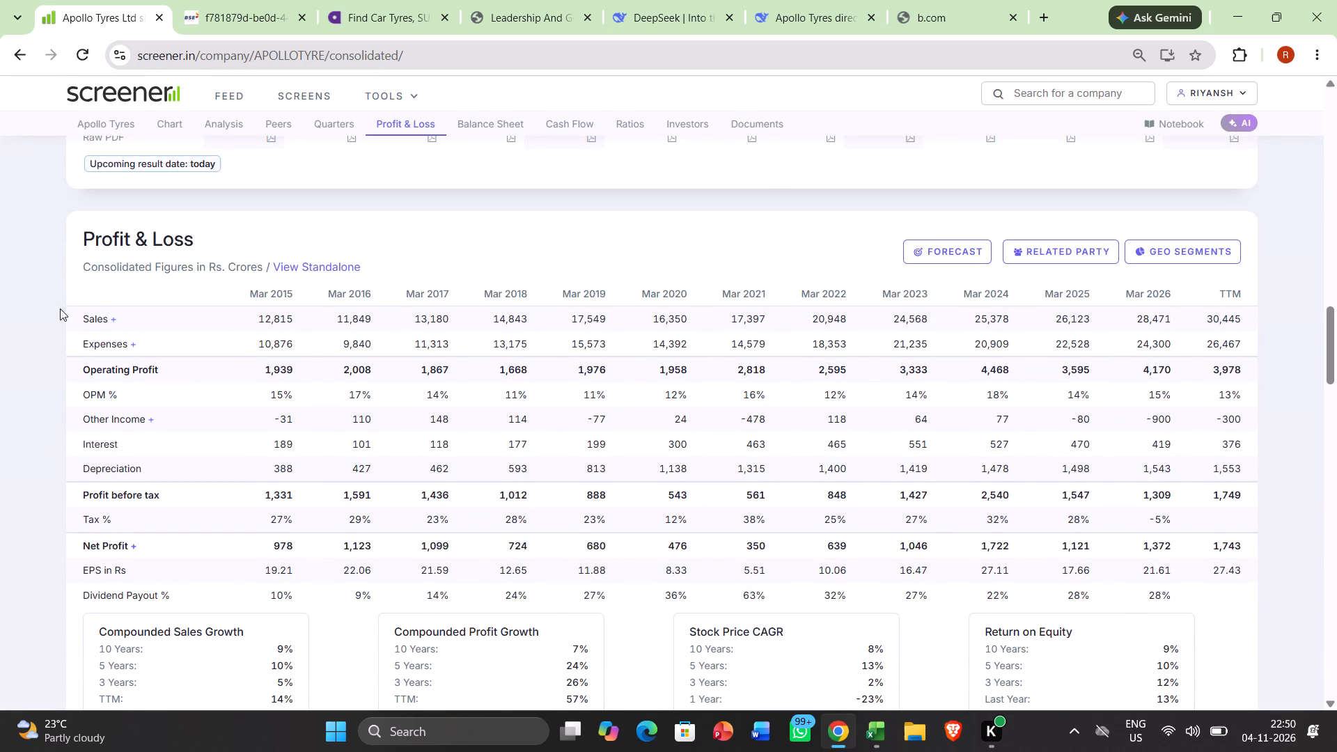
Trace the Sales row of the Profit & Loss table across the years from Mar 2015 to TTM by highlighting its figures.
drag(60, 308, 484, 378)
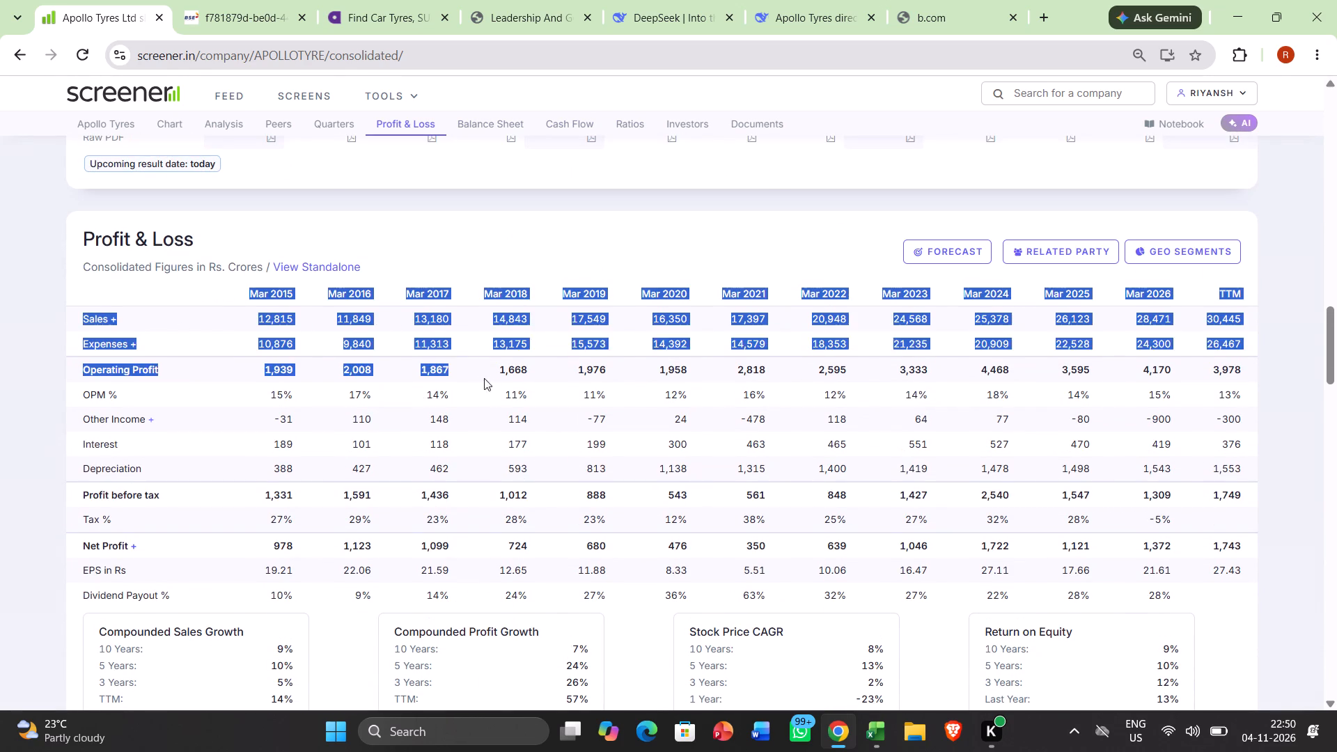
drag(484, 378, 820, 320)
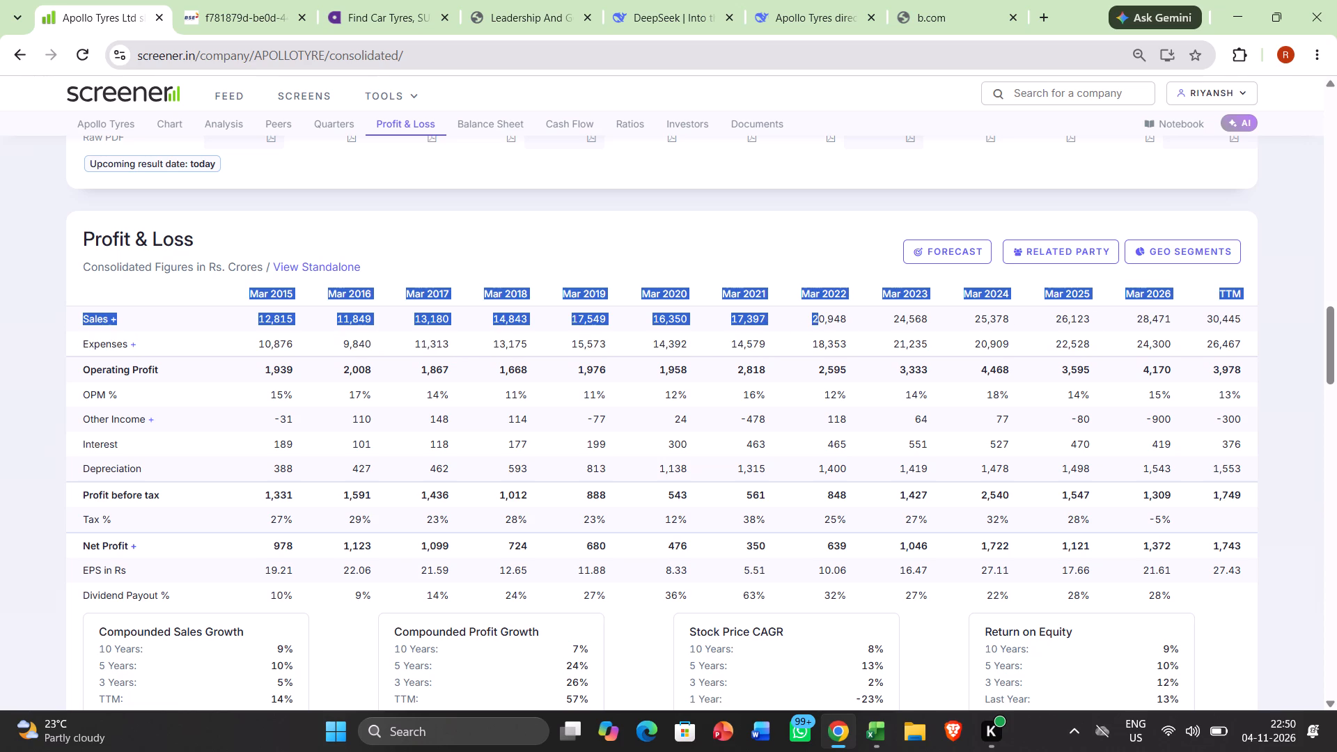
drag(820, 320, 1134, 318)
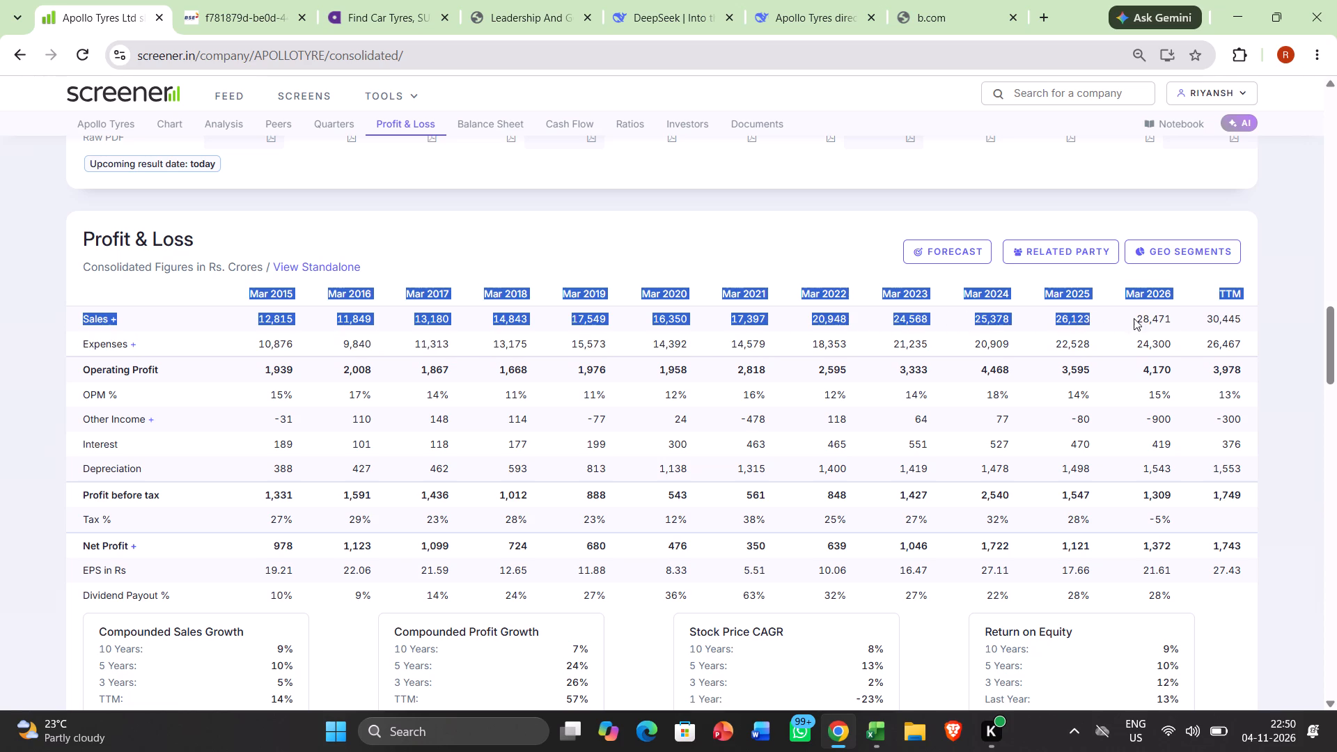
drag(1134, 318, 1267, 315)
double_click(1267, 315)
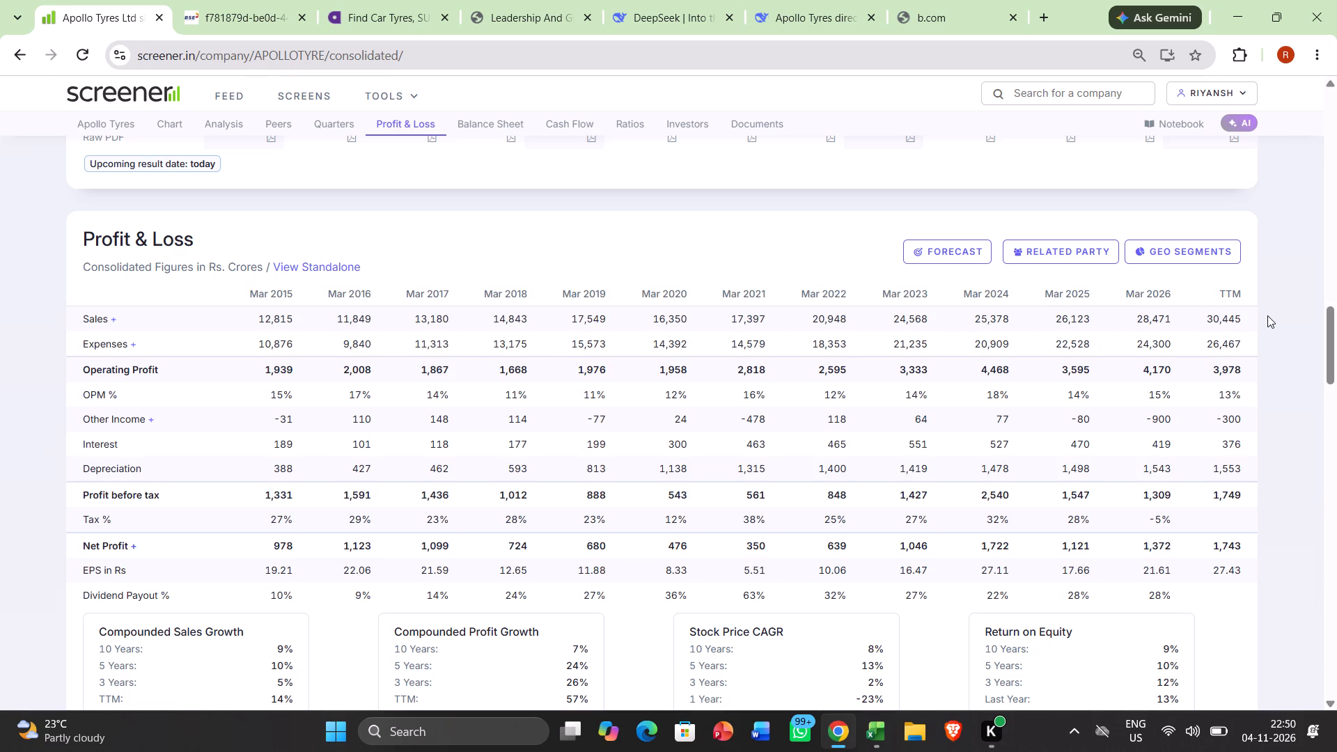
drag(1260, 300, 1220, 292)
drag(1220, 292, 1222, 292)
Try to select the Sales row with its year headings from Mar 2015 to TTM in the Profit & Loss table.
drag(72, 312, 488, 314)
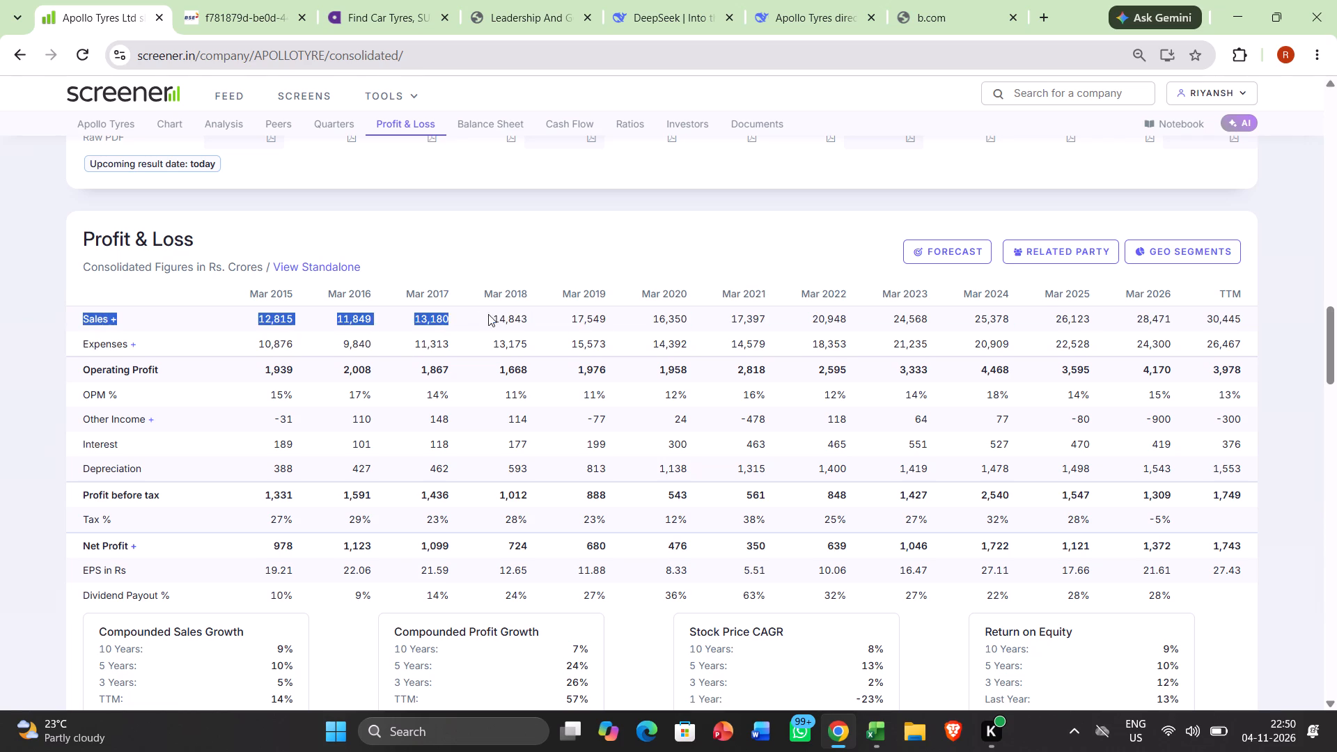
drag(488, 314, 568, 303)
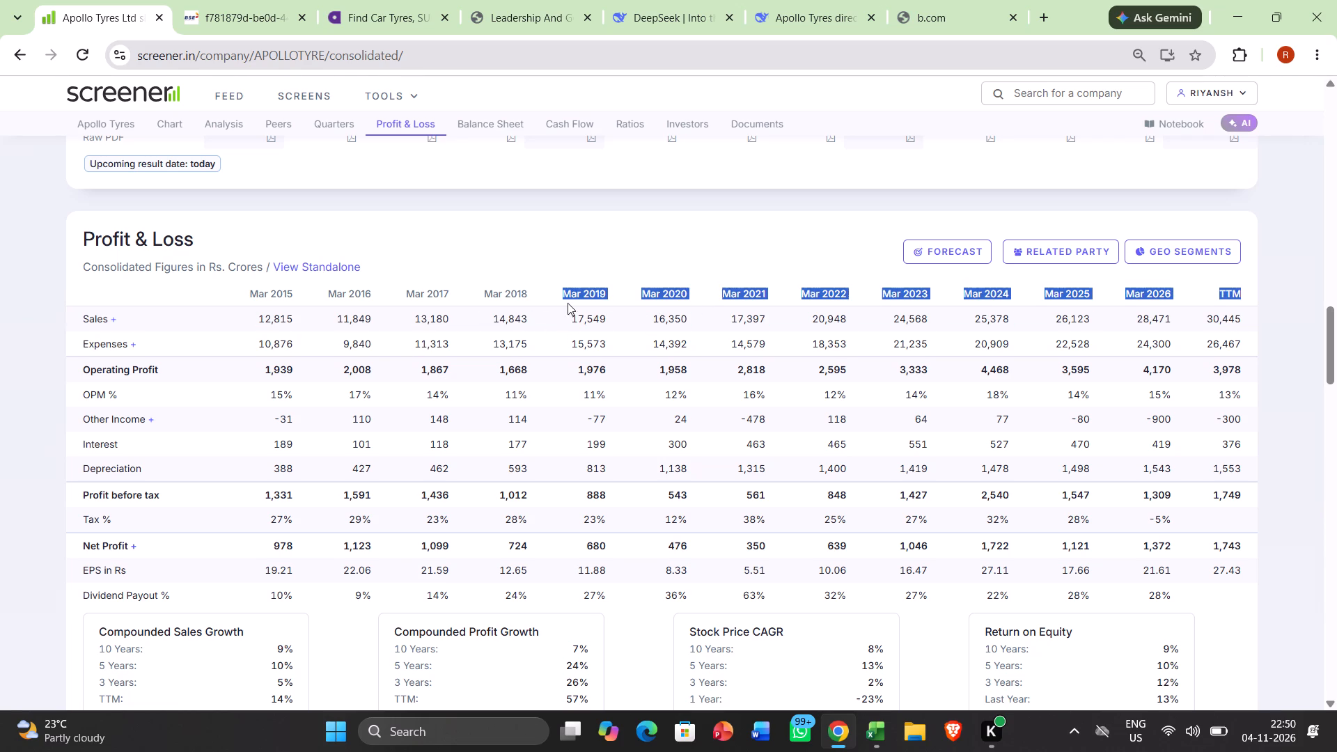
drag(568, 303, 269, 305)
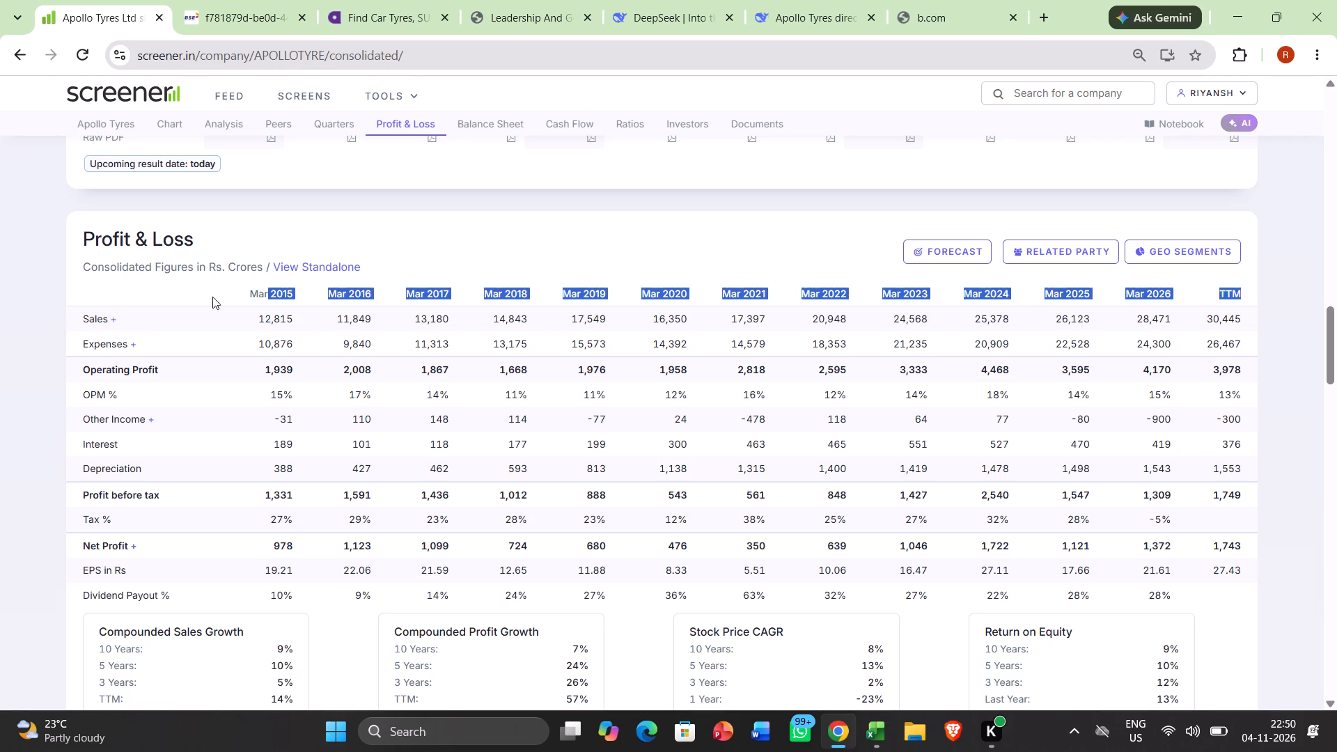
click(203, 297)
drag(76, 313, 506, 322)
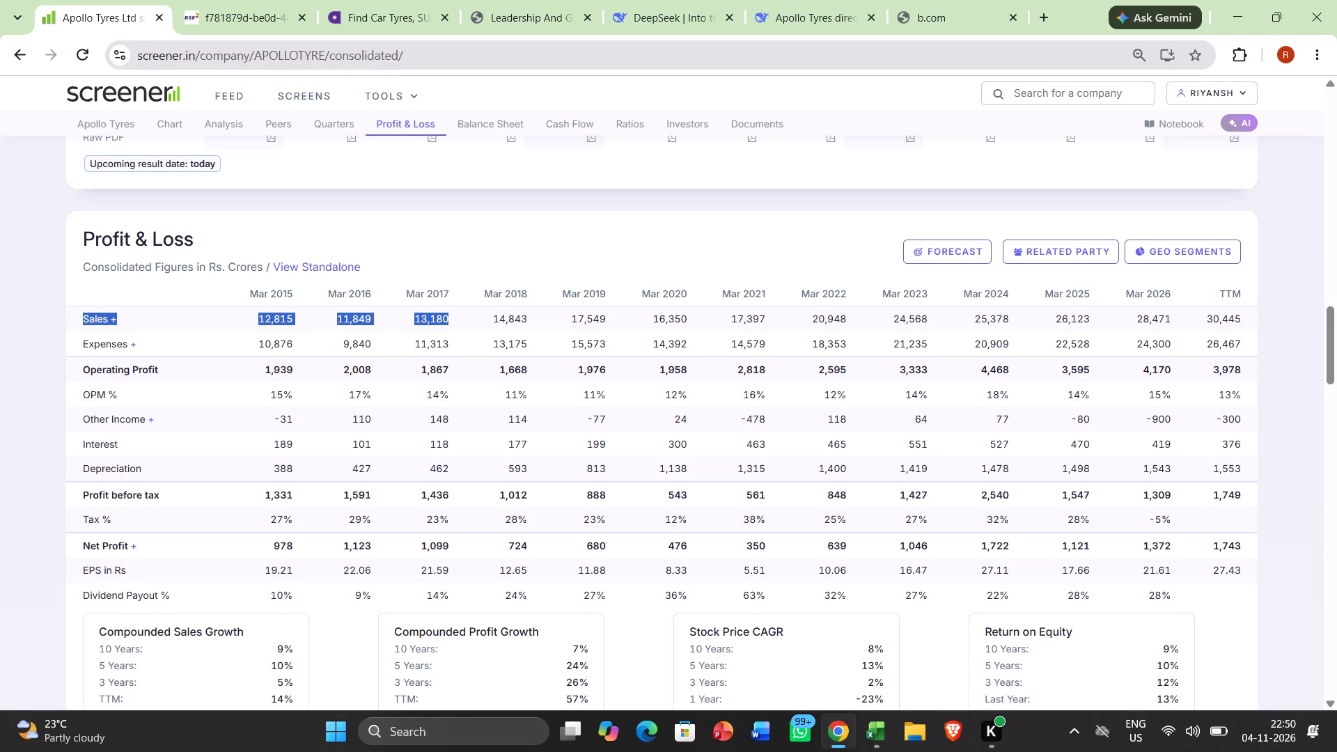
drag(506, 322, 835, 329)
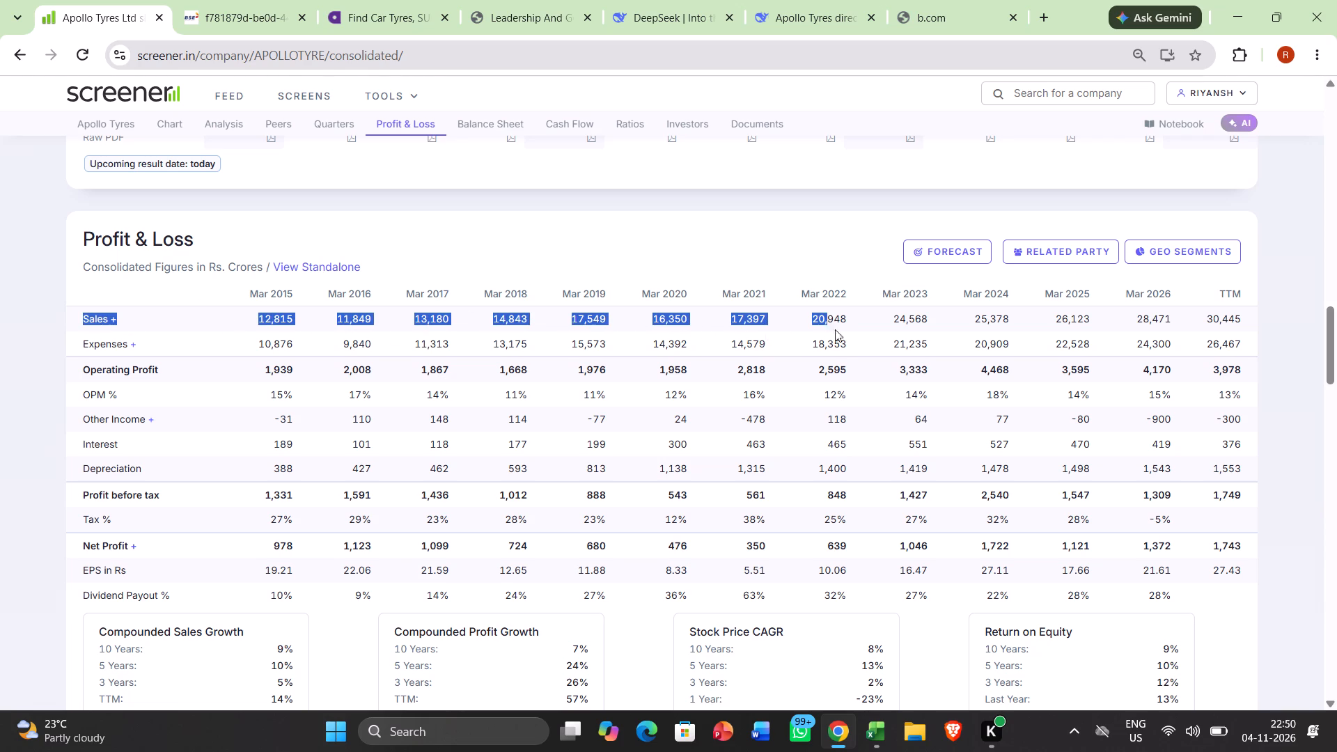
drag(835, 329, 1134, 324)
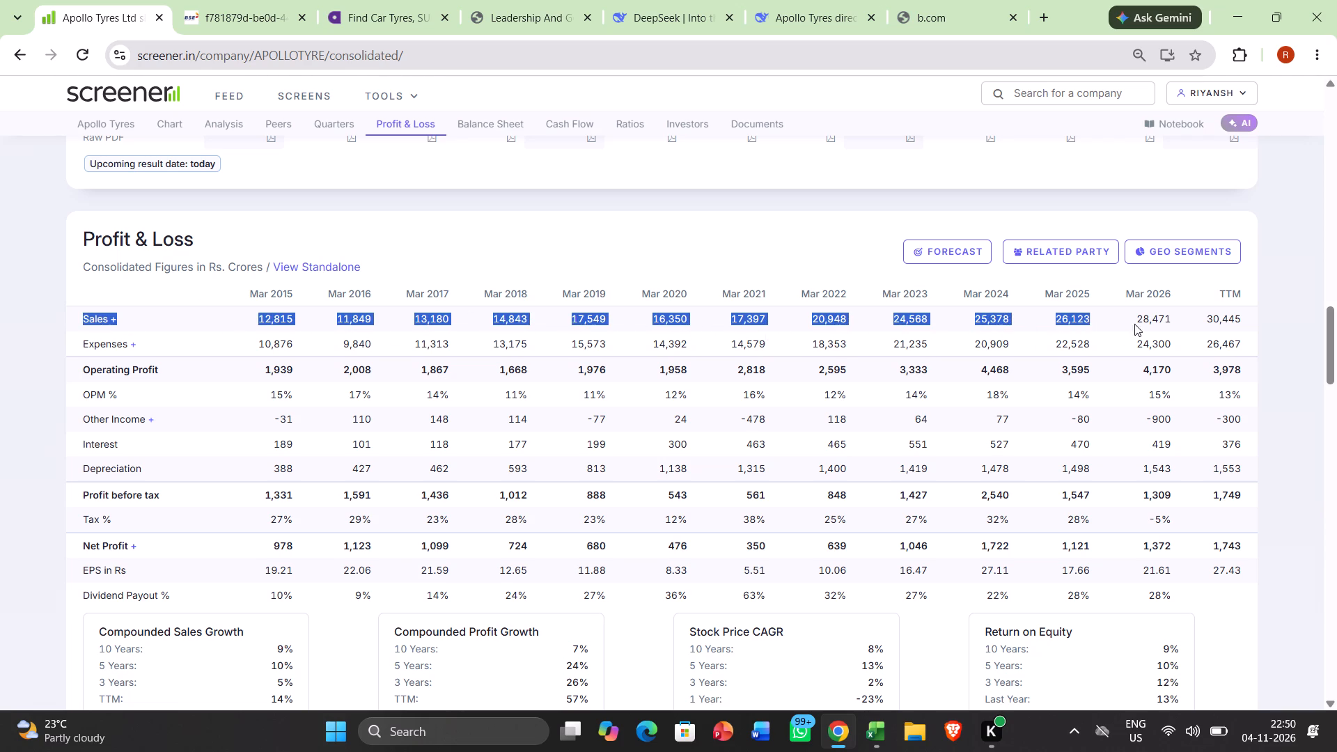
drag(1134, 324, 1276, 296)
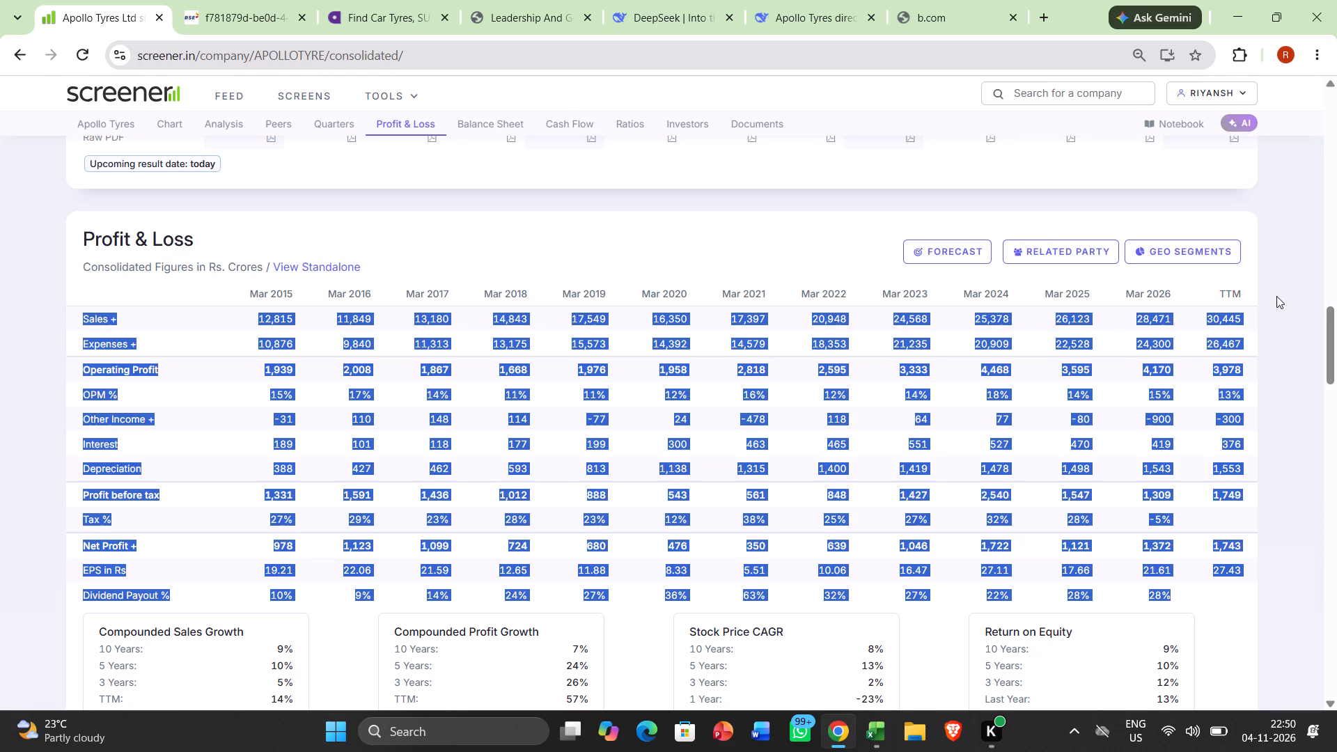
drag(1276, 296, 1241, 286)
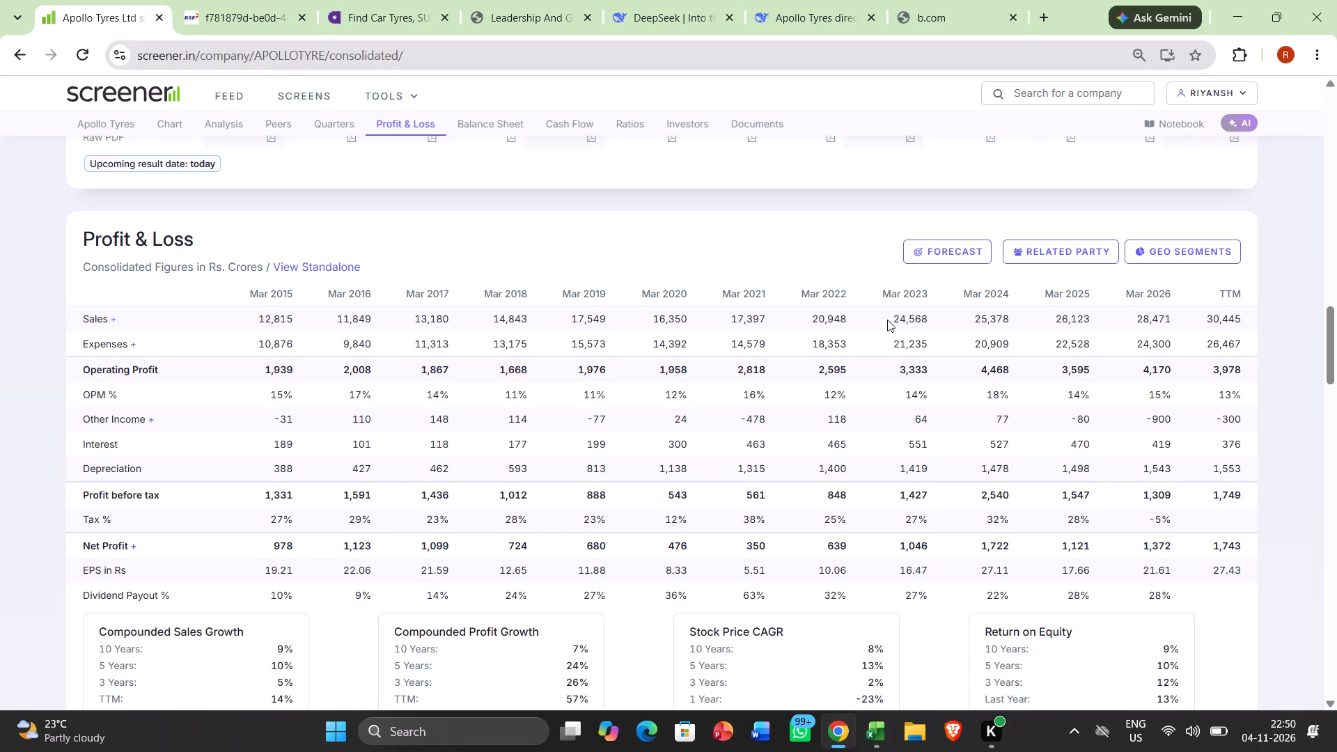
Capture the year headings and Sales row, Mar 2015 to TTM, with the Snipping Tool text extractor and copy all the text.
key(Print)
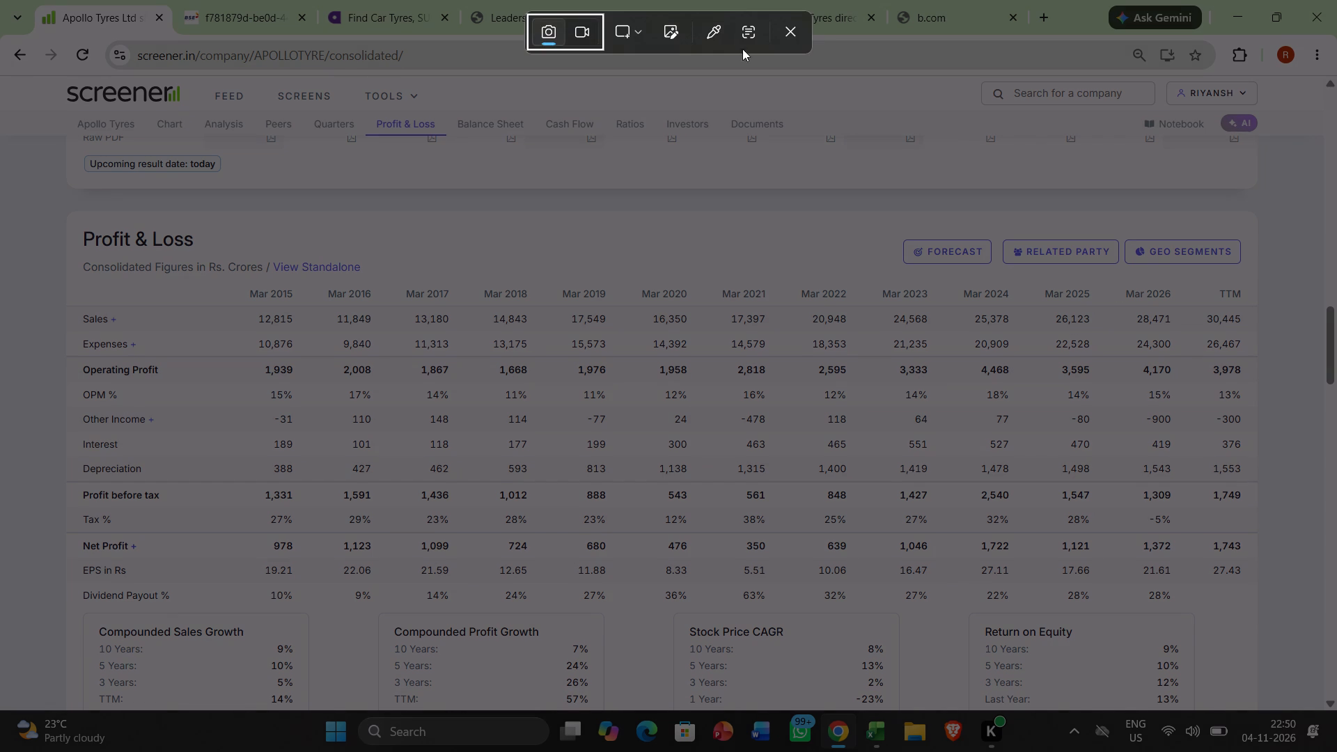
click(740, 33)
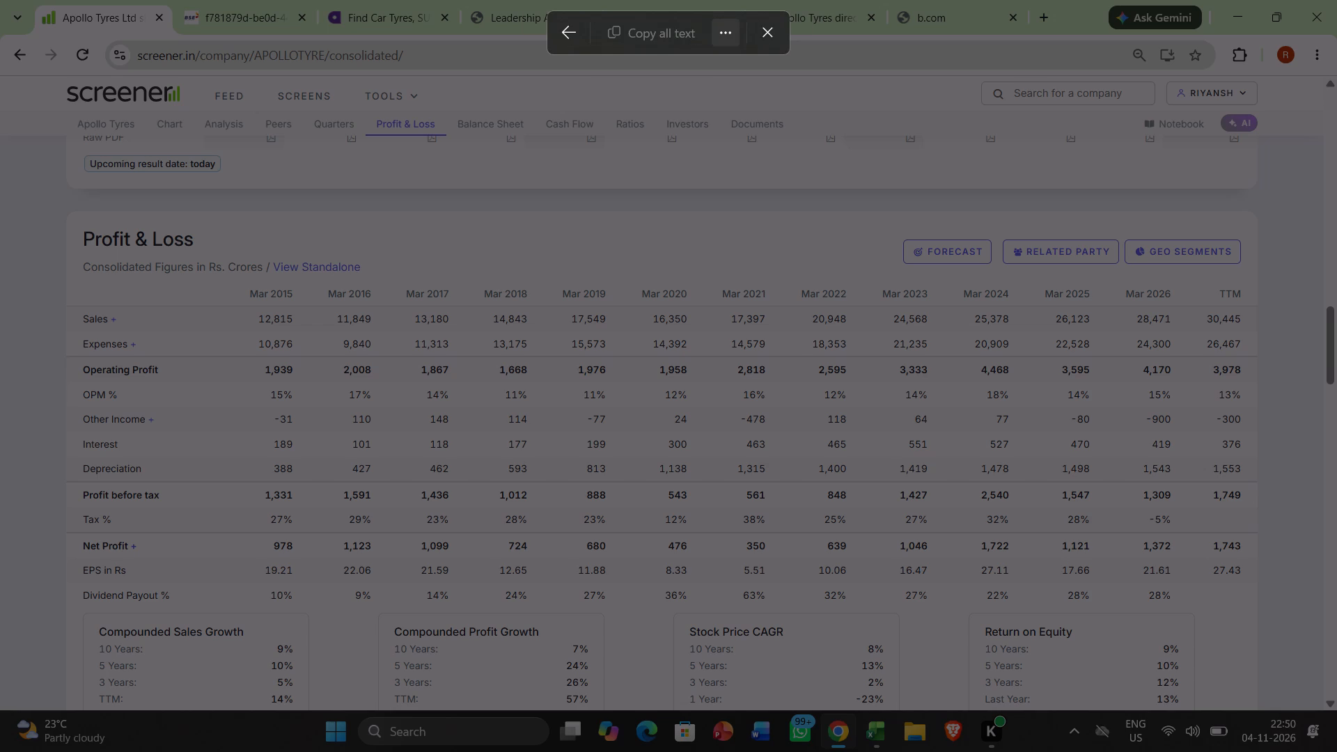
drag(76, 280, 625, 325)
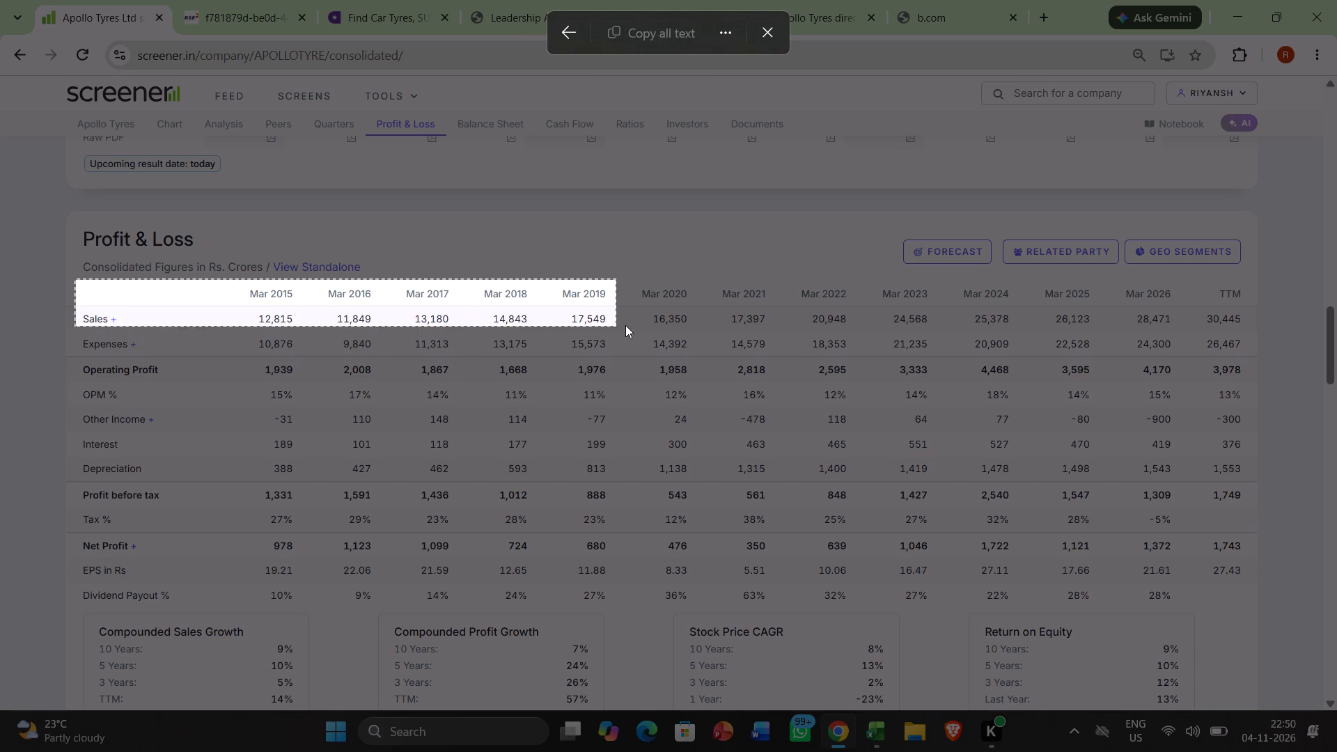
drag(625, 325, 1031, 332)
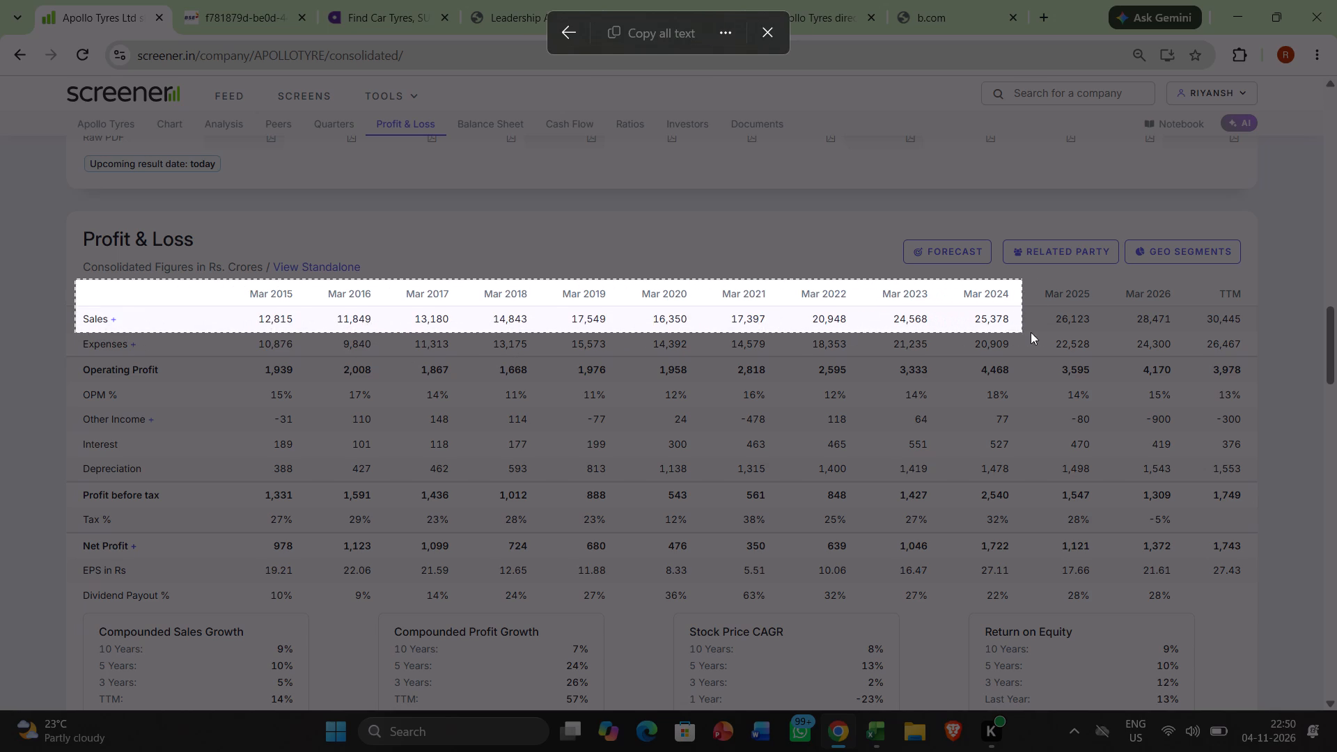
drag(1031, 332, 1273, 334)
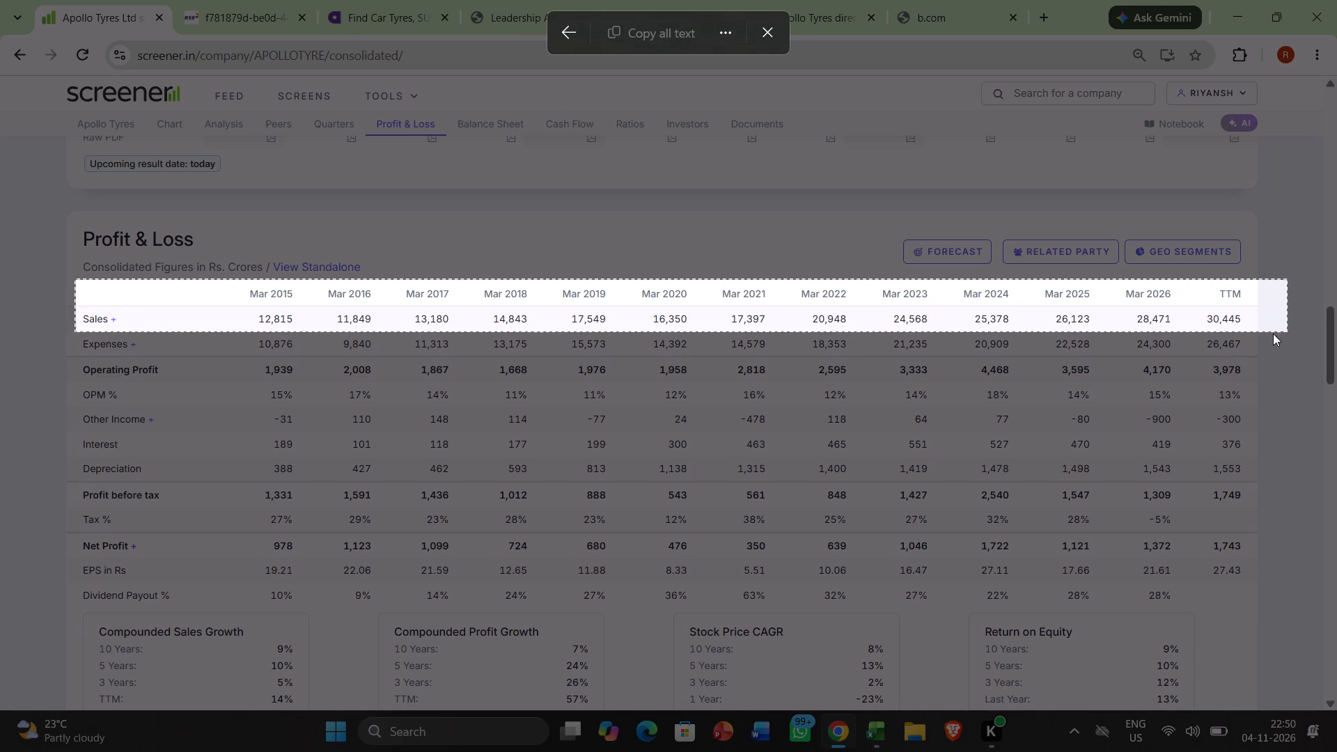
drag(1273, 334, 1253, 329)
click(662, 34)
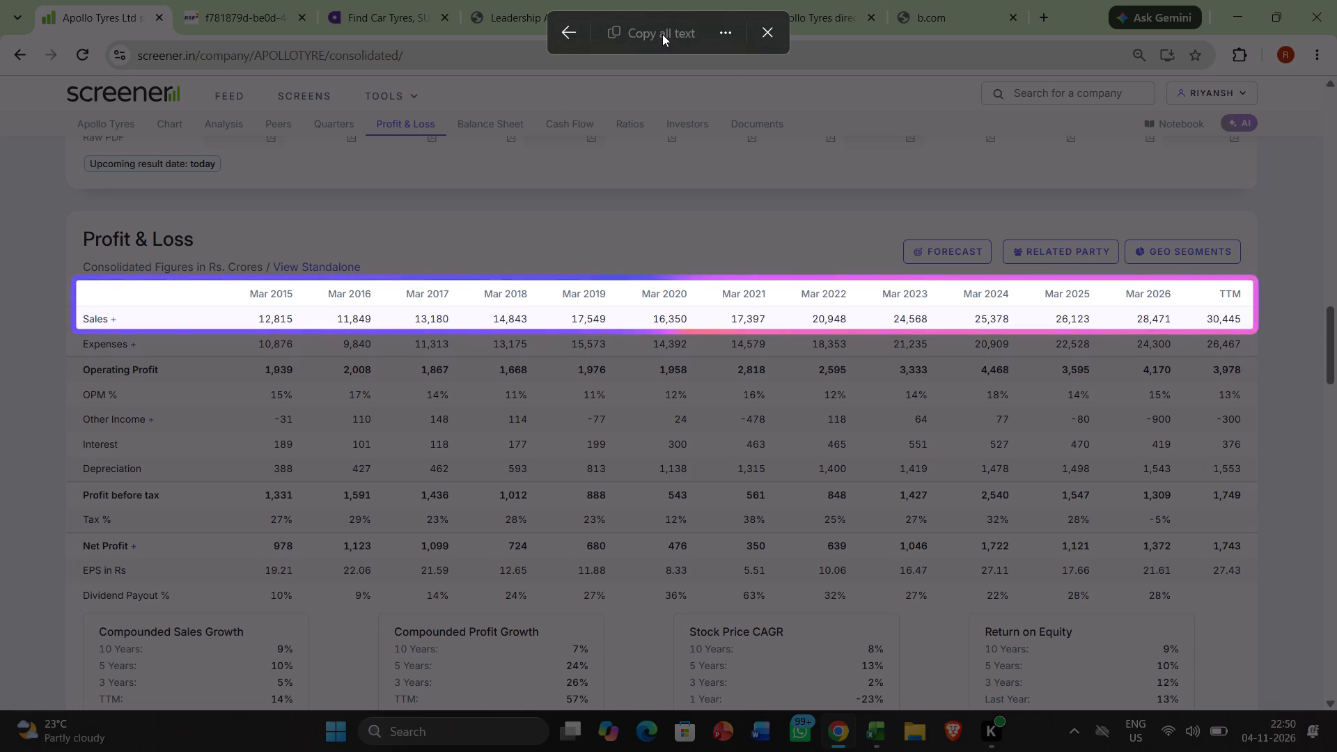
click(662, 34)
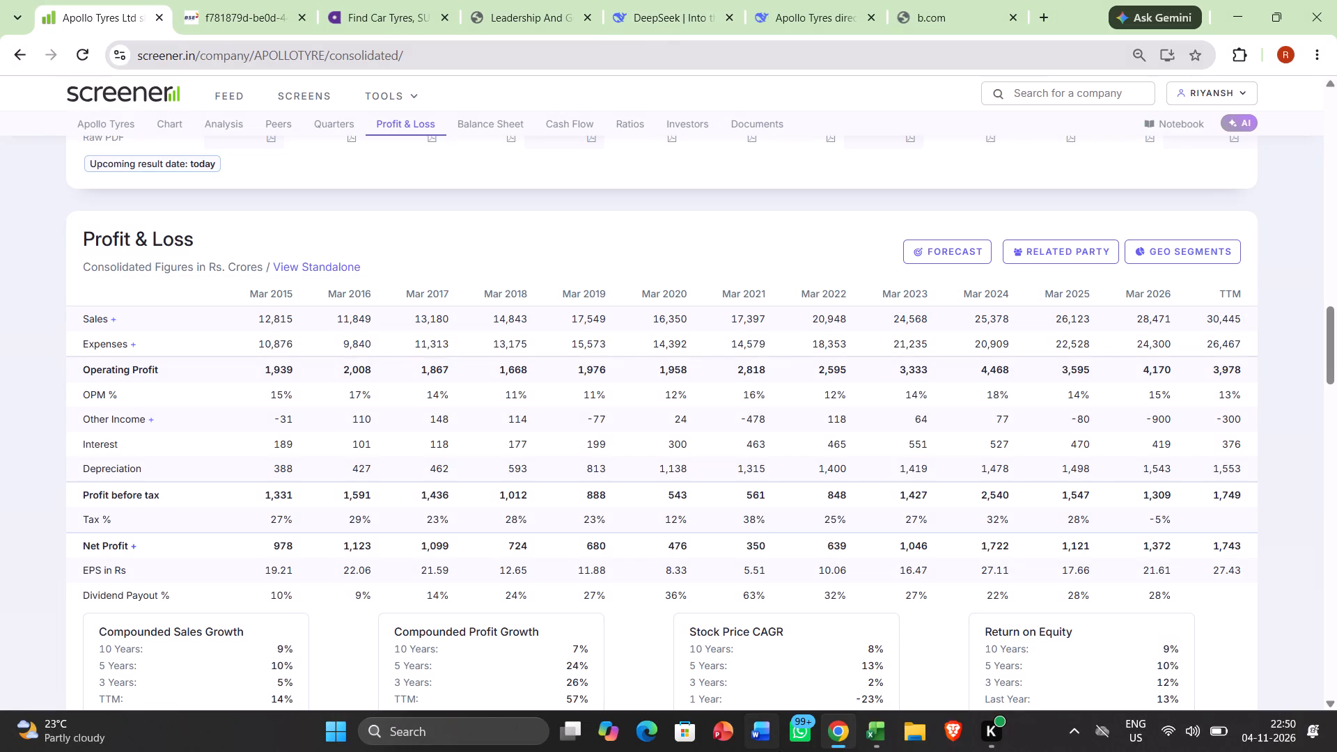
Switch to the aPPOLO TYRE workbook in Excel and add a new sheet after Sheet2.
click(881, 739)
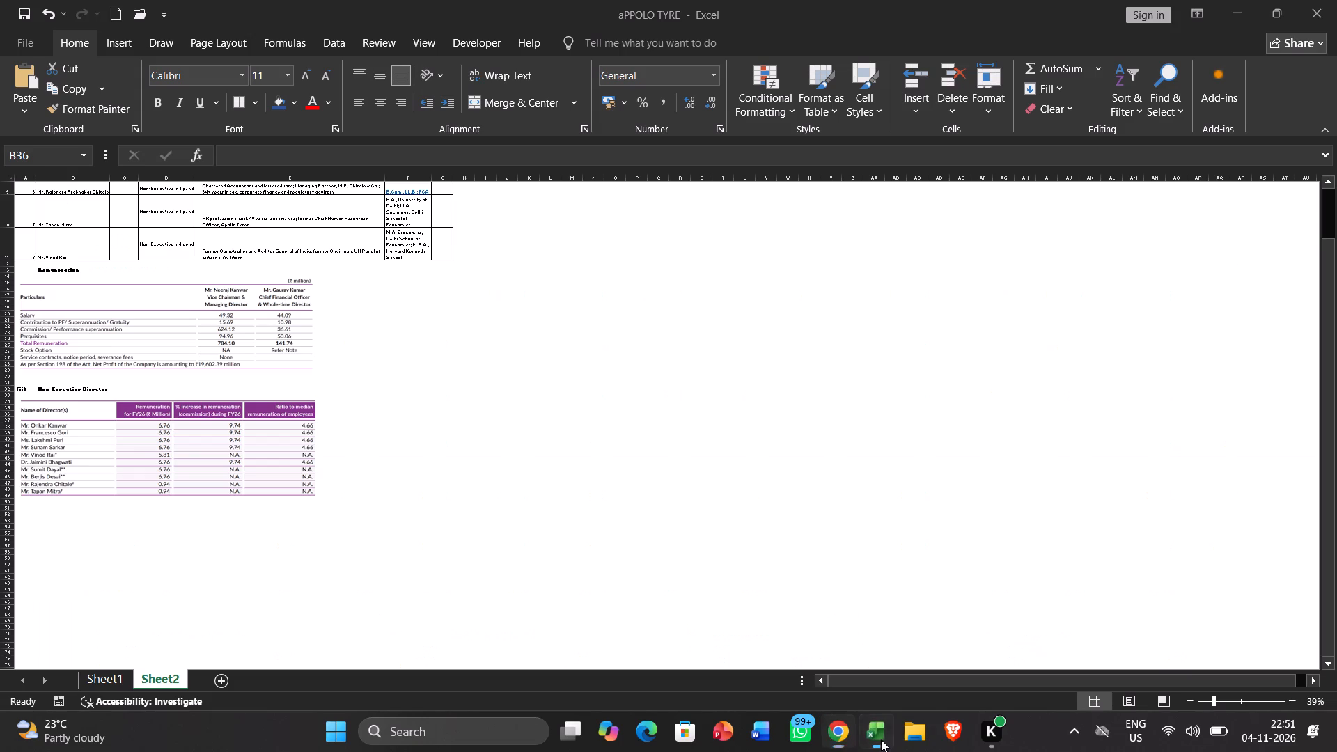
click(228, 682)
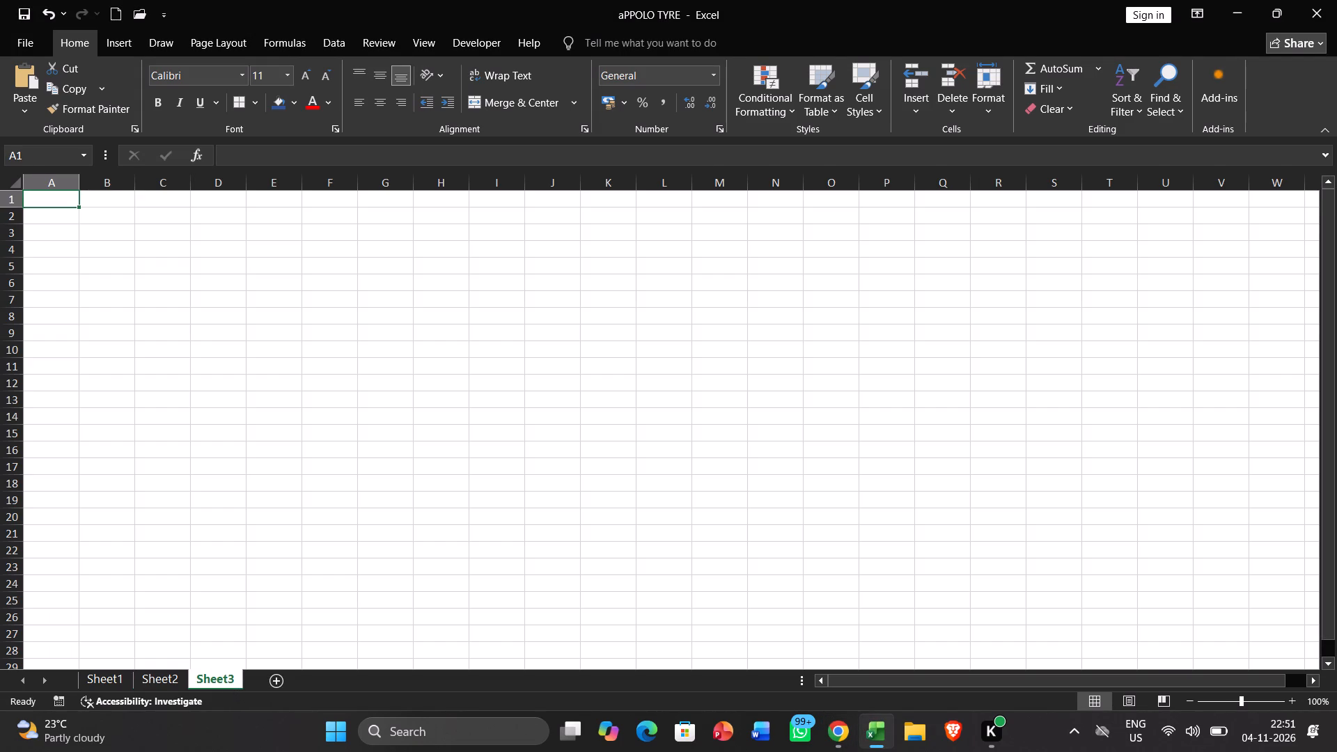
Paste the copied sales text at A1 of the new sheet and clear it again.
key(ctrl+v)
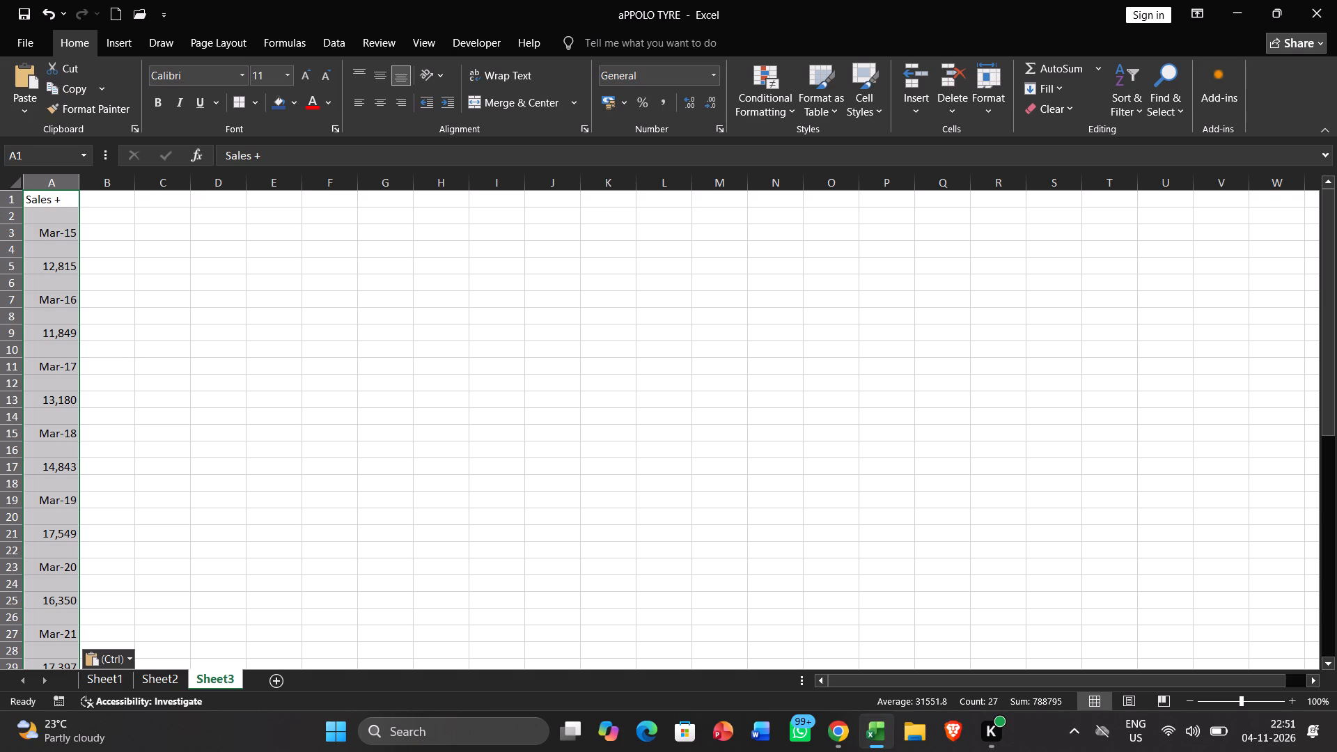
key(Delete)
Select cell B3 and hide the gridlines on Sheet3.
click(93, 229)
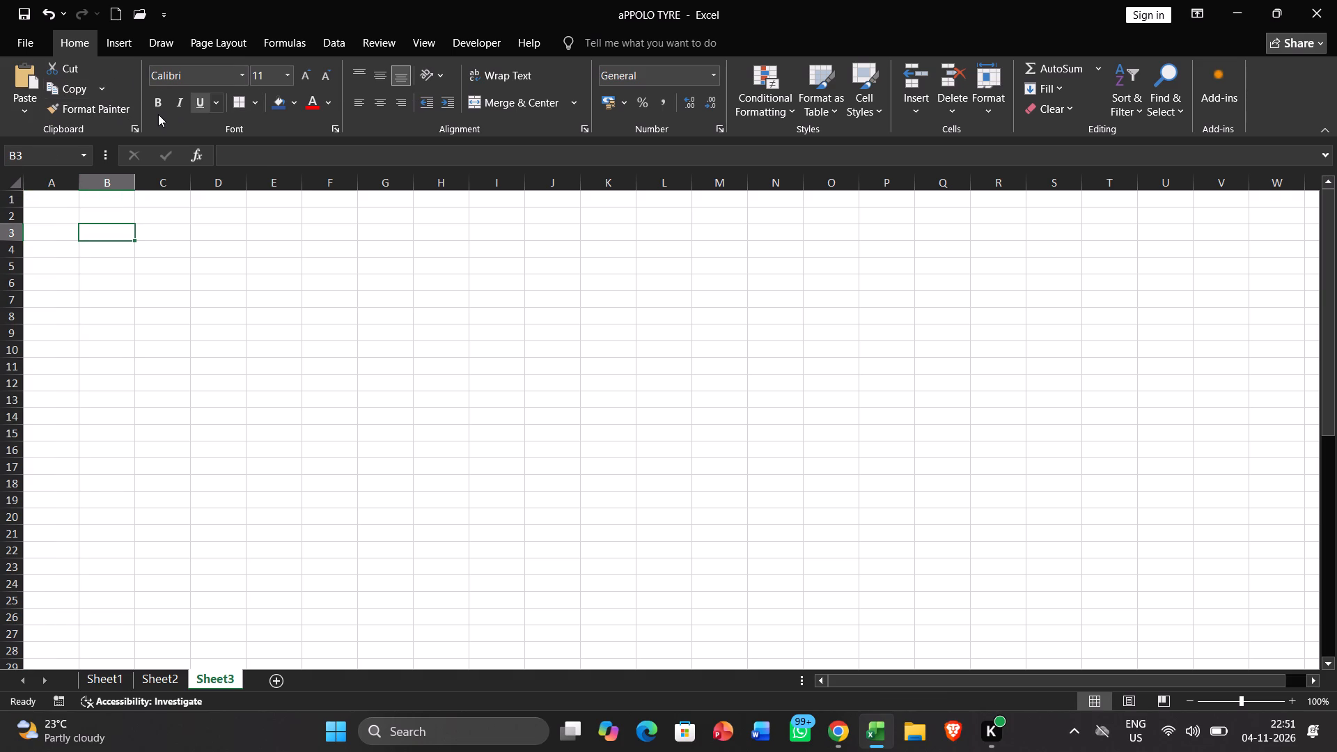
key(alt+w)
text(vg)
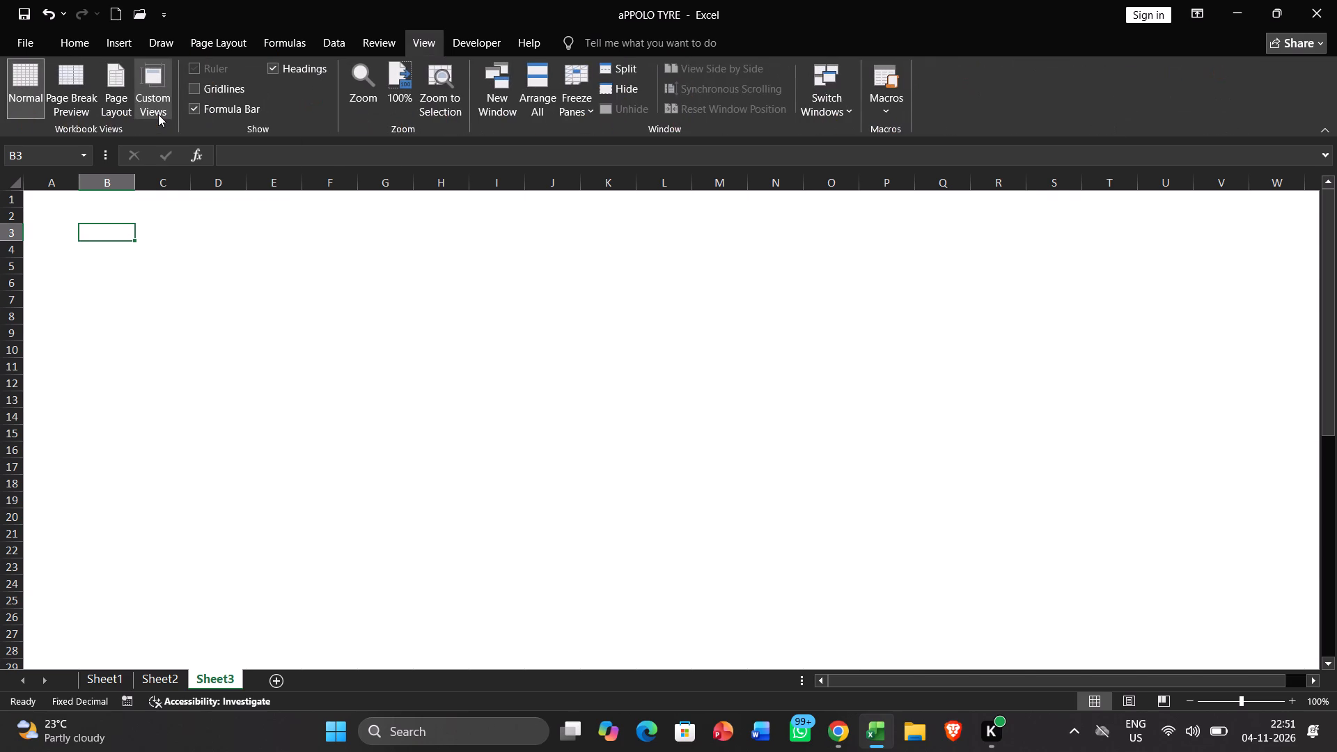
Paste the copied years and sales figures down column B from B3 and autofit the column's width.
key(ctrl+v)
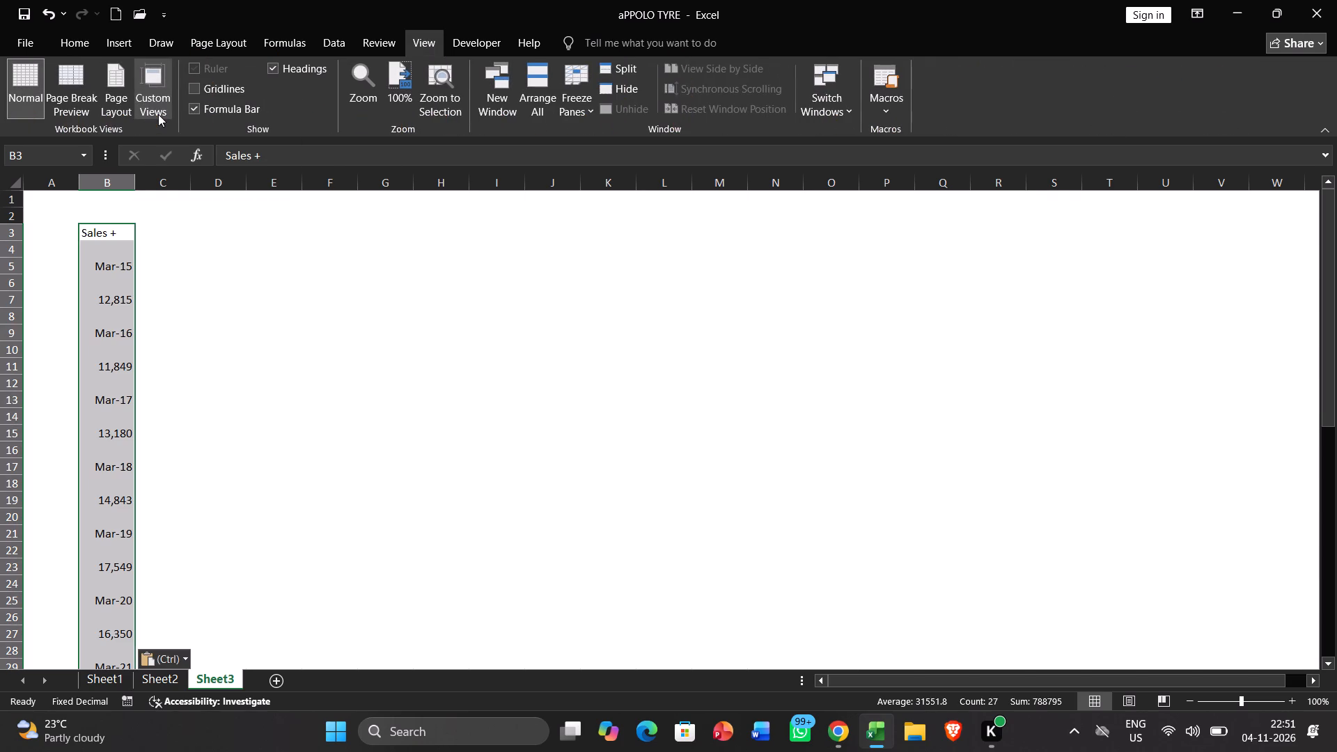
double_click(136, 184)
double_click(136, 184)
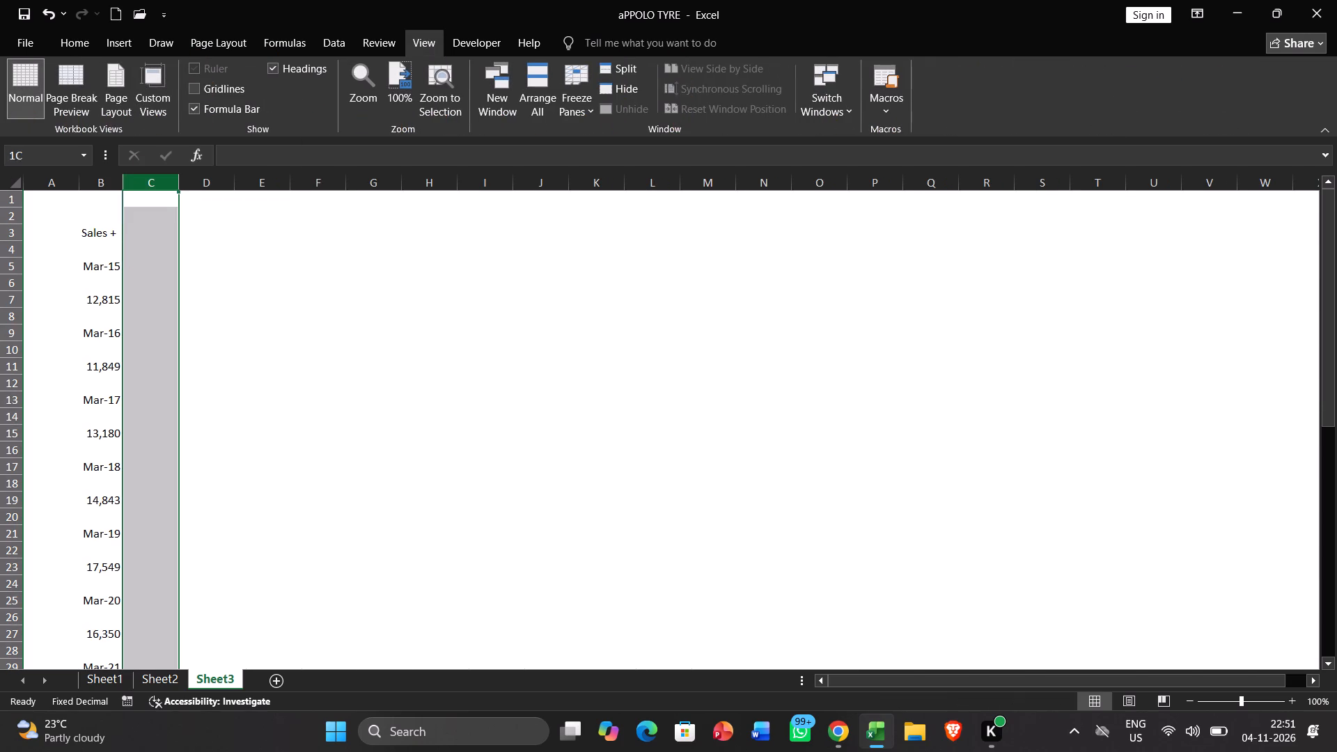
click(116, 186)
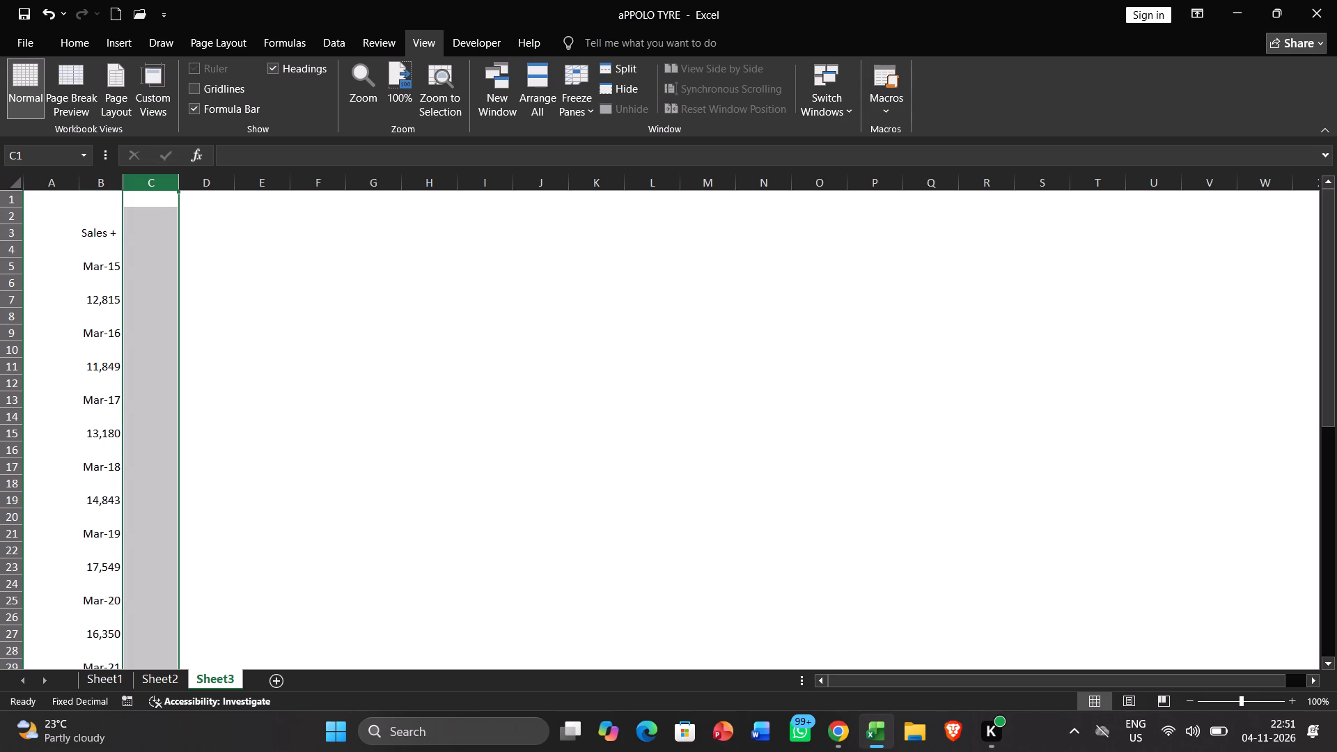
click(108, 186)
double_click(124, 187)
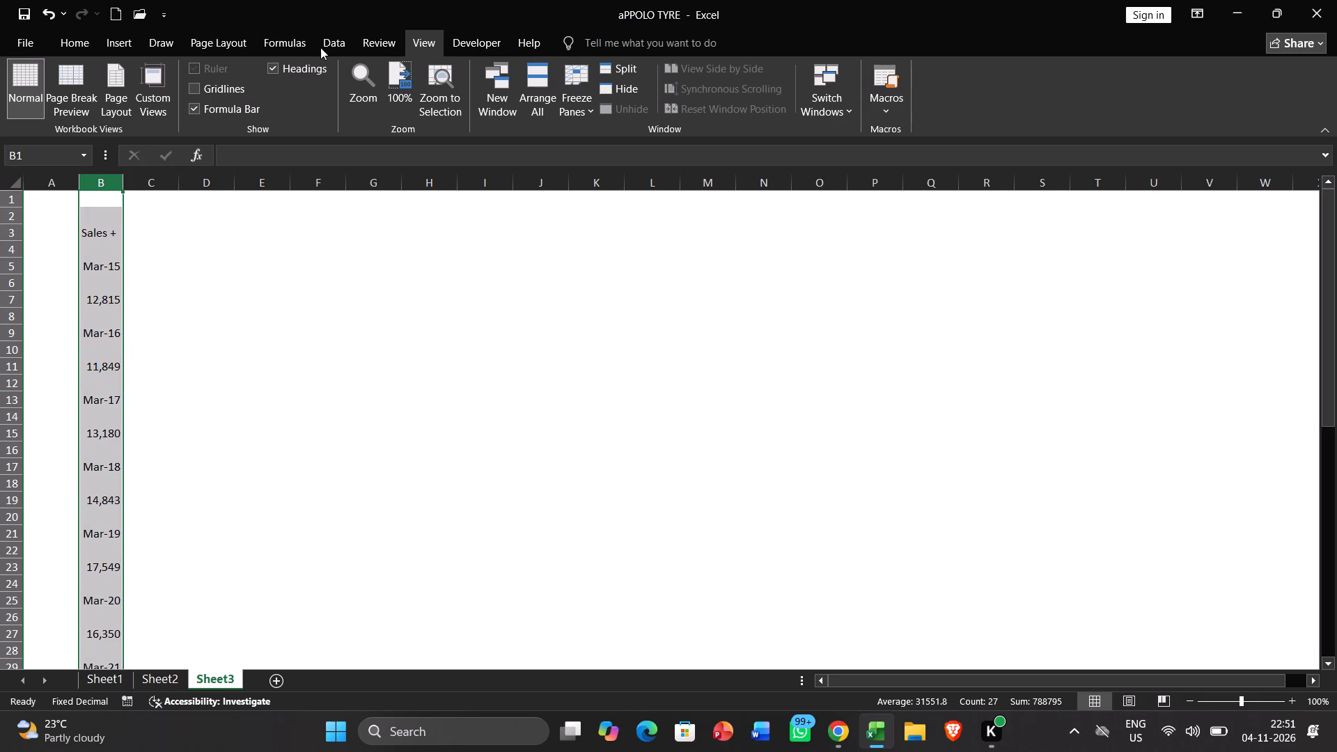
Arrange the open workbook windows with the Horizontal option.
click(406, 75)
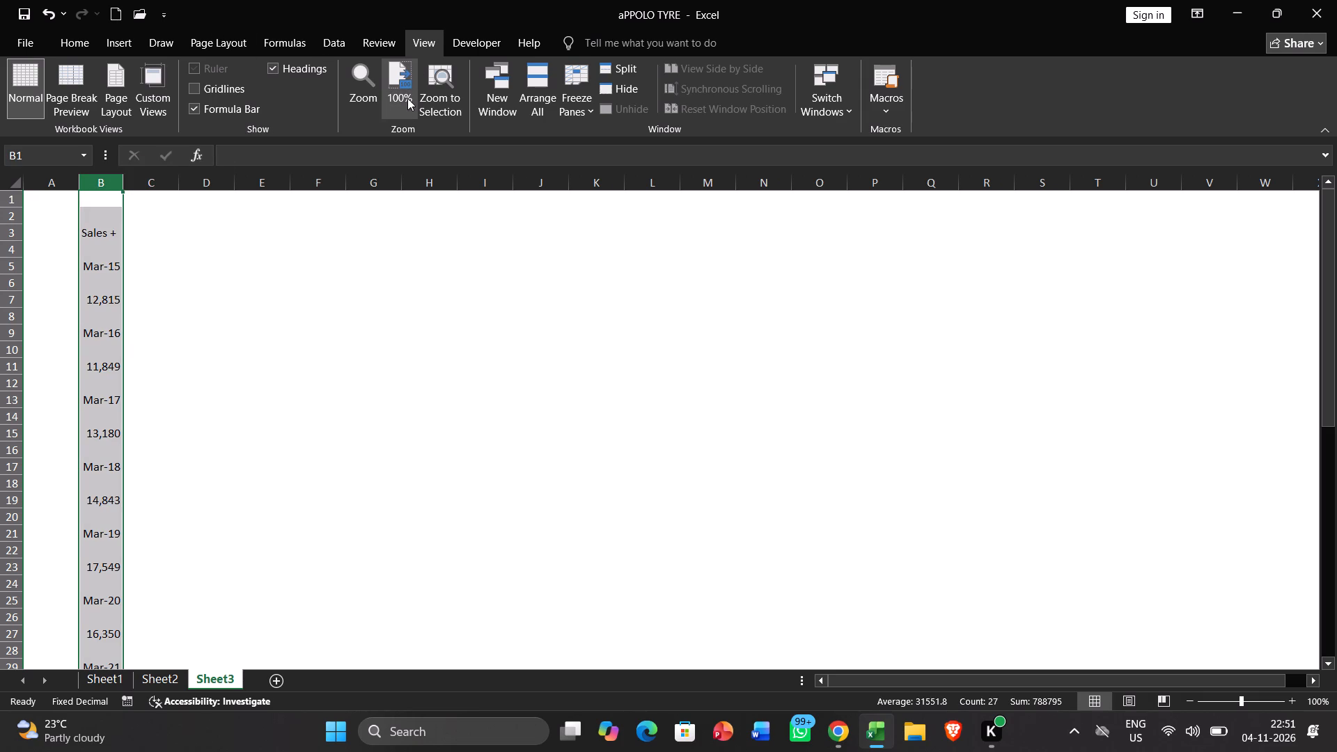
triple_click(391, 63)
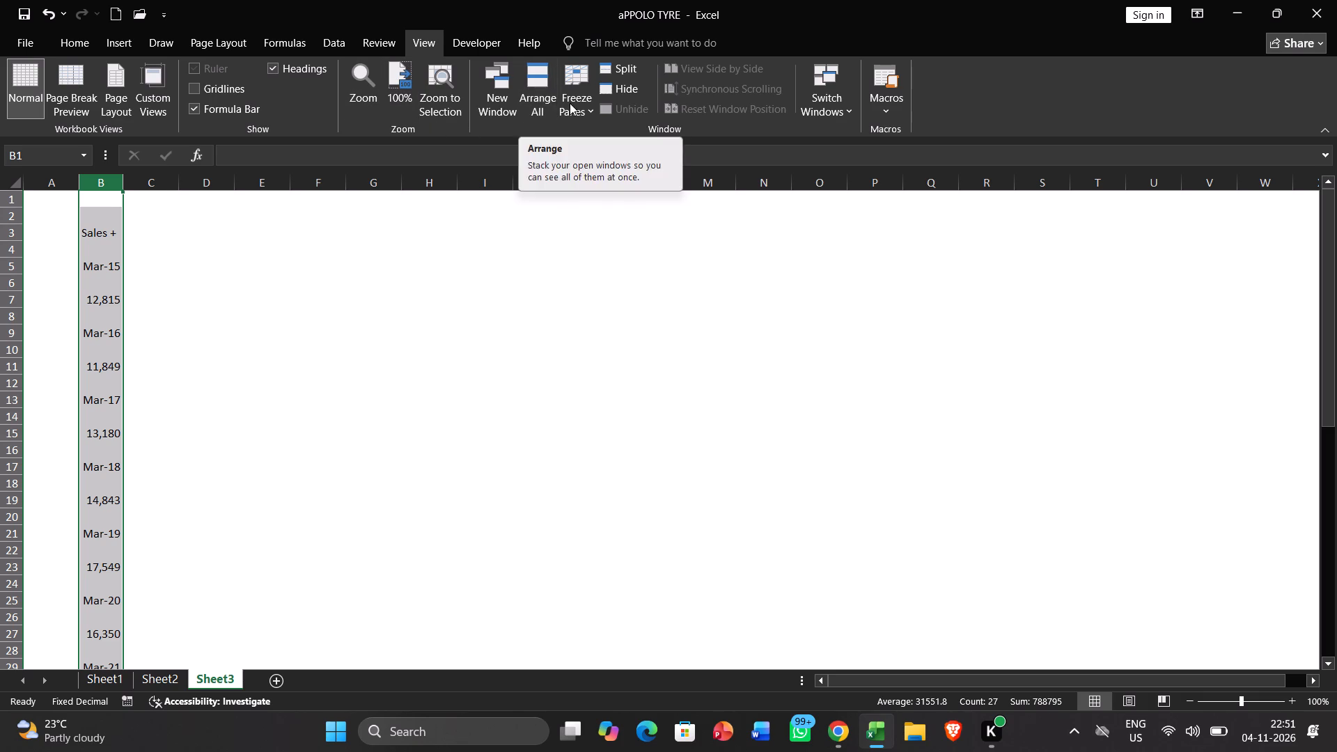
click(540, 95)
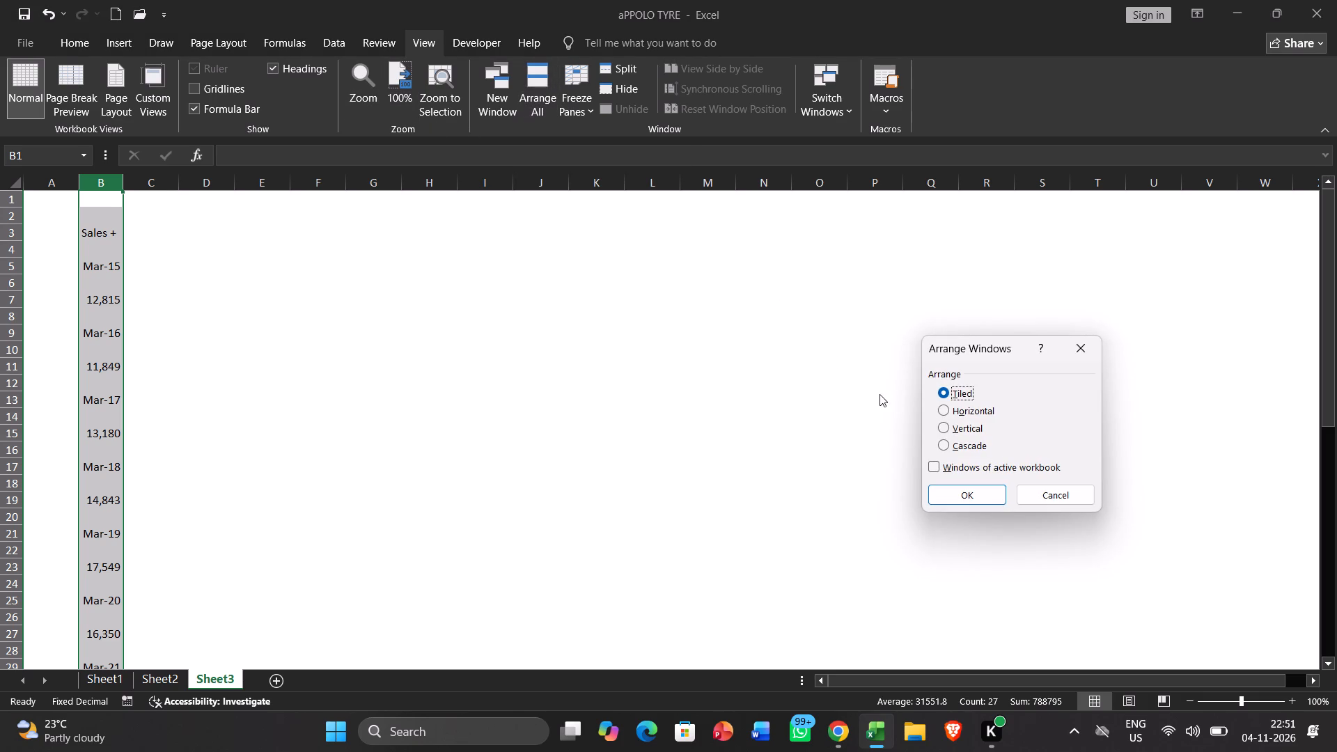
click(942, 410)
click(987, 502)
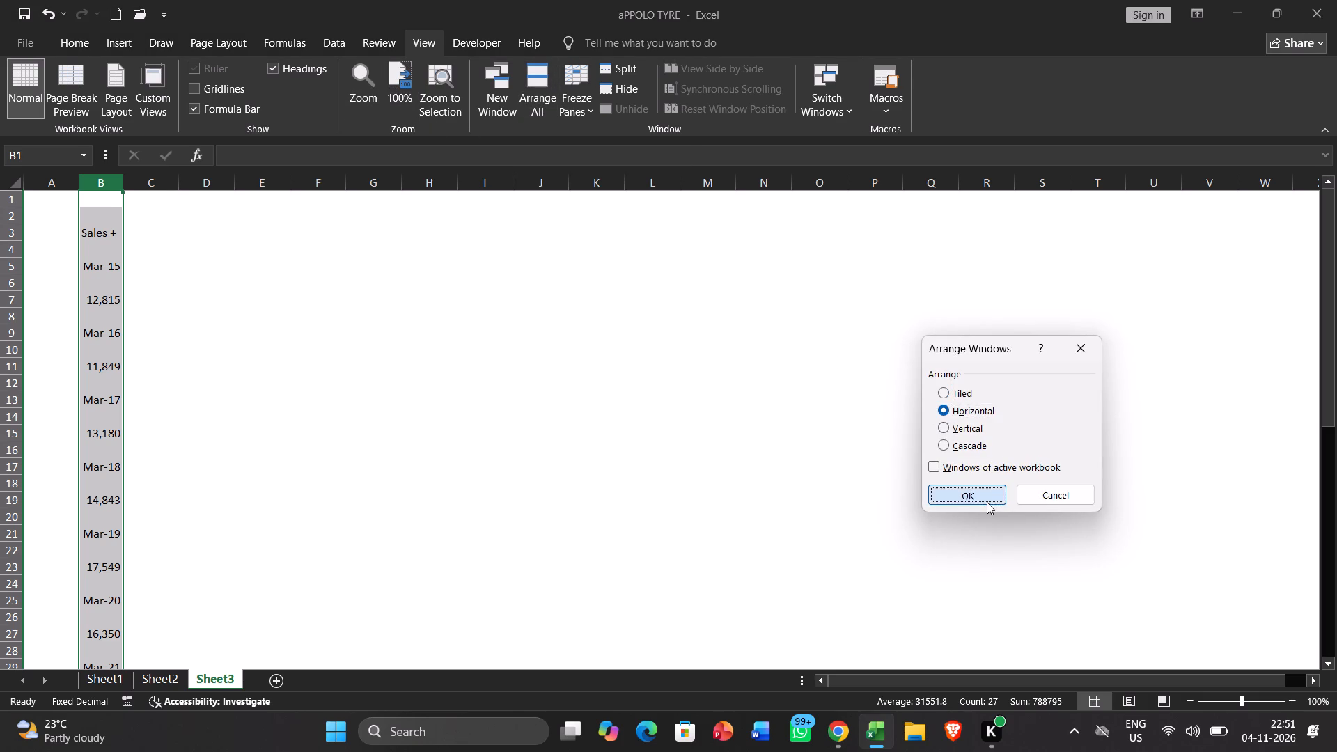
click(779, 460)
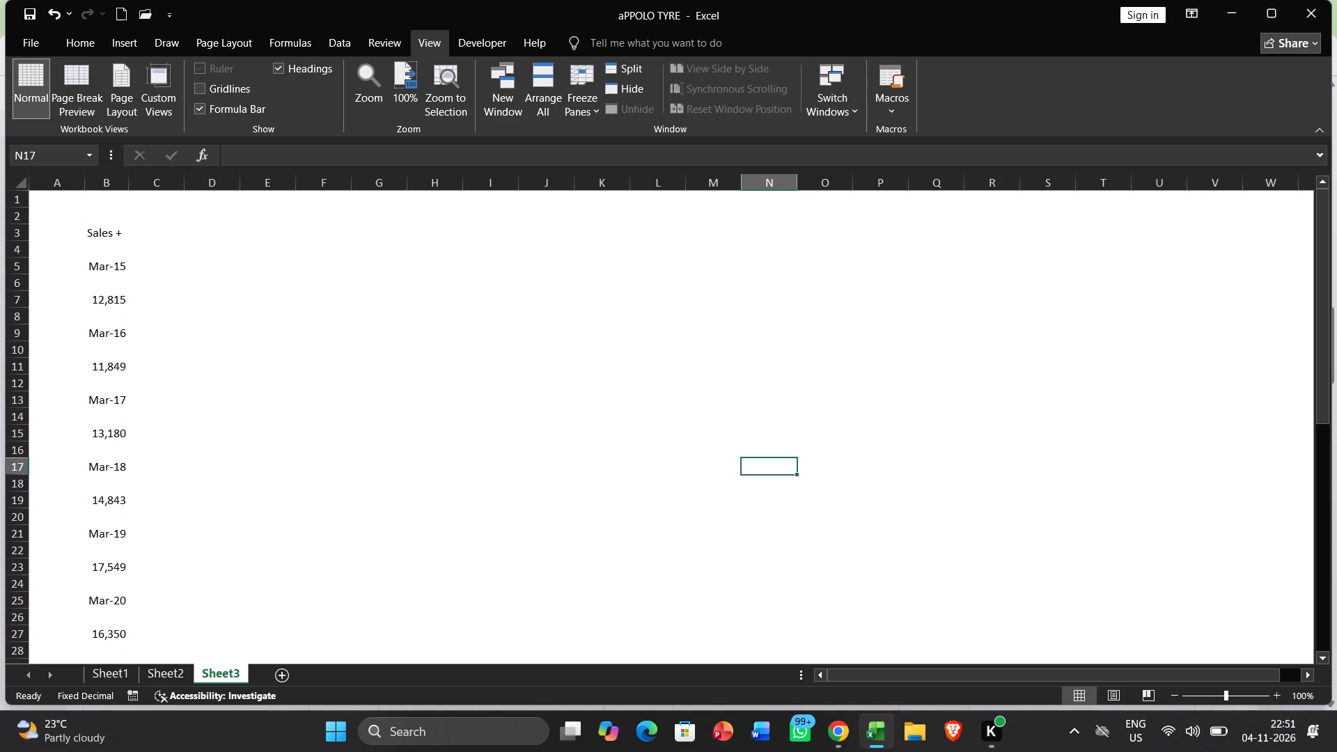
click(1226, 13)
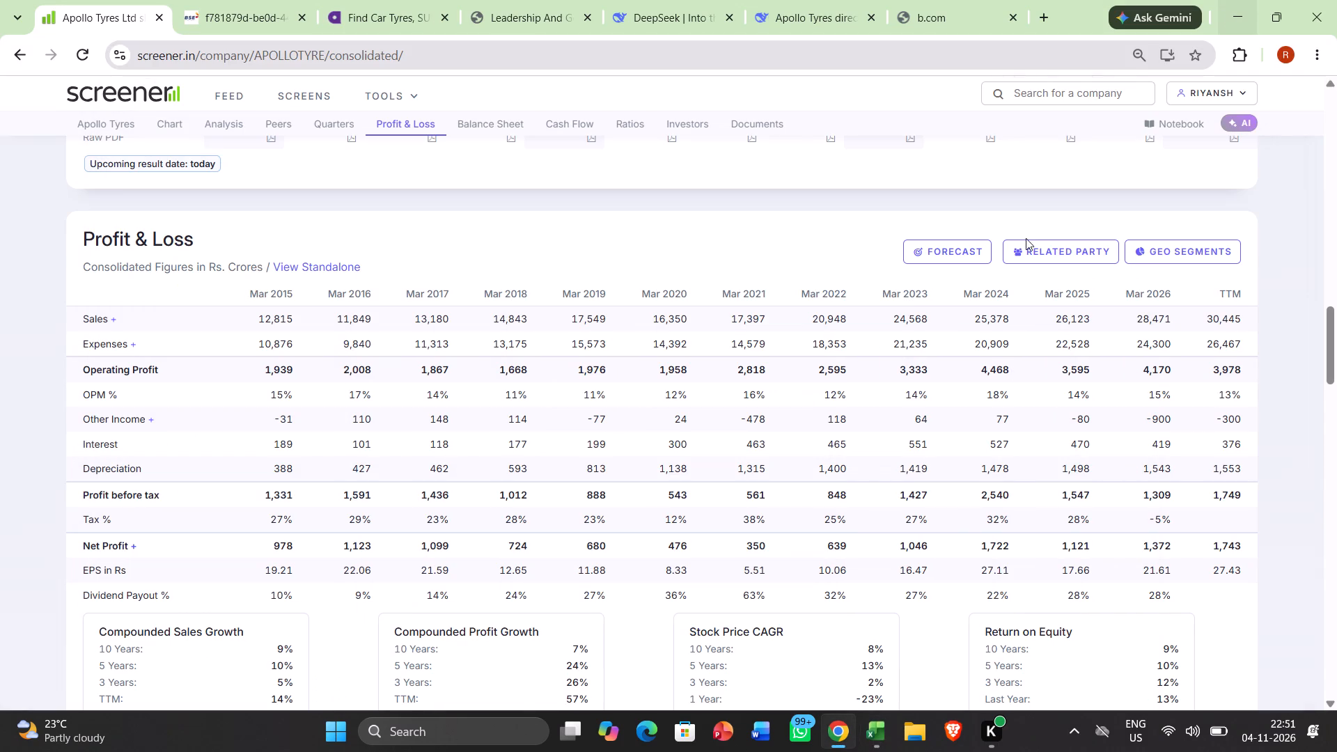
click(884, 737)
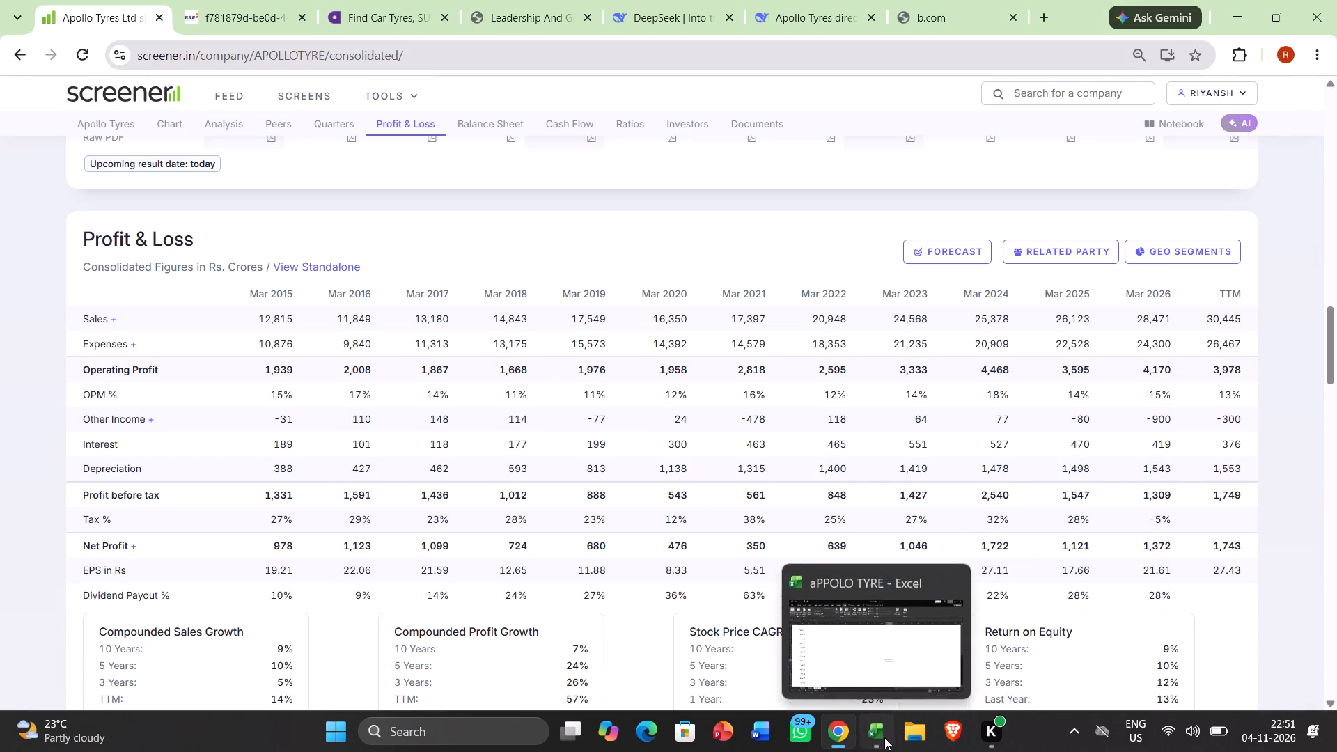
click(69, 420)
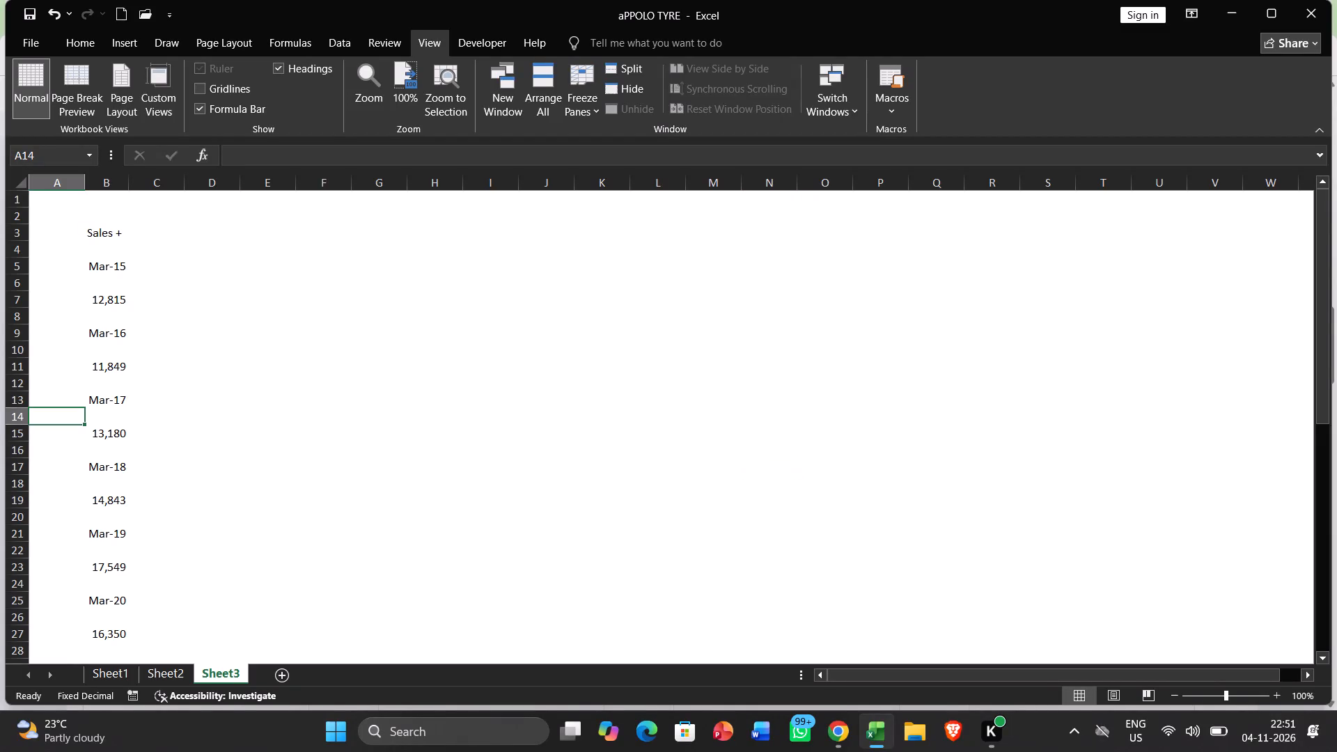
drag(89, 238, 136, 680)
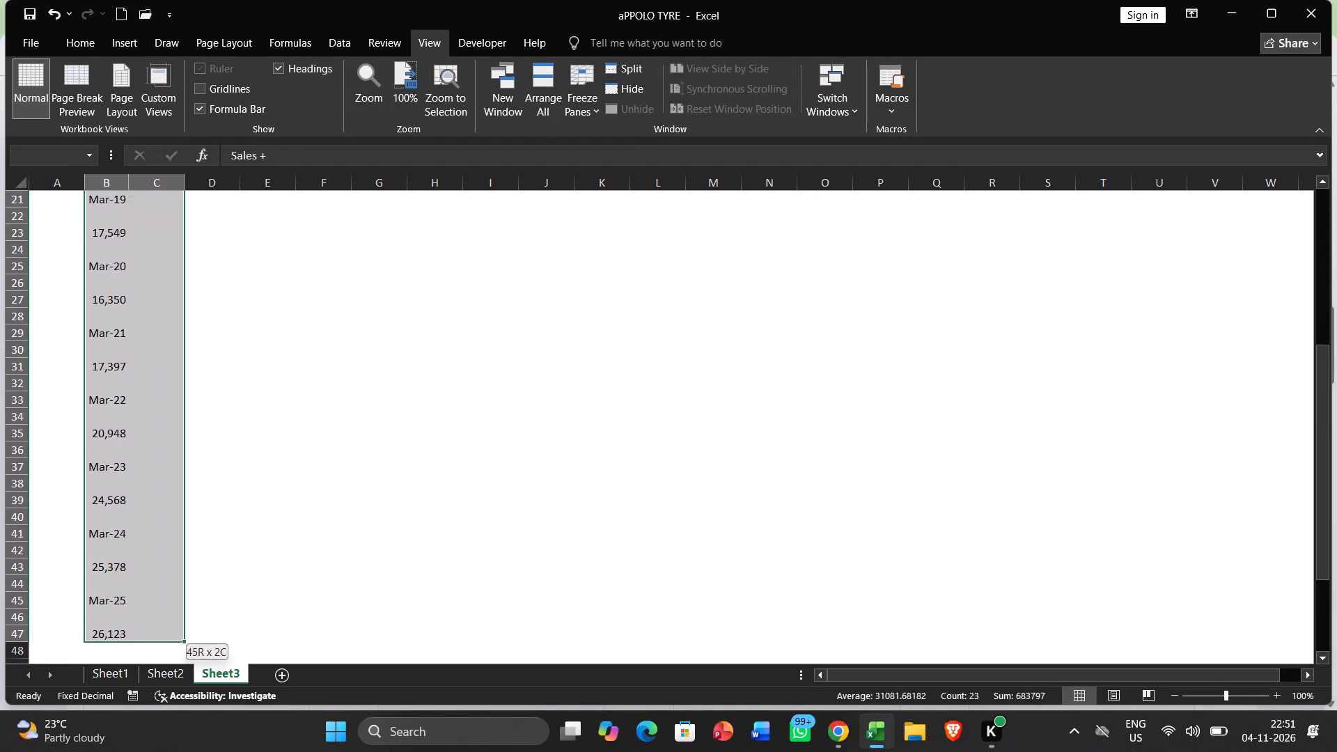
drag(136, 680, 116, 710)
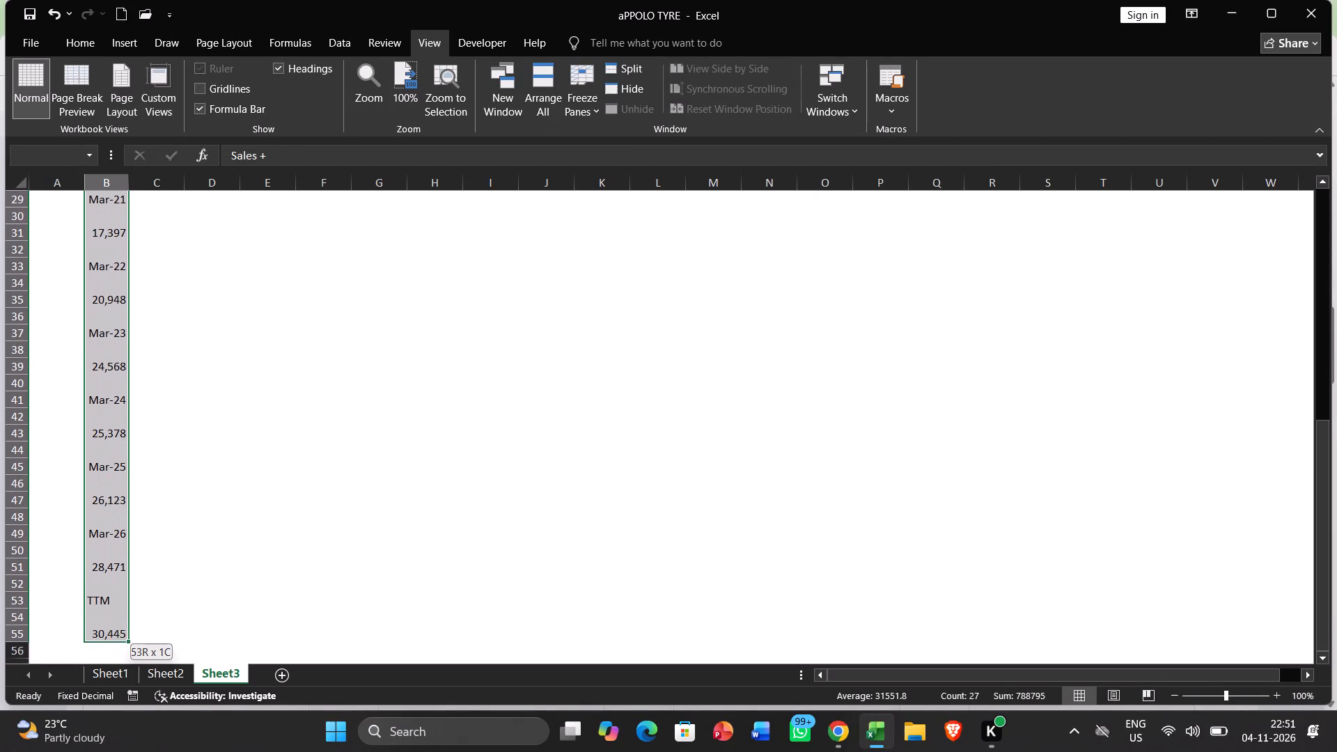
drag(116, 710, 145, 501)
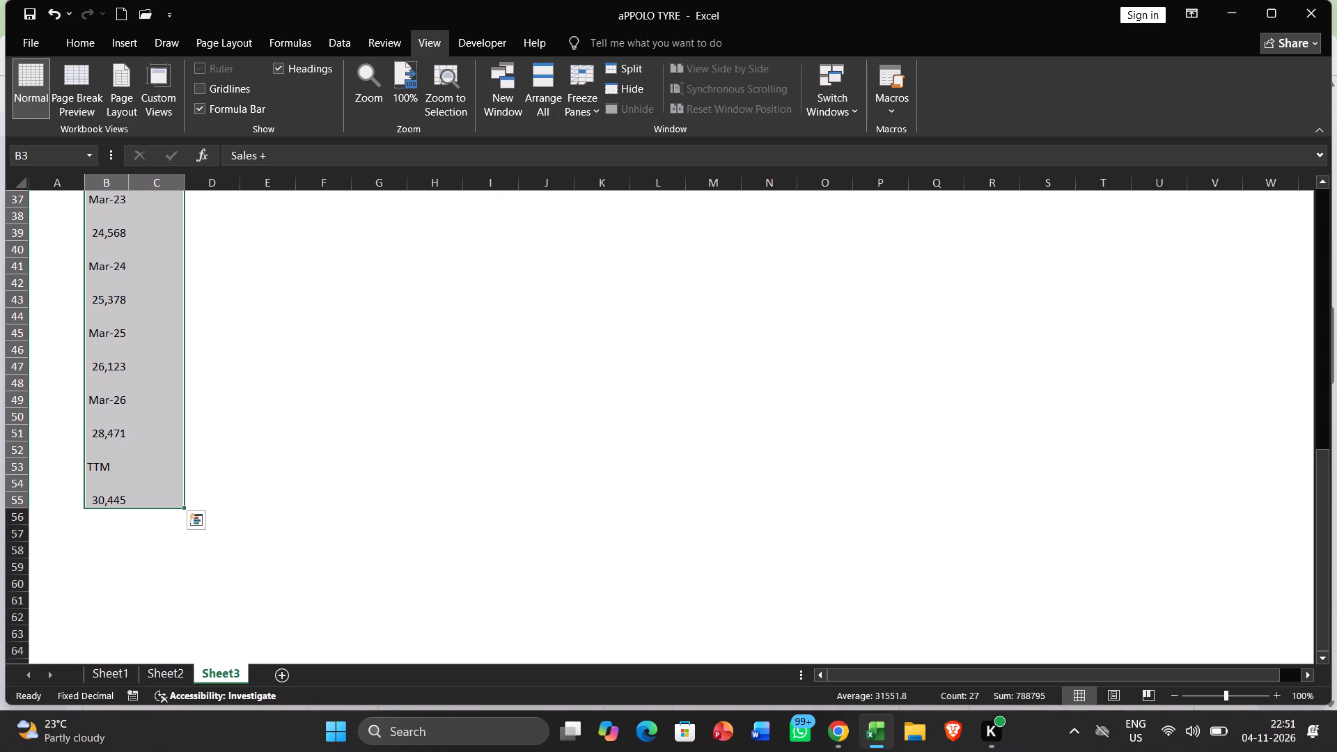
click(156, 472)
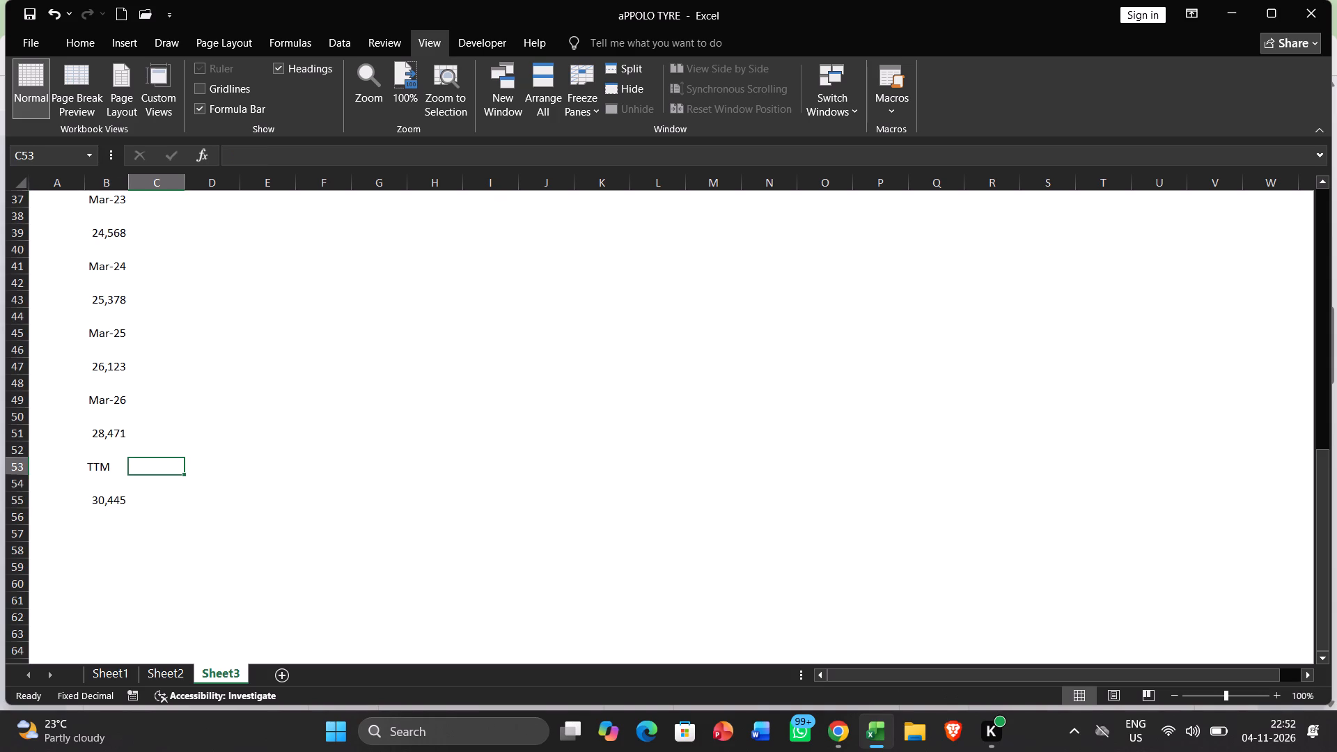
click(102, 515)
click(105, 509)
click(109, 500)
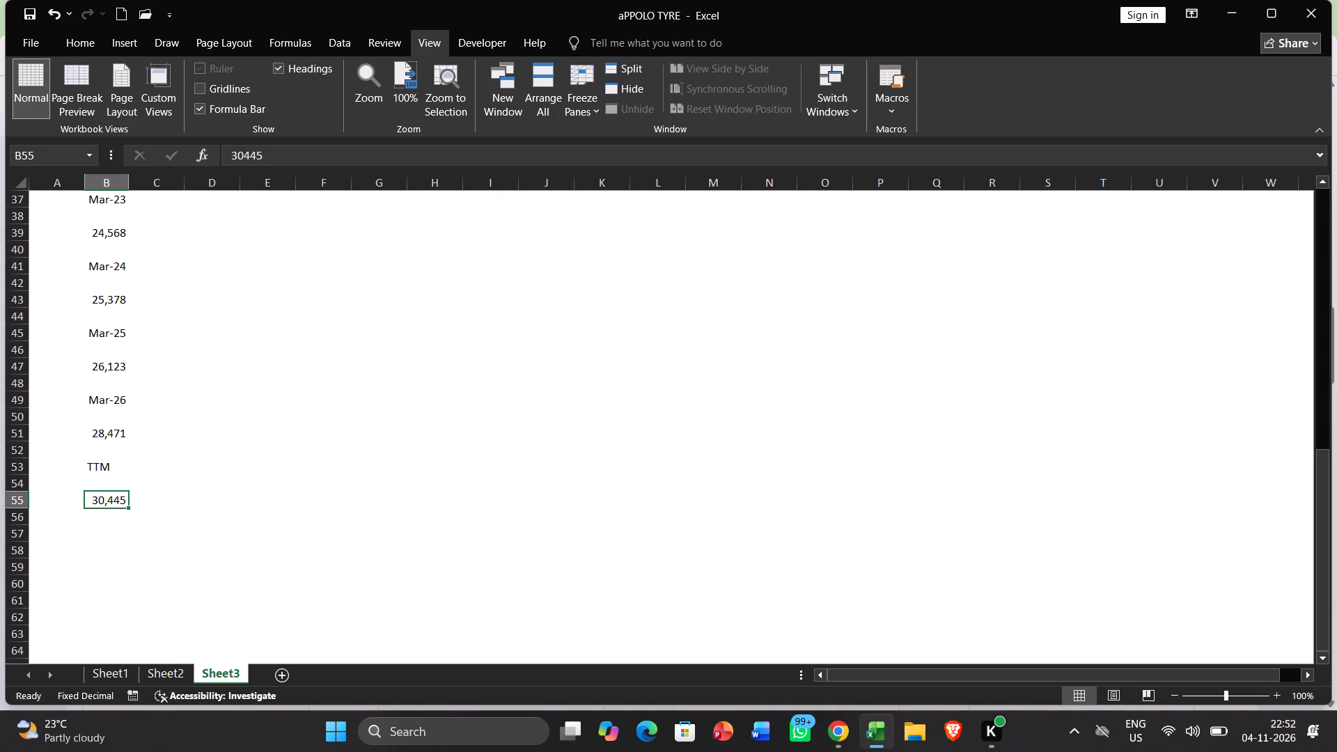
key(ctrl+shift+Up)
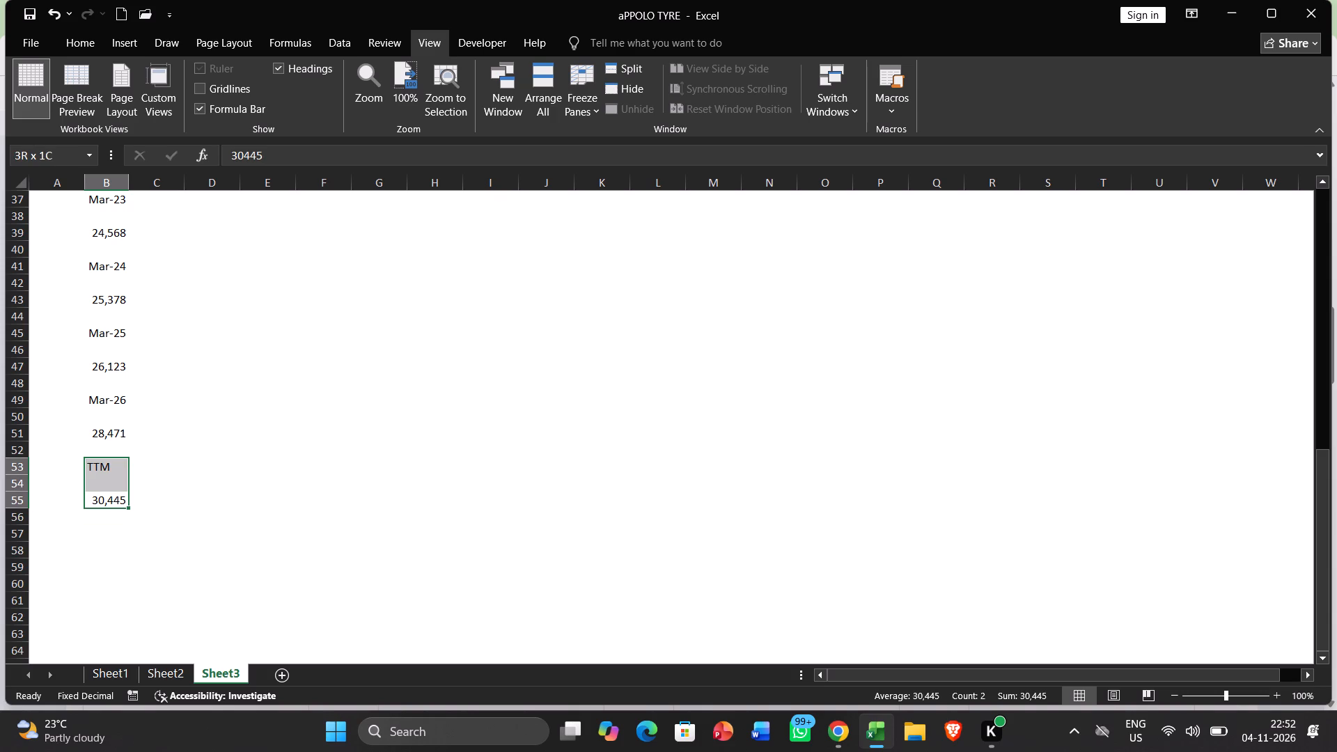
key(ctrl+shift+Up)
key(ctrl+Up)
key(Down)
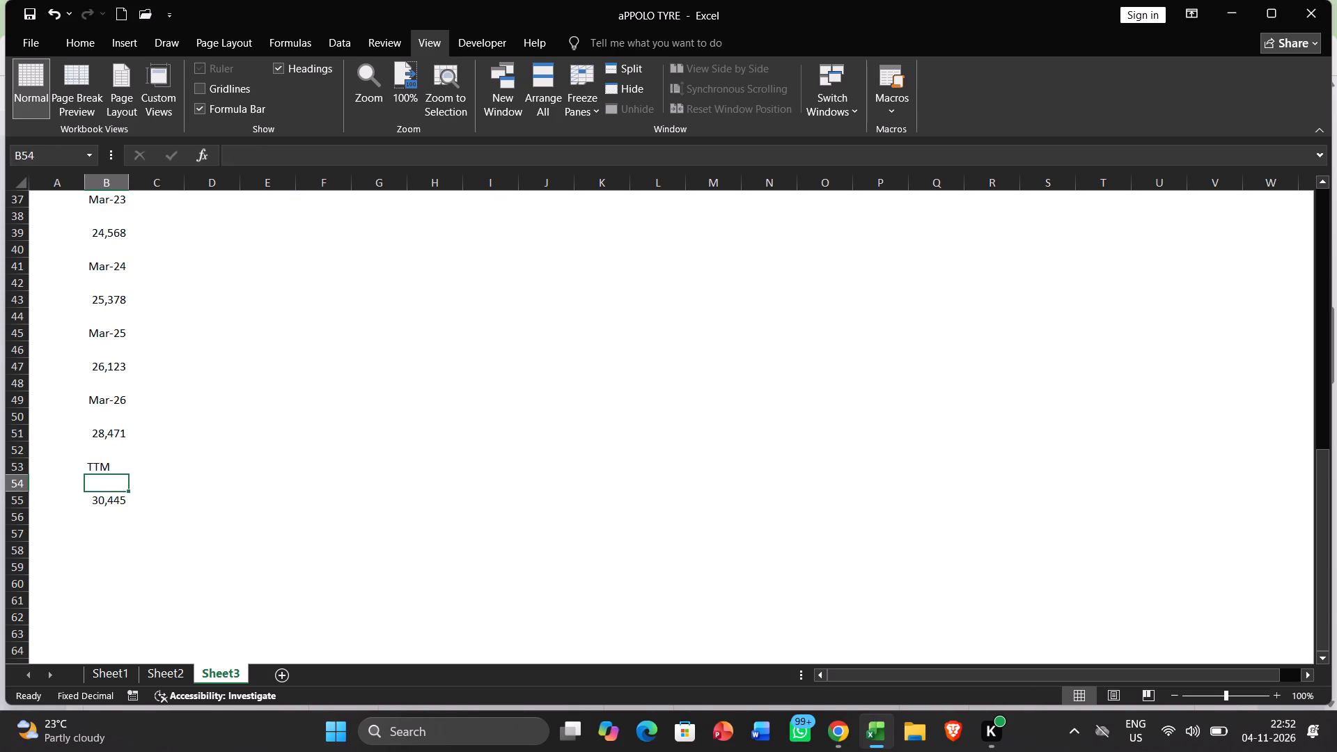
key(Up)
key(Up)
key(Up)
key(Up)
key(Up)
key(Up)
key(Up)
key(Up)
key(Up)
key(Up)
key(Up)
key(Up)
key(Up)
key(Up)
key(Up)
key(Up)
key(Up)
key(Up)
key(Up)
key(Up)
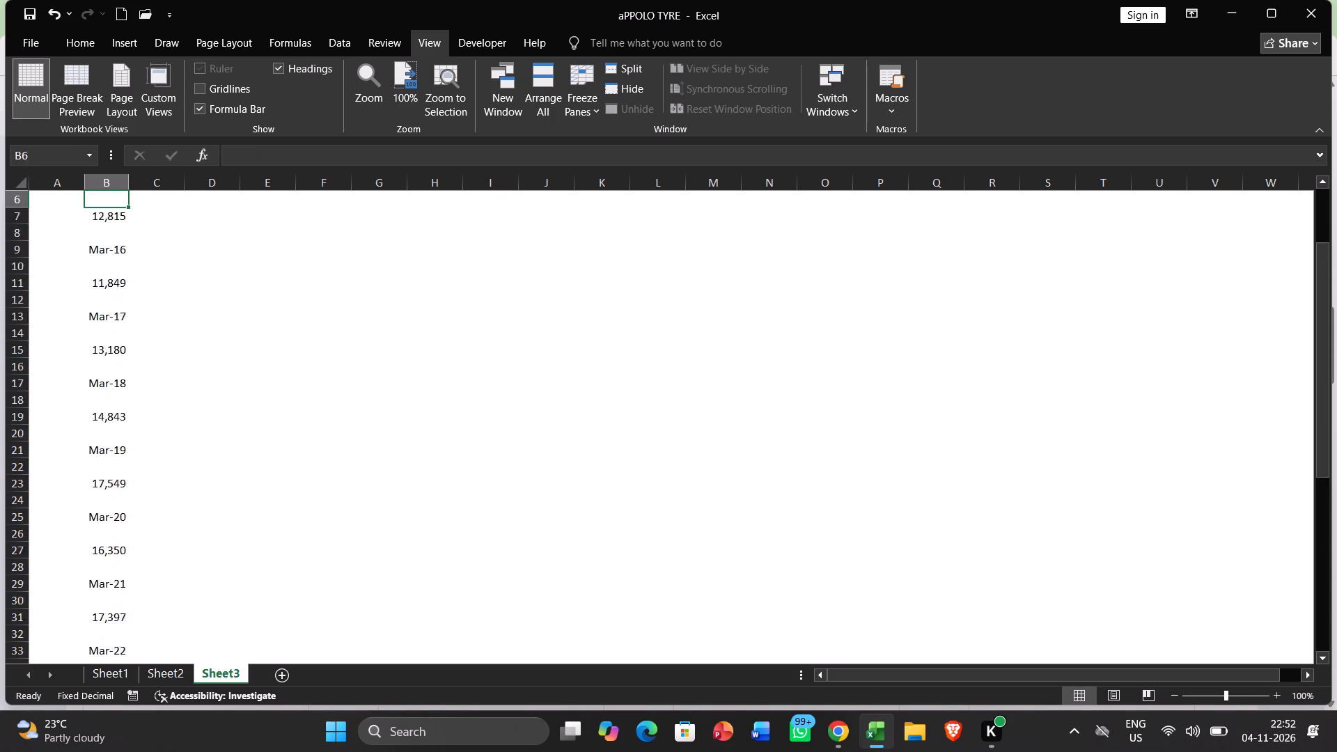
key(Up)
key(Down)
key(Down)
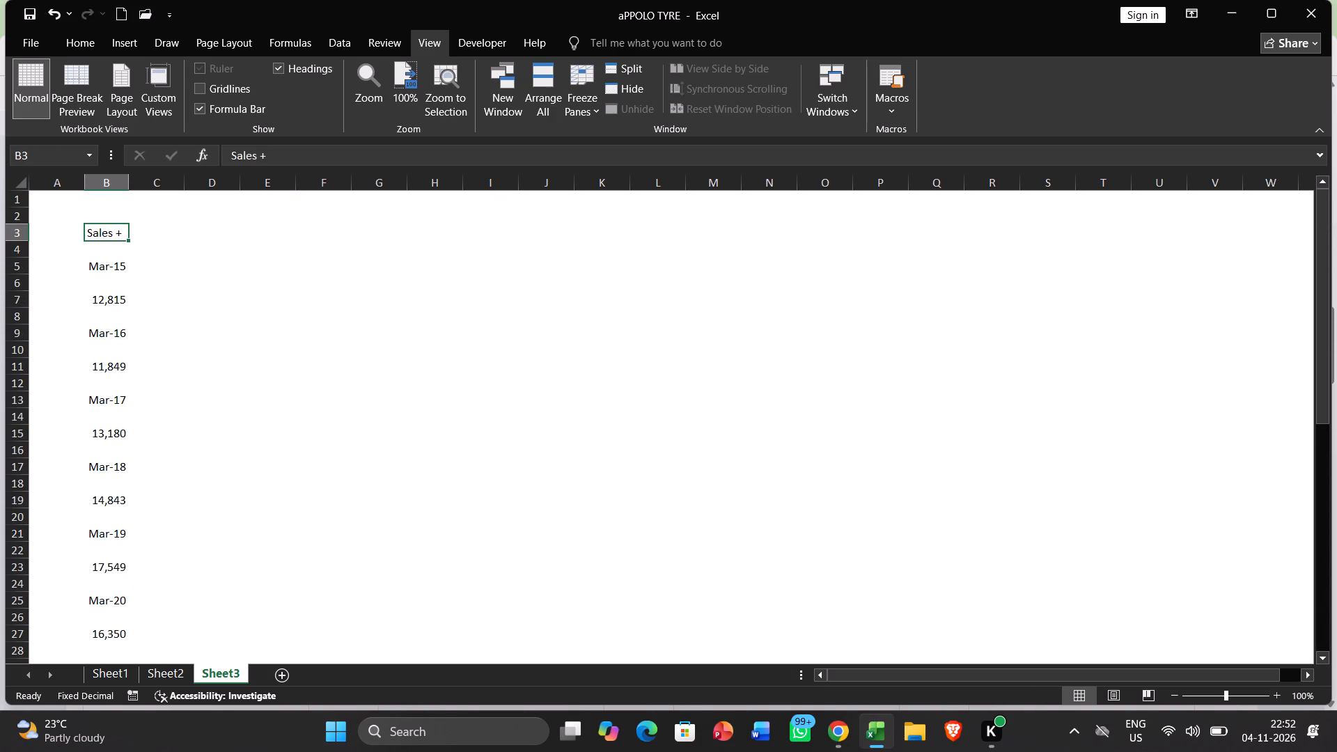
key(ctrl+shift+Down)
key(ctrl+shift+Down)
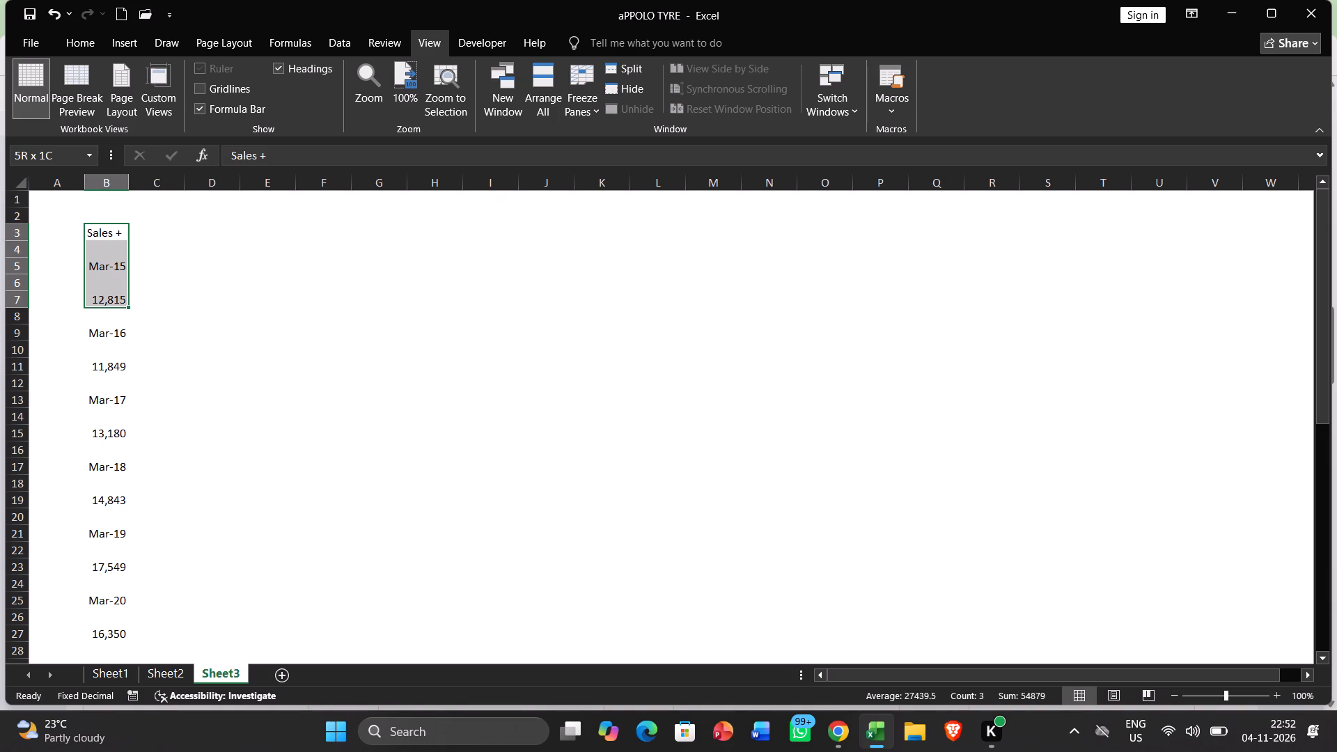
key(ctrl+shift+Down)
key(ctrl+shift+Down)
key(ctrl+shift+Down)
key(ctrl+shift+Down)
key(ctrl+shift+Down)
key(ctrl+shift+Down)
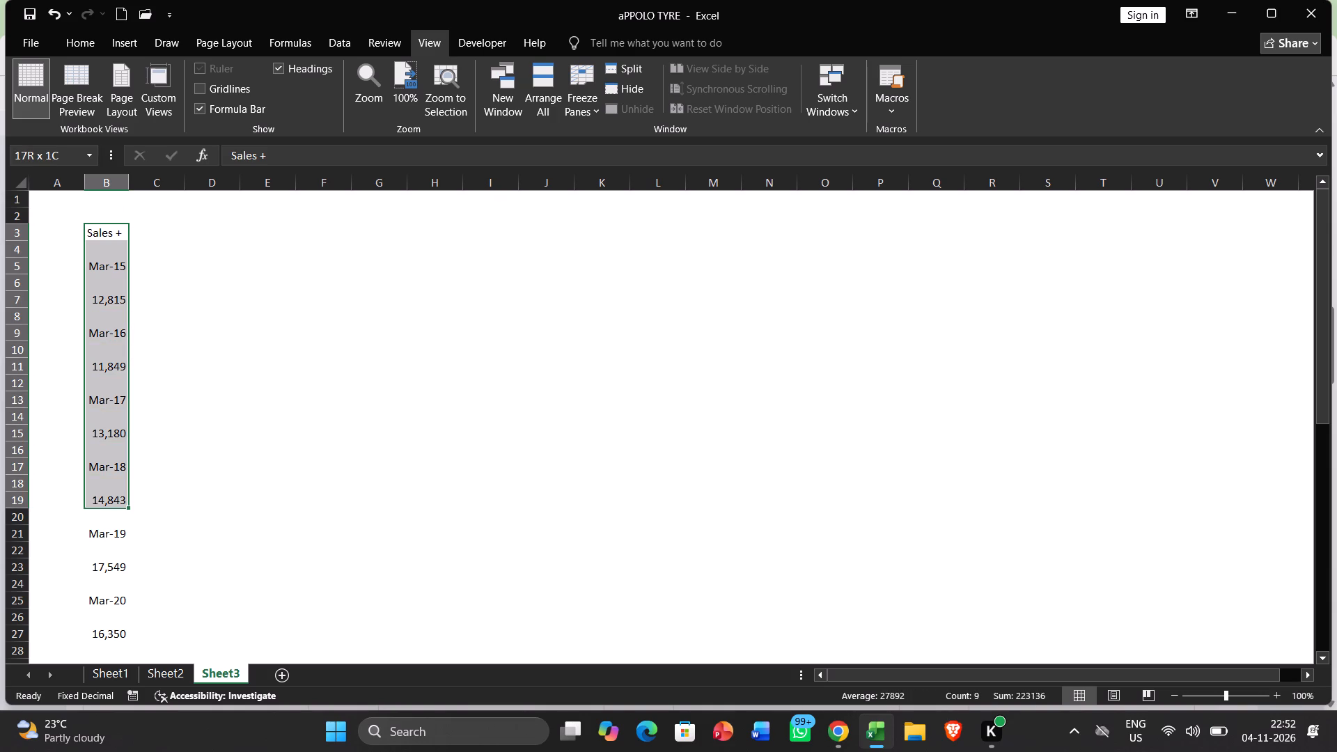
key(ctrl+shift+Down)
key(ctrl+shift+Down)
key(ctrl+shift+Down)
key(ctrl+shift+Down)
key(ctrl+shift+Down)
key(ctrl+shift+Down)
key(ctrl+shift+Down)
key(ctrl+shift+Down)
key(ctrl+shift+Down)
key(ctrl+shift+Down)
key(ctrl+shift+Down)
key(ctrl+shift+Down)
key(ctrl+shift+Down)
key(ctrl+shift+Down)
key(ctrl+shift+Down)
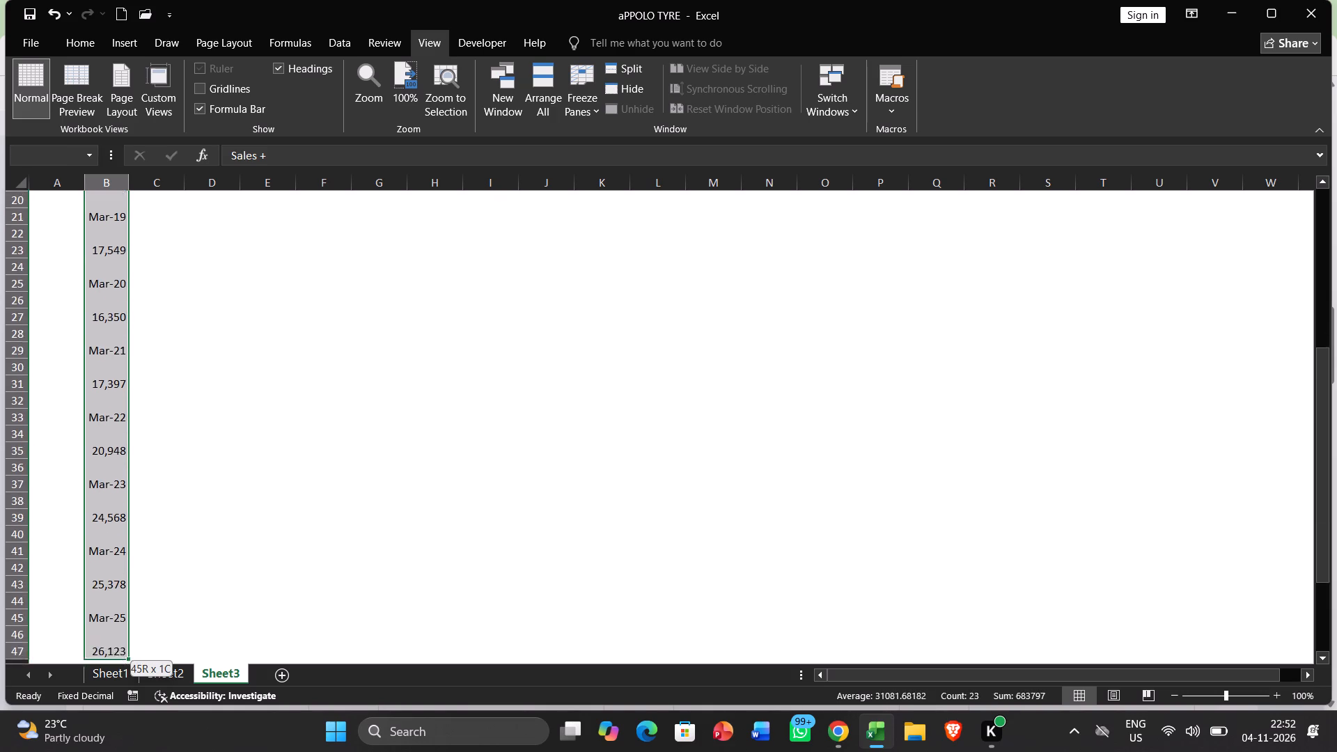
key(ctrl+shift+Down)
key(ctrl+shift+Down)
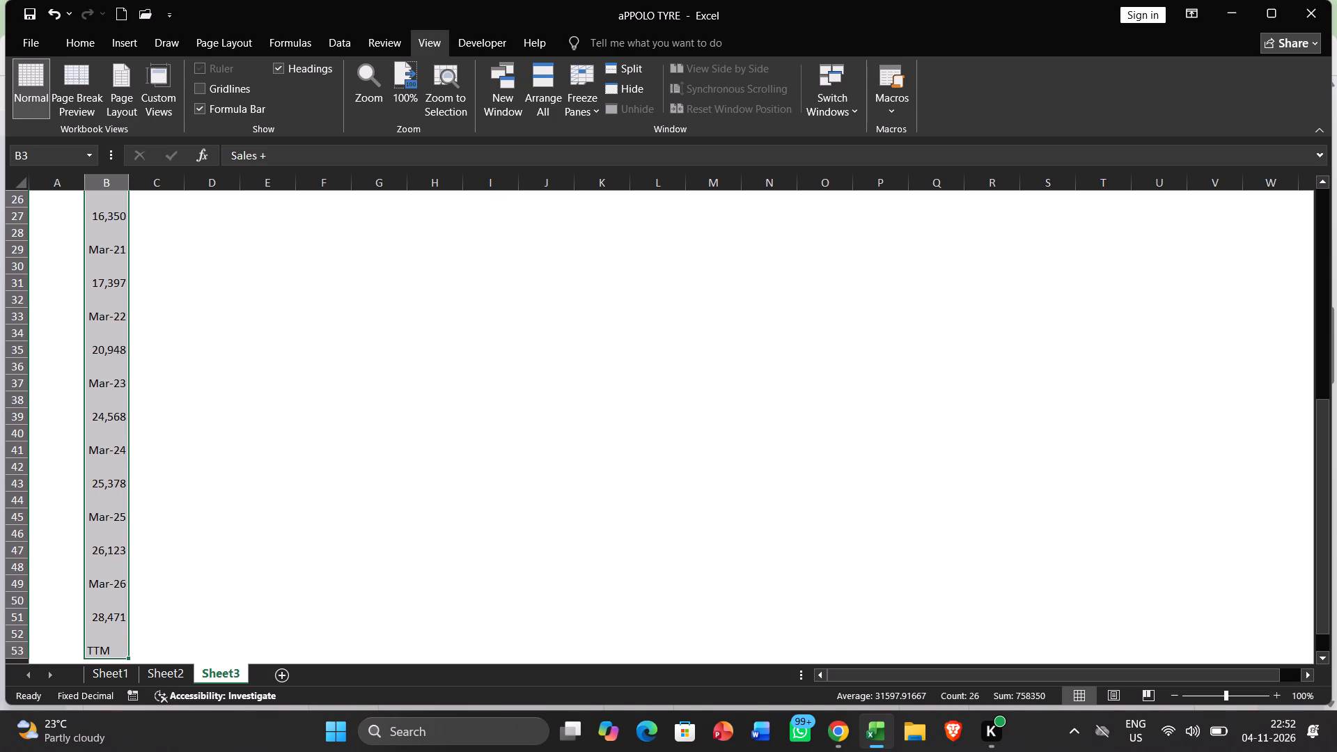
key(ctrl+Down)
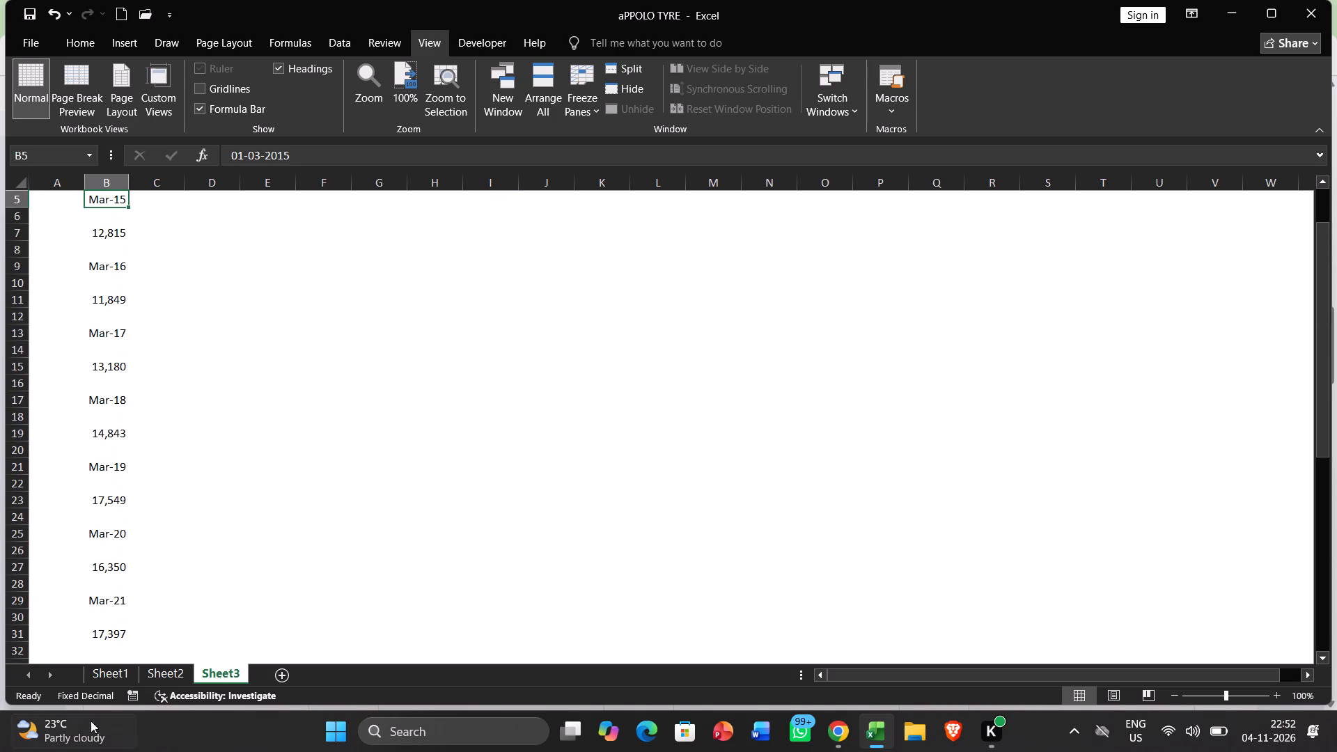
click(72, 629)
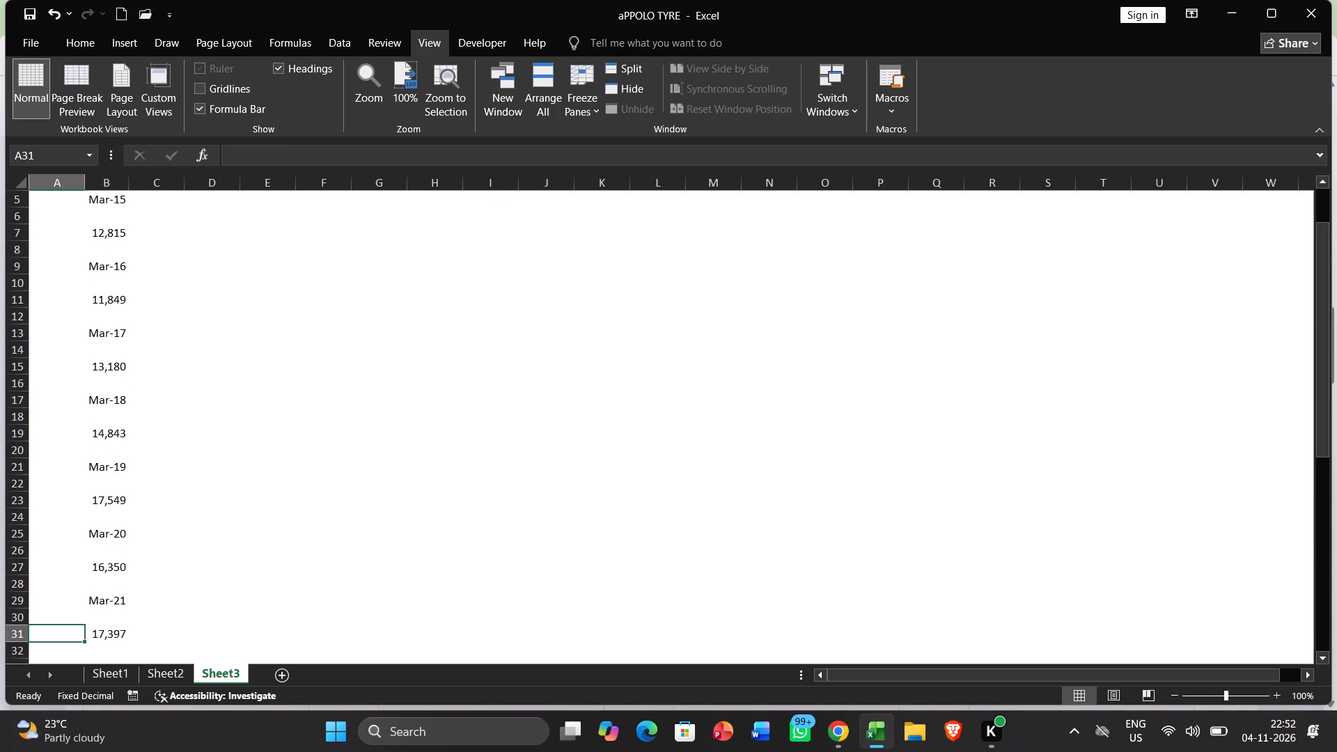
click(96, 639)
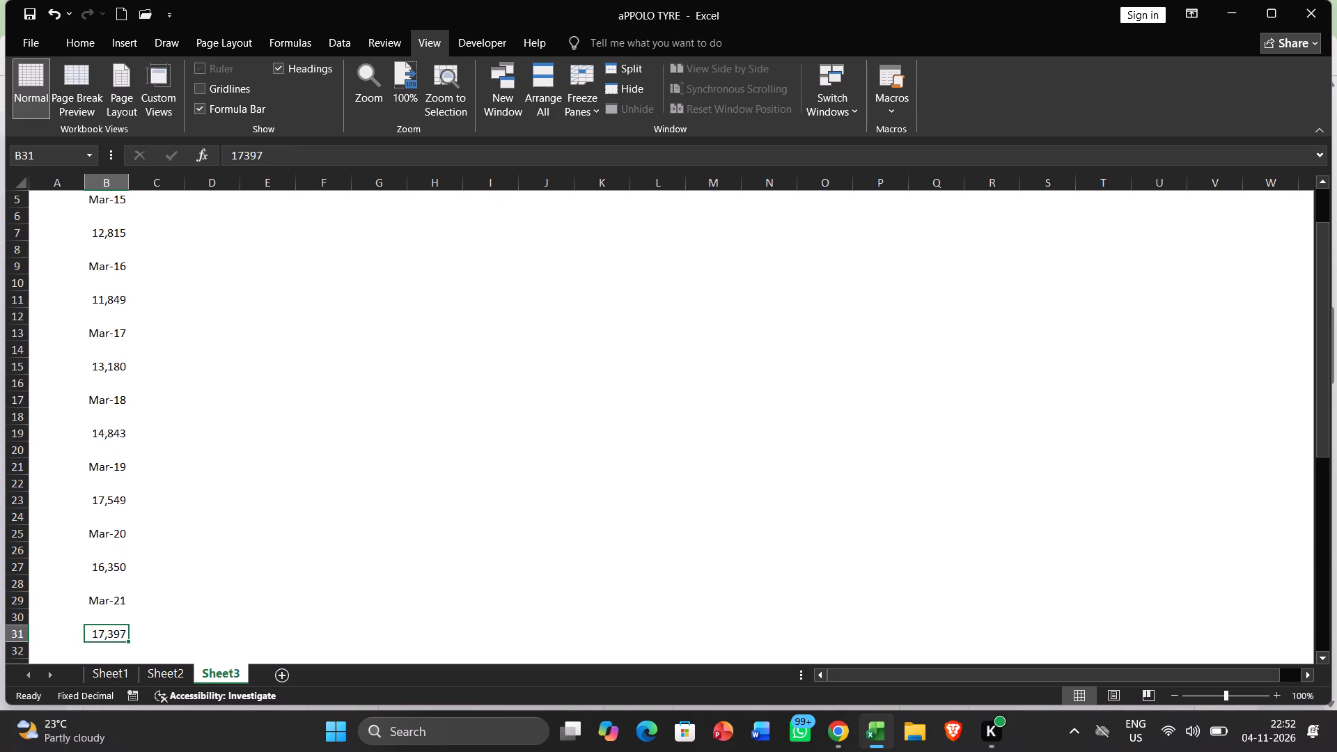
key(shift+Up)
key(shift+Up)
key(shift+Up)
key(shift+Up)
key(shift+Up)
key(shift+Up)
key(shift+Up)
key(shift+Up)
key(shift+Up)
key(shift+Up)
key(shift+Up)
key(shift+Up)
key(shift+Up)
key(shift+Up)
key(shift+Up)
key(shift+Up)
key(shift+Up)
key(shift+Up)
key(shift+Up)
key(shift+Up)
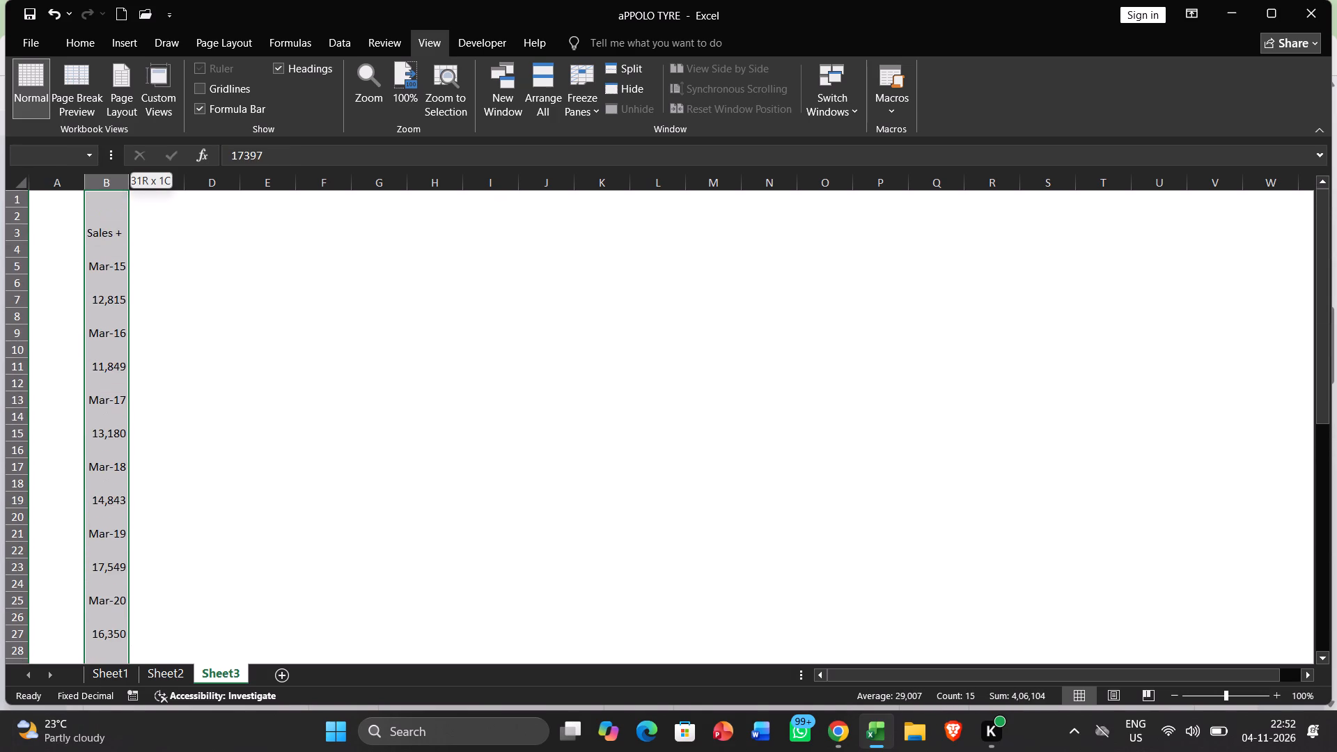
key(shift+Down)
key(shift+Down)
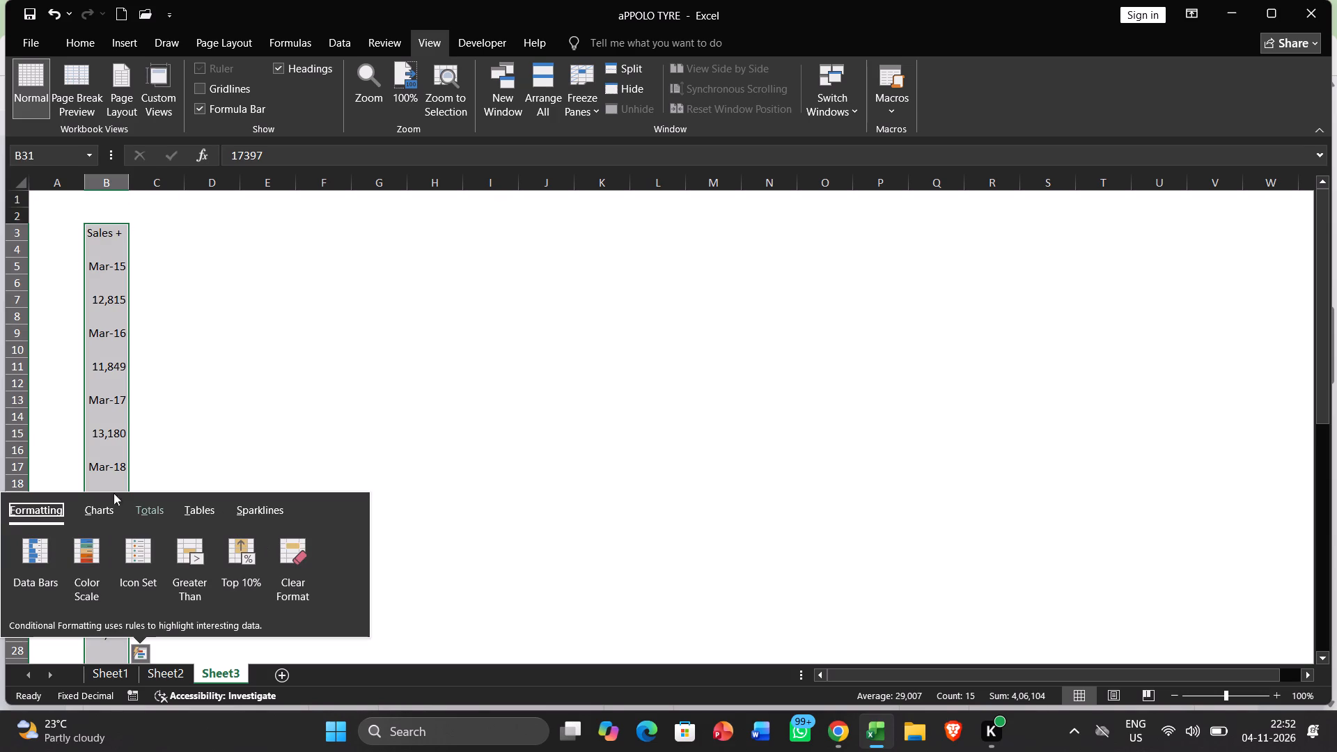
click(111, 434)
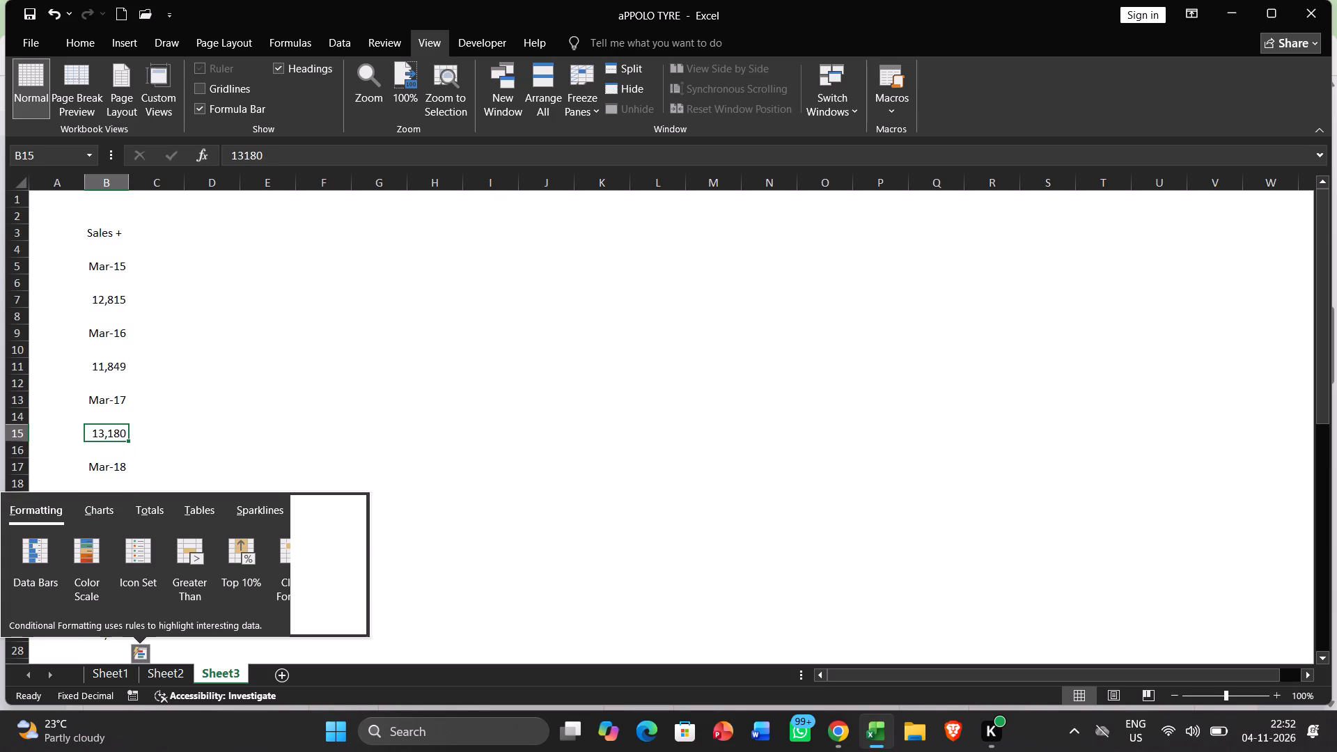
Apply Wrap Text and Merge & Center to the sales list in B3:B55, keeping only the first cell's value.
drag(89, 230, 117, 684)
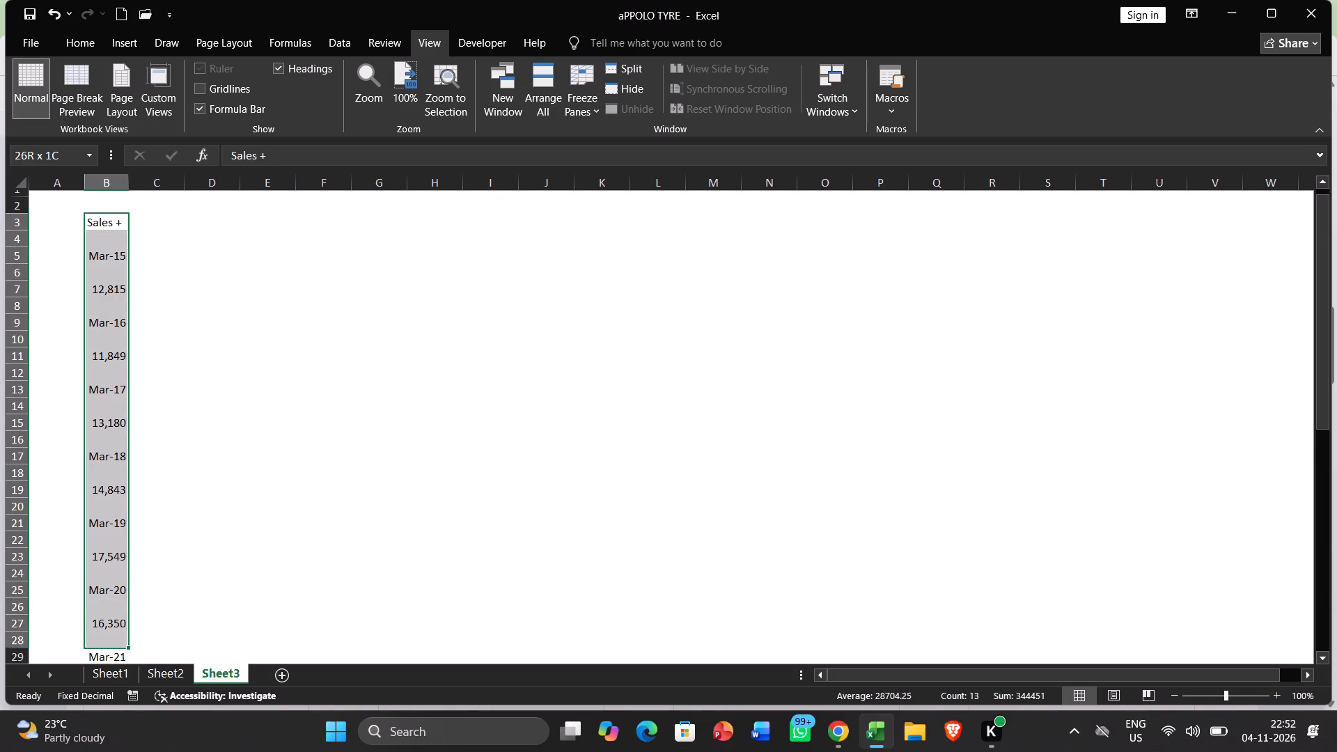
drag(117, 684, 109, 626)
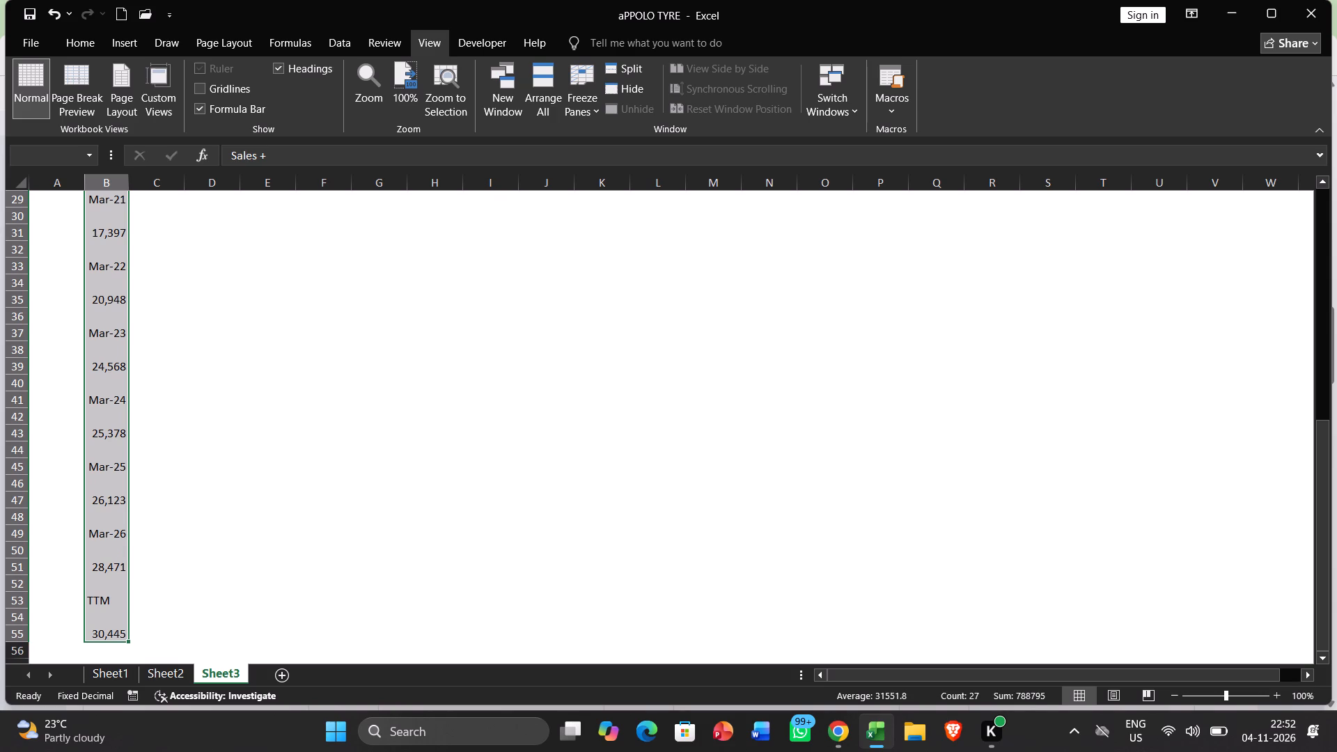
right_click(122, 616)
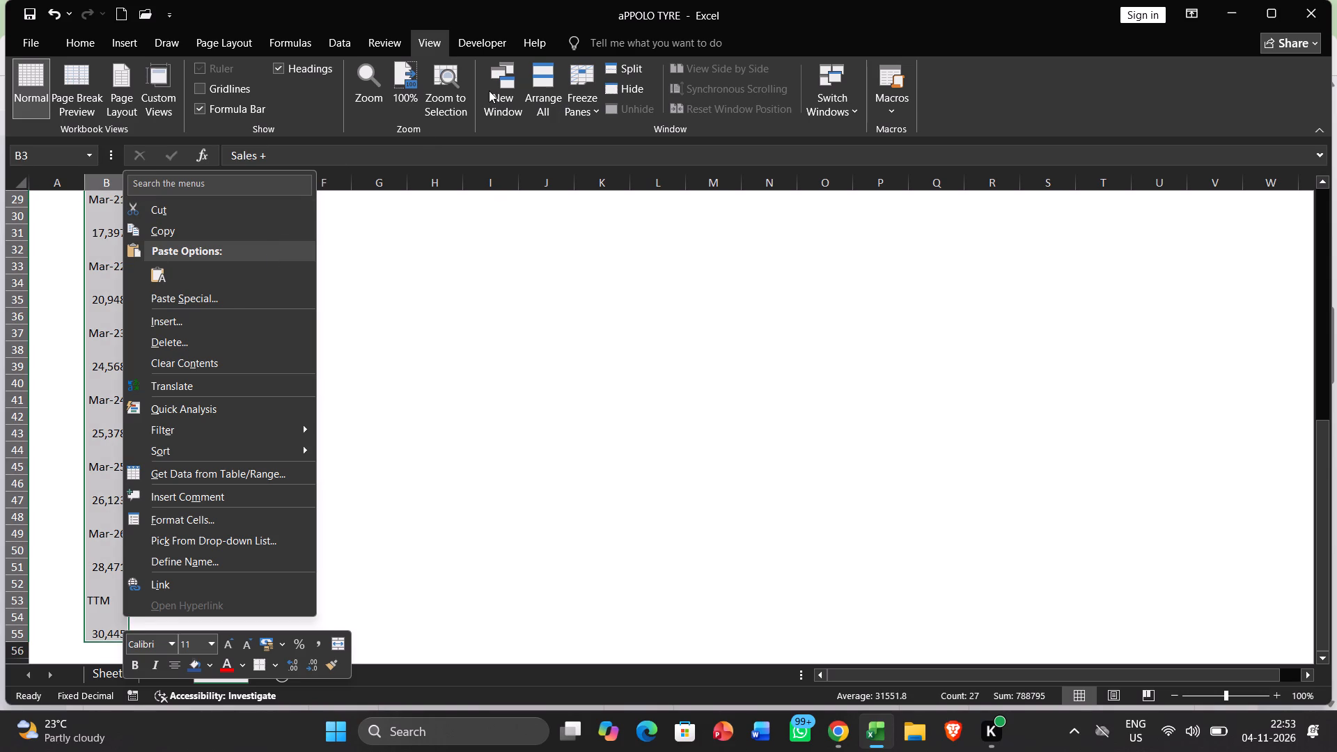
click(85, 42)
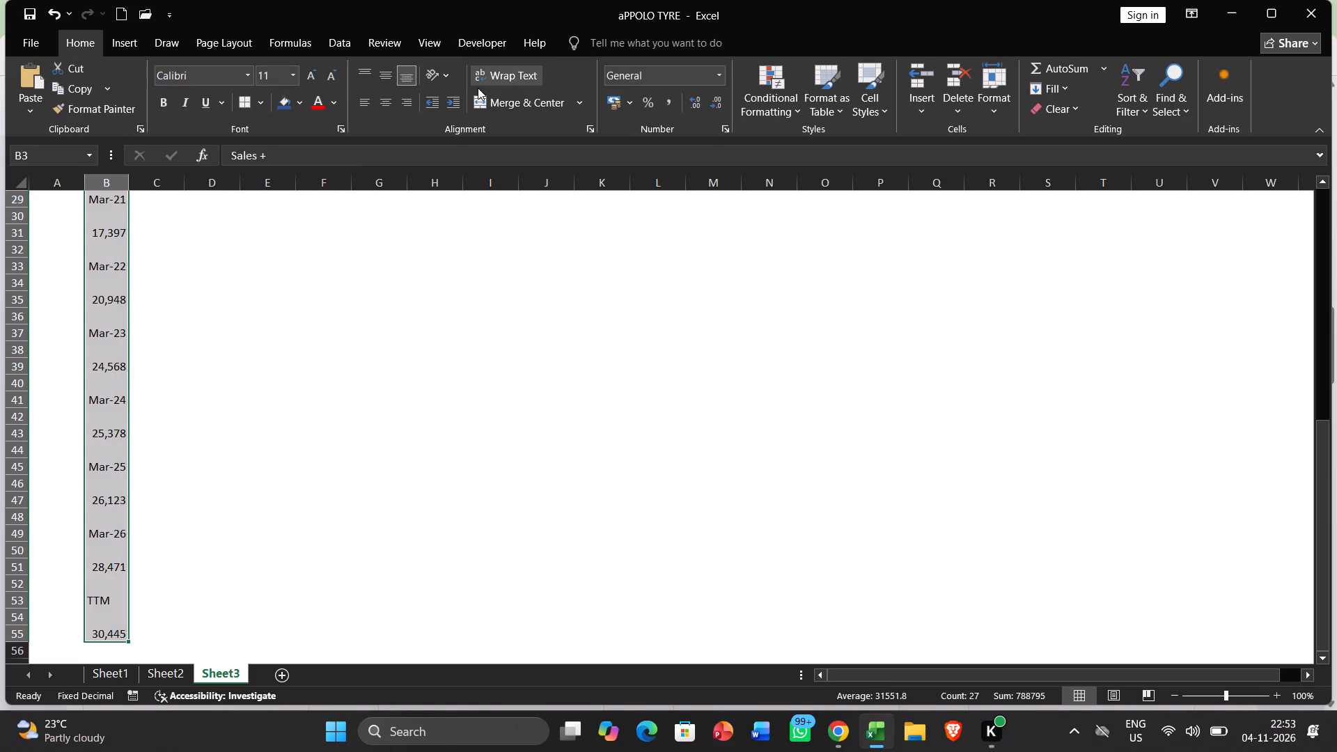
click(493, 78)
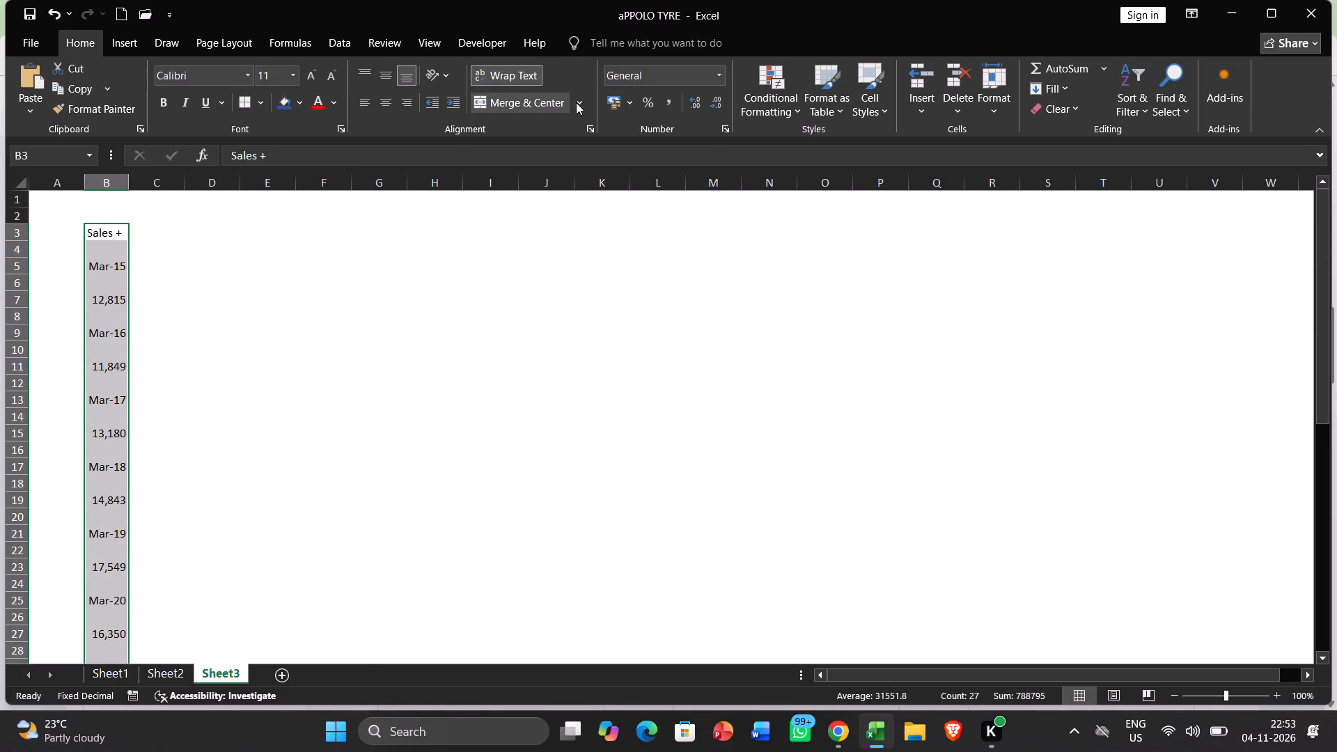
click(549, 106)
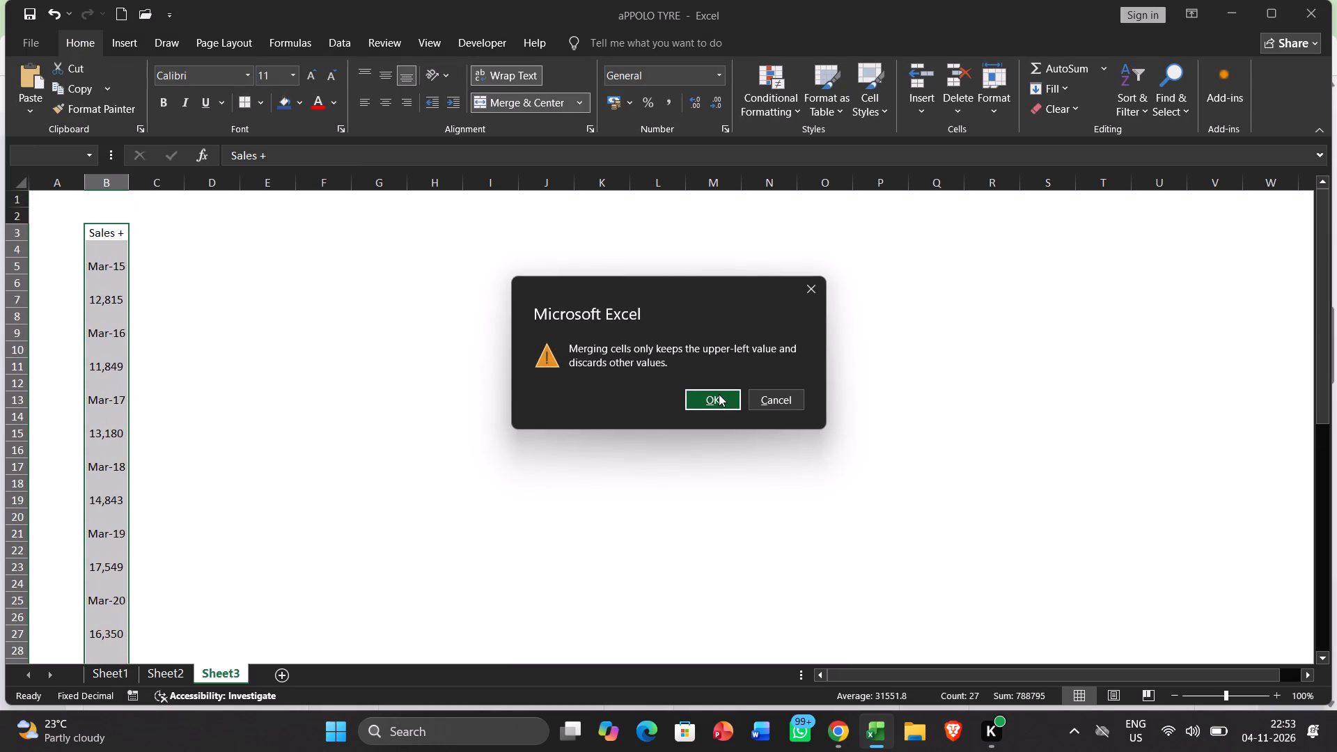
click(719, 394)
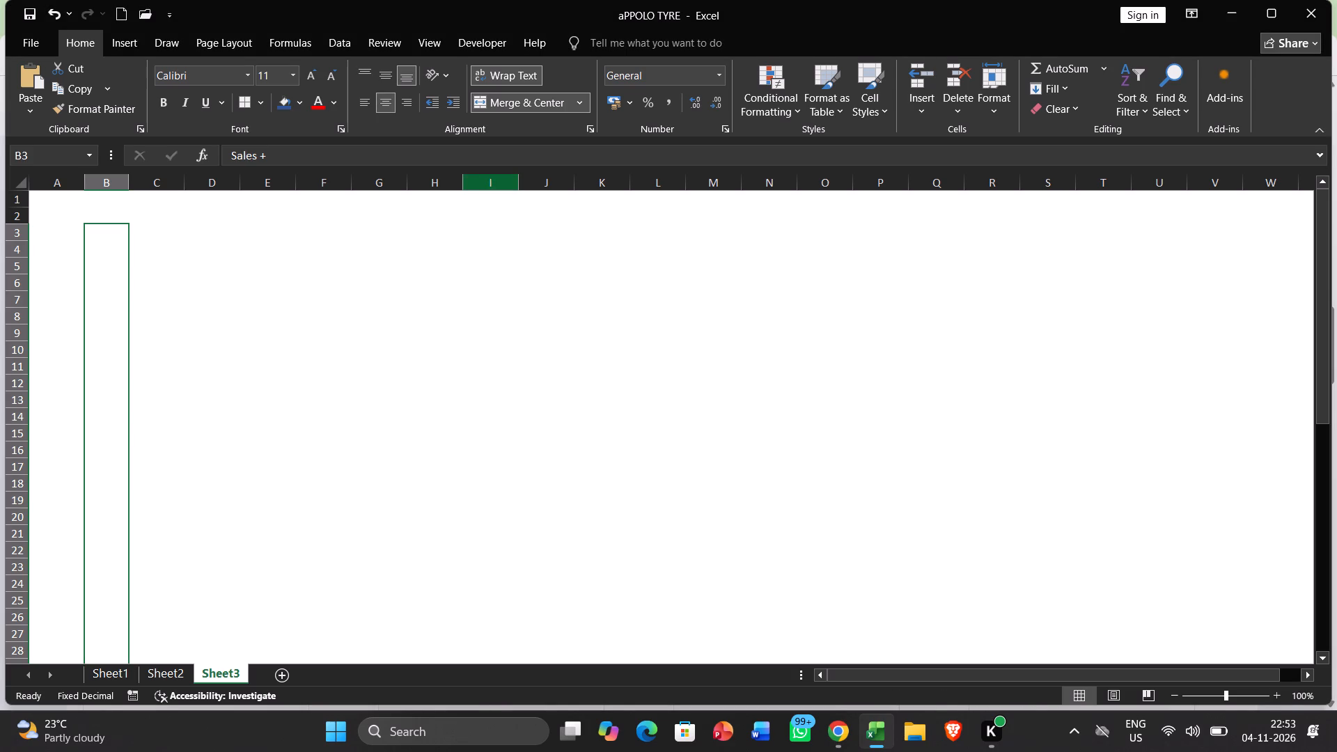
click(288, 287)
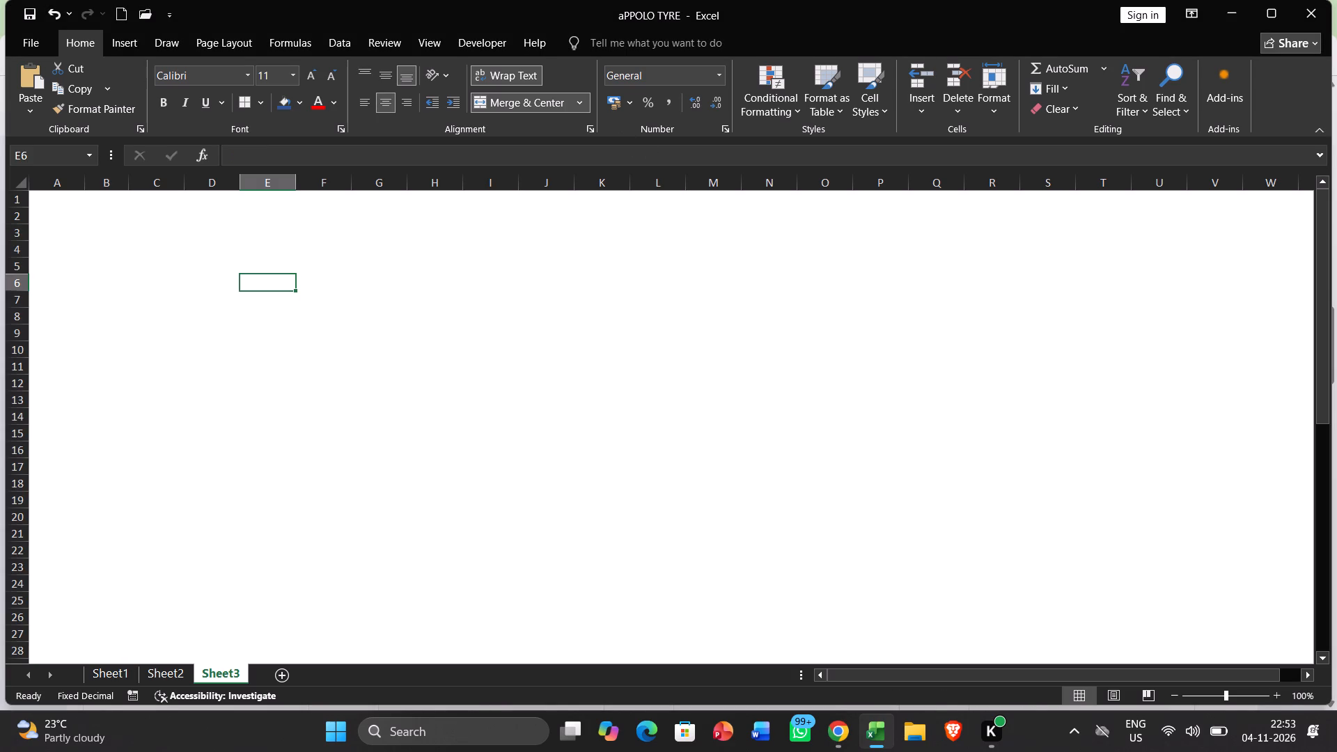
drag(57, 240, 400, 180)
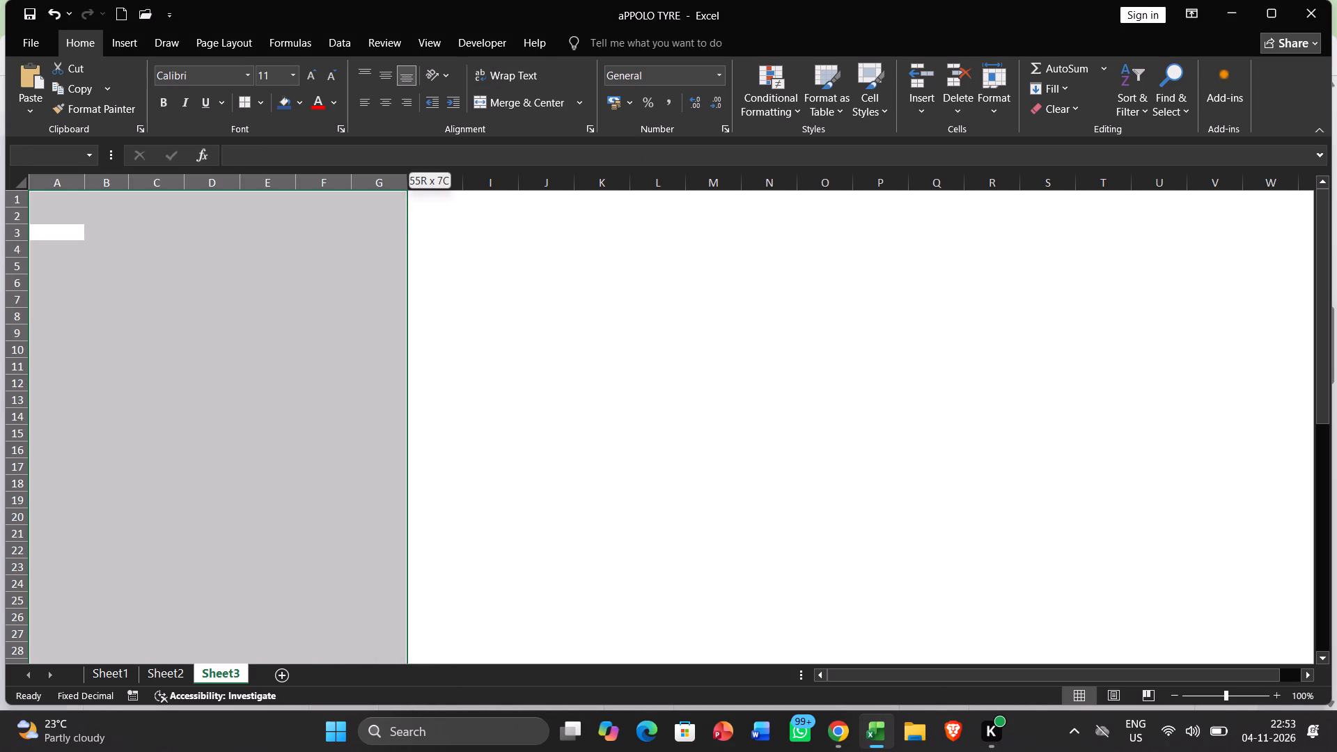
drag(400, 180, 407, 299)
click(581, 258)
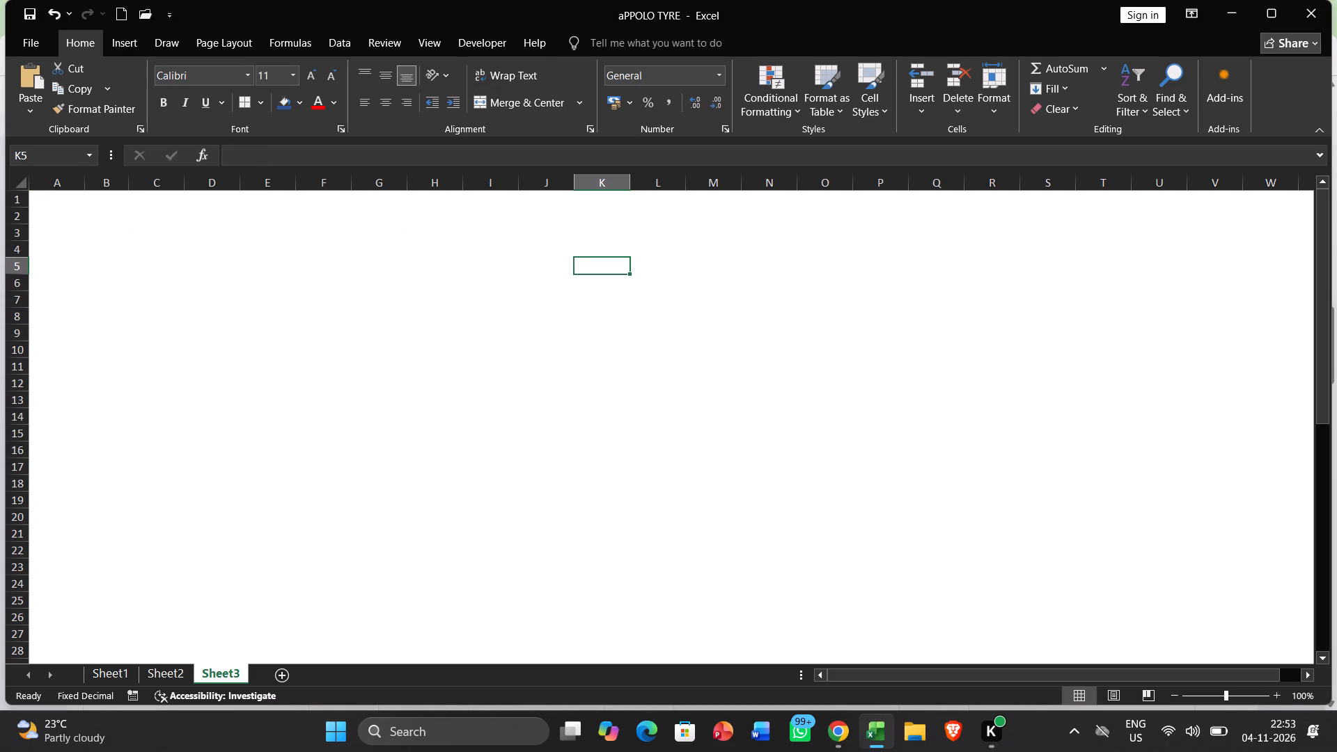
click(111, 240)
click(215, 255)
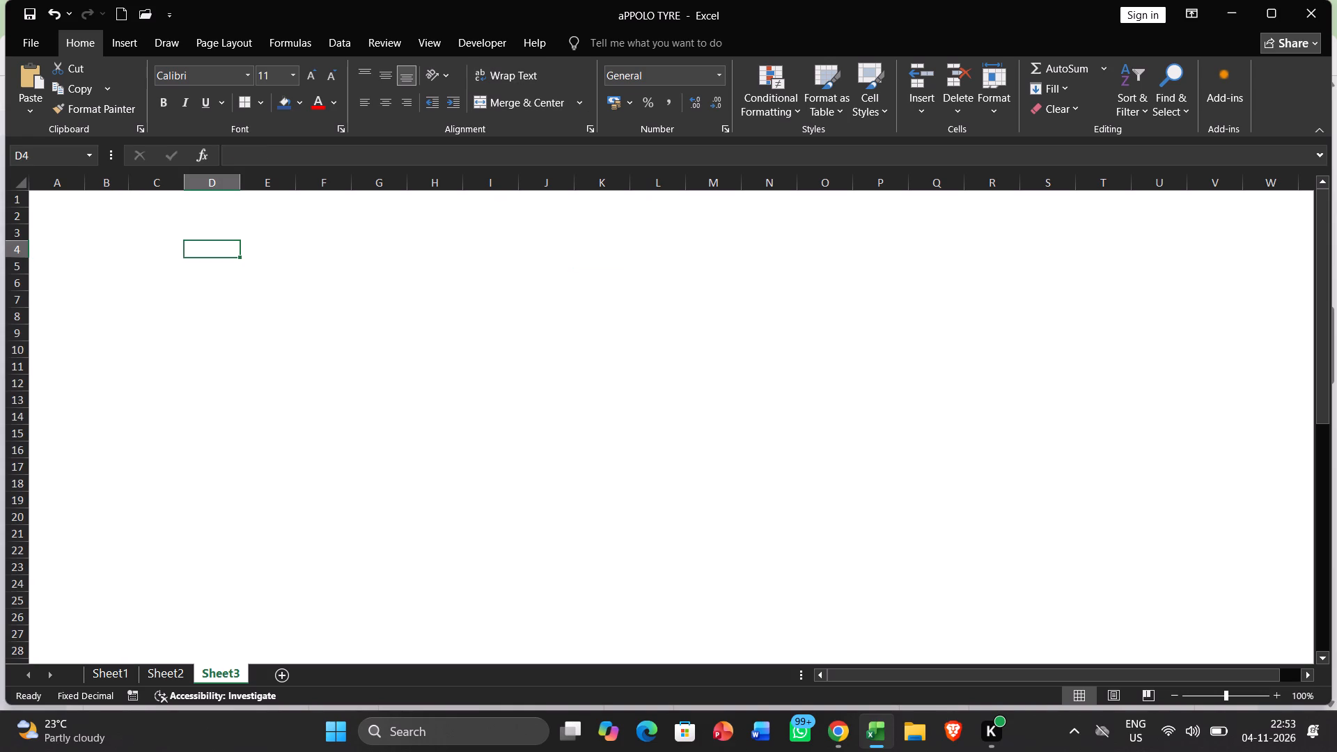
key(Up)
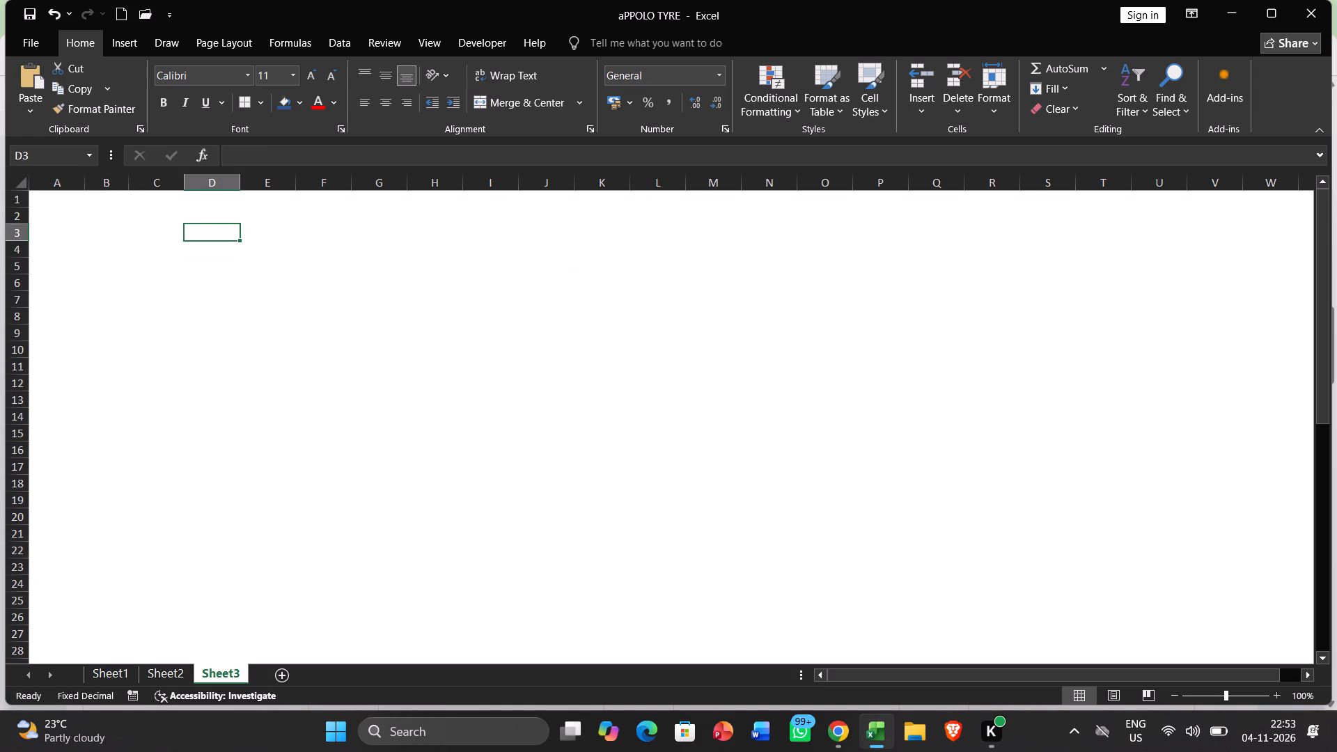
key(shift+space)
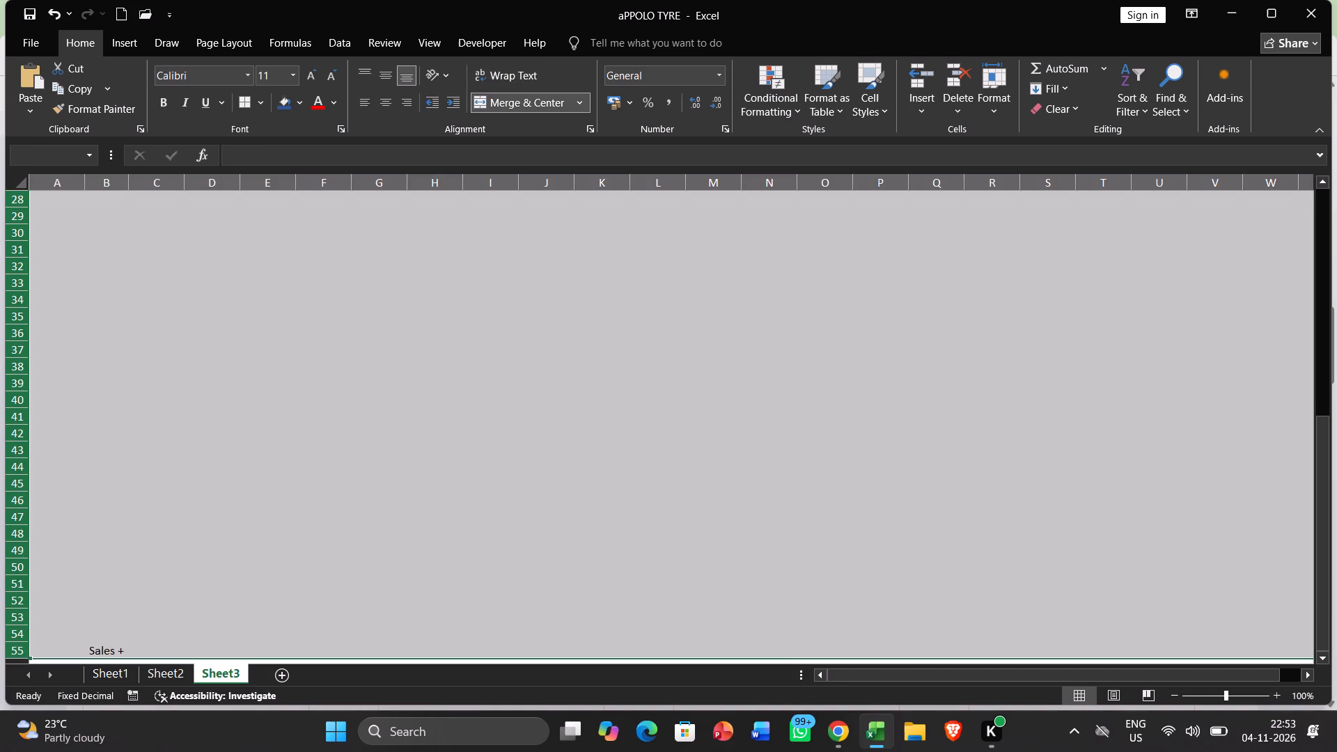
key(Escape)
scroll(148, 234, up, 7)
Replace the "Sales +" text in the merged cell B3:B55 with a blank space.
click(150, 228)
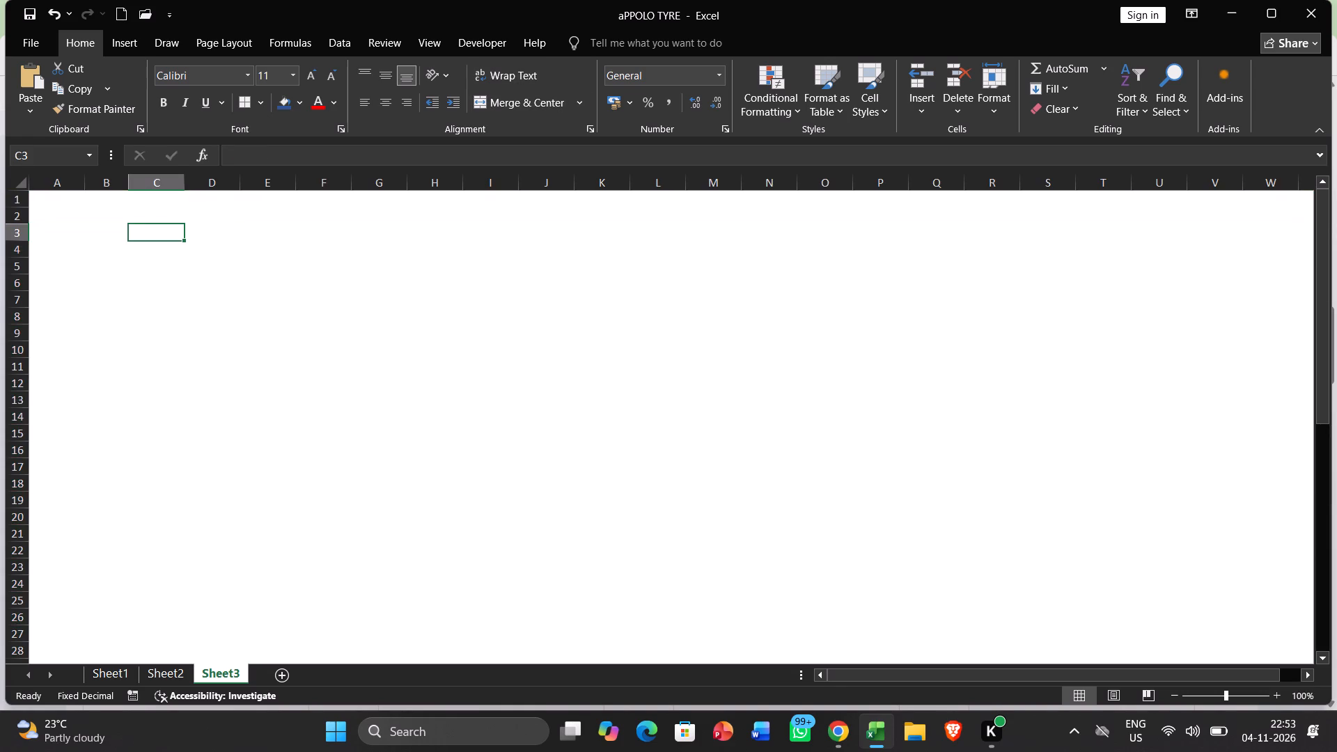
key(shift+space)
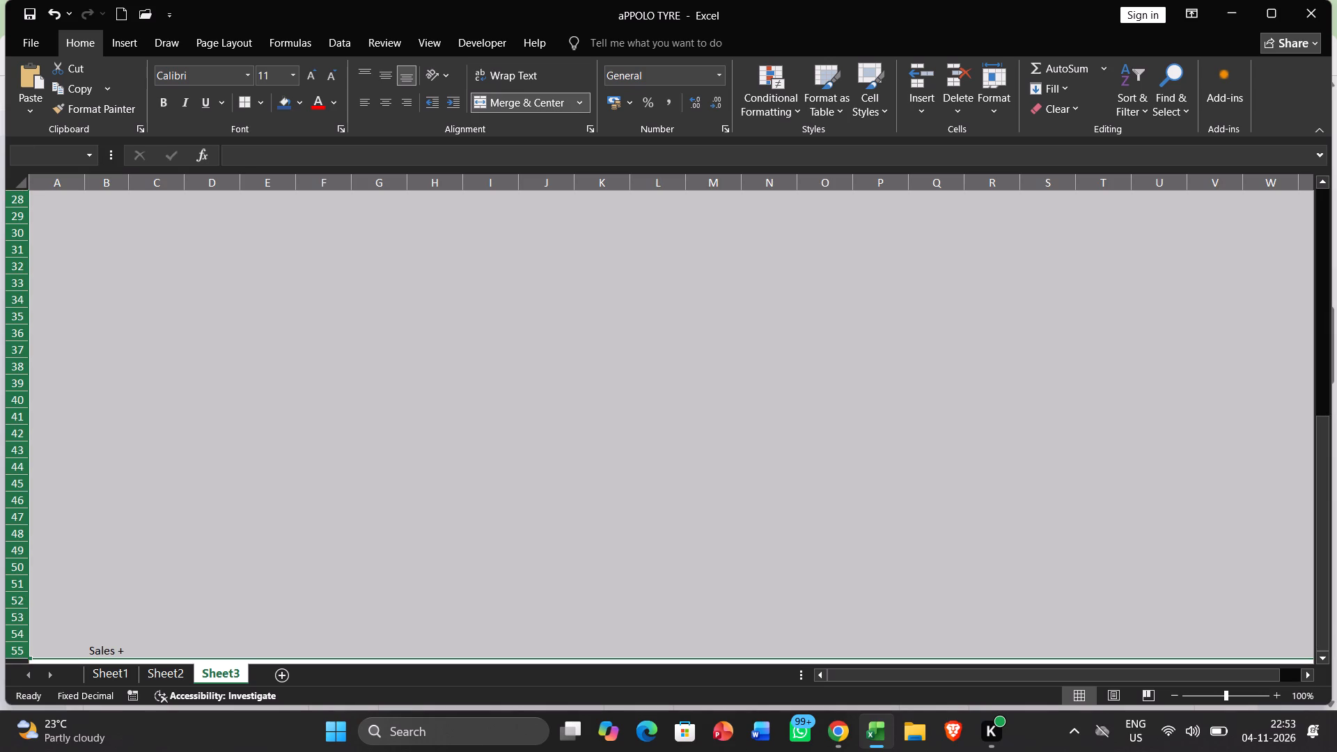
right_click(96, 275)
click(96, 275)
double_click(96, 275)
scroll(96, 275, up, 11)
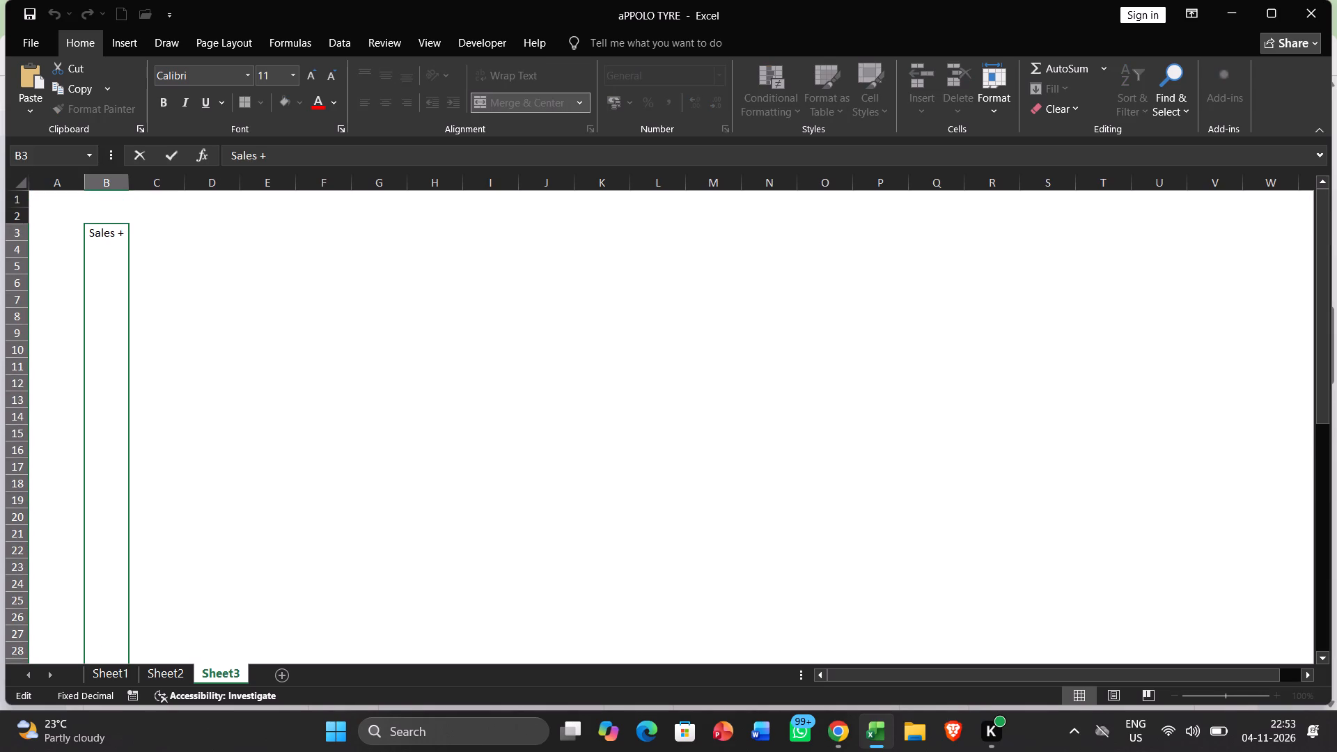
scroll(96, 275, up, 2)
key(ctrl+a)
key(ctrl+space)
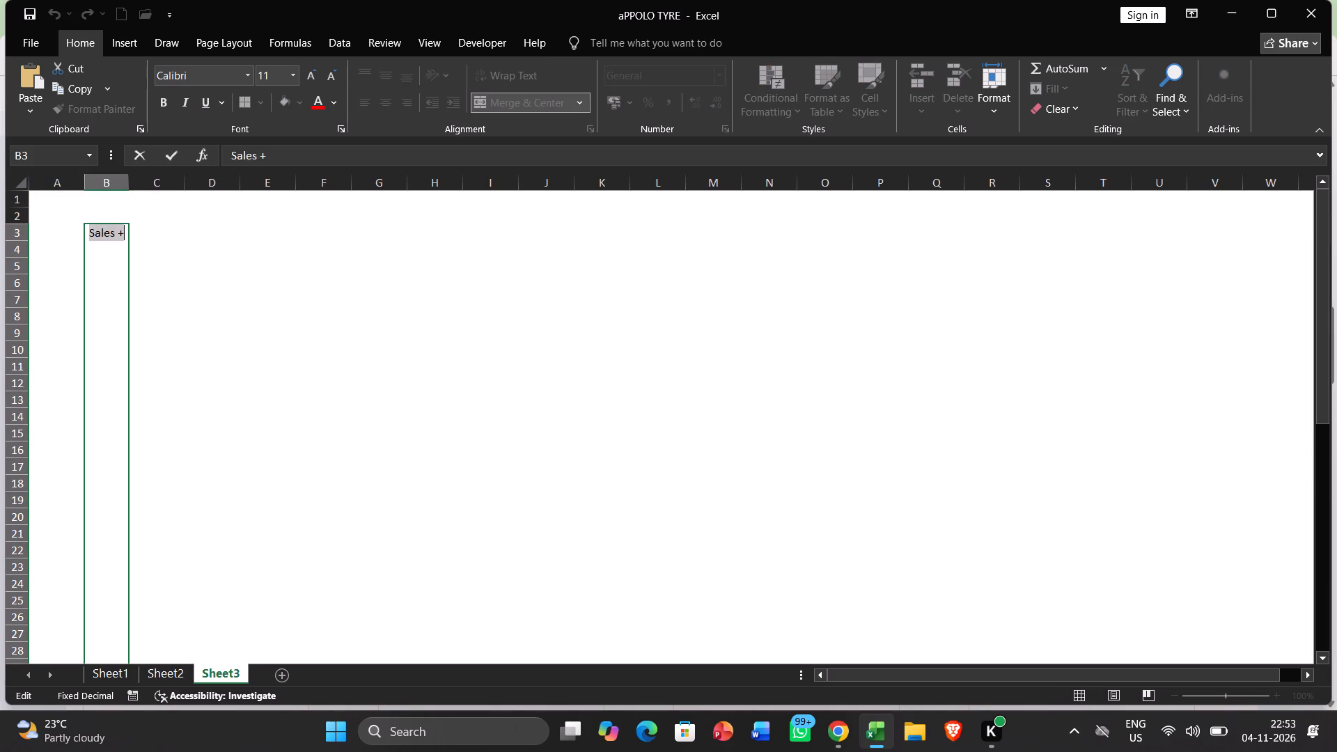
key(space)
click(236, 218)
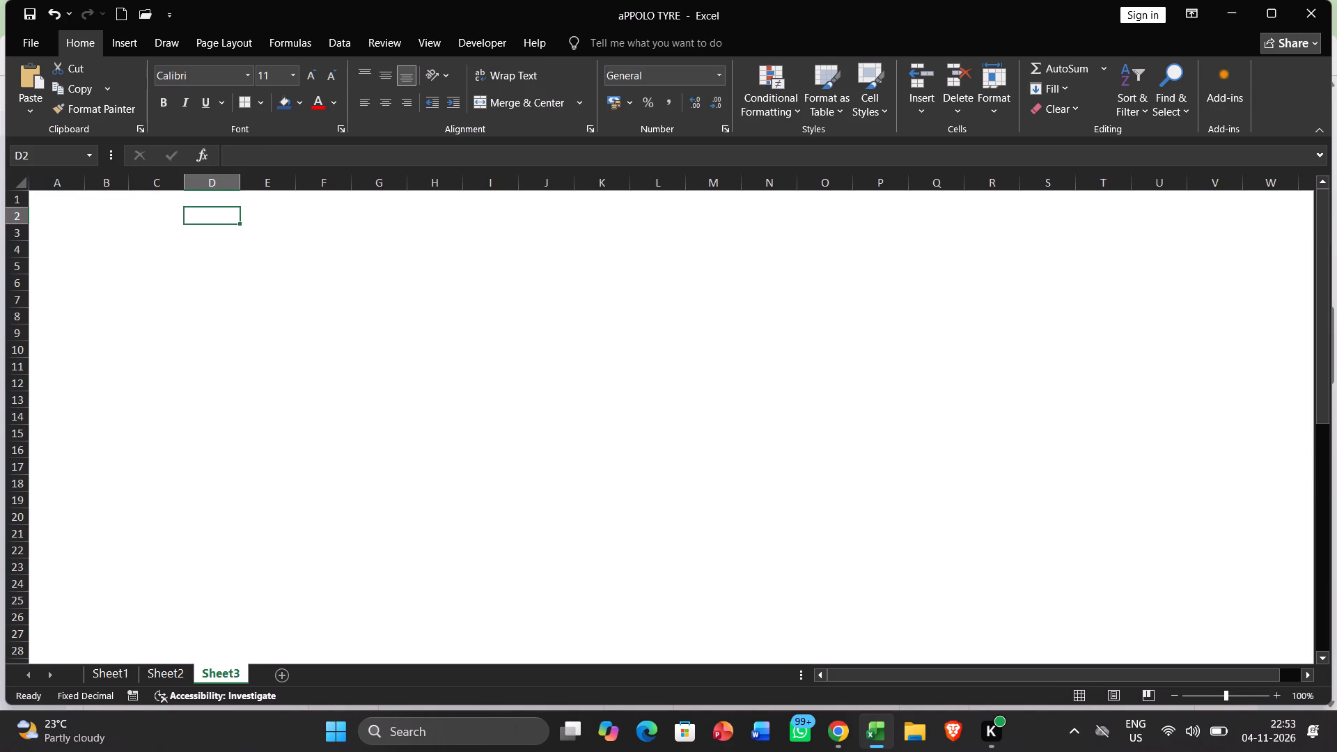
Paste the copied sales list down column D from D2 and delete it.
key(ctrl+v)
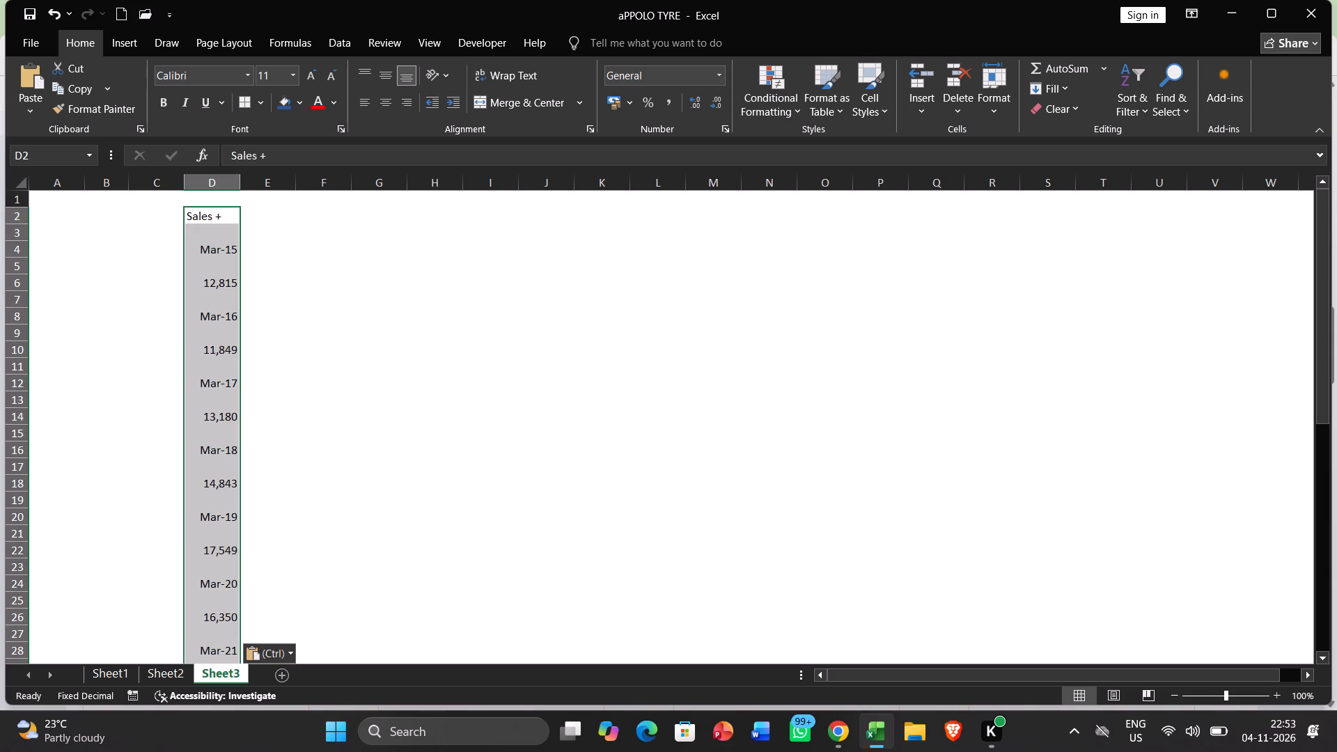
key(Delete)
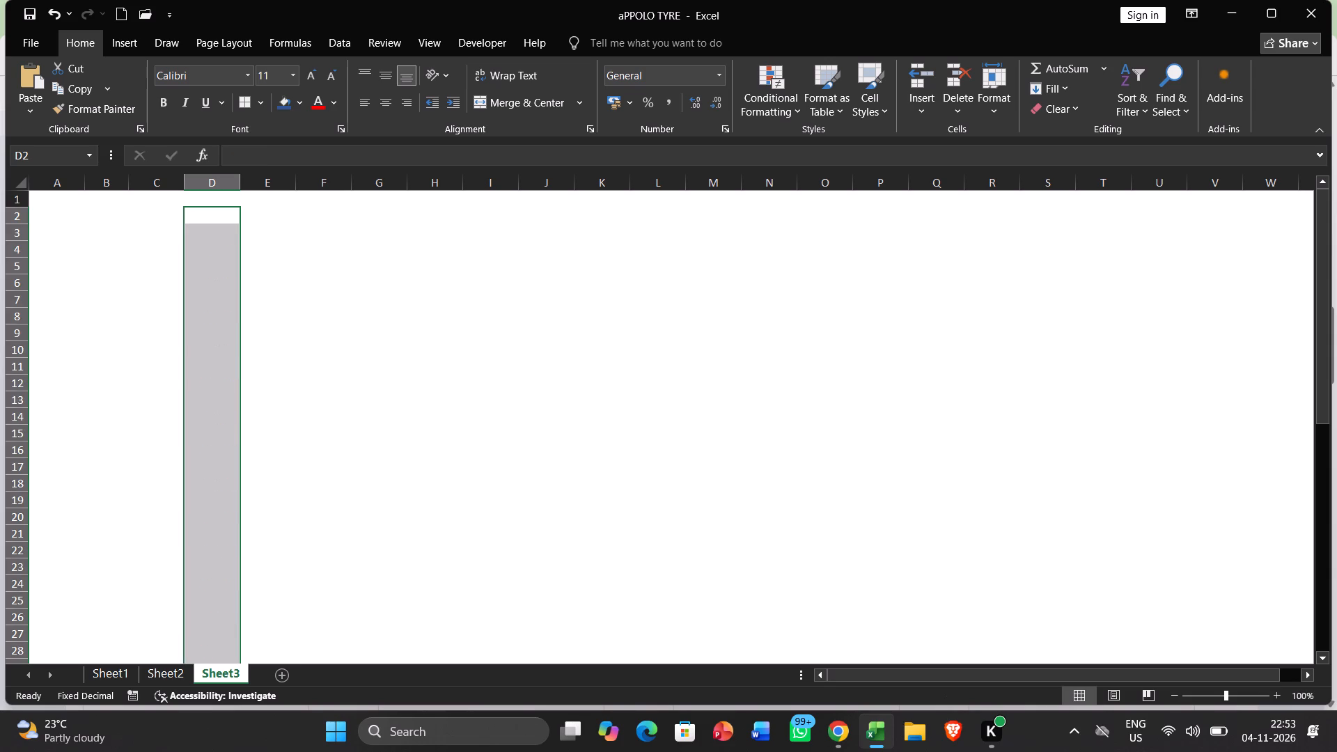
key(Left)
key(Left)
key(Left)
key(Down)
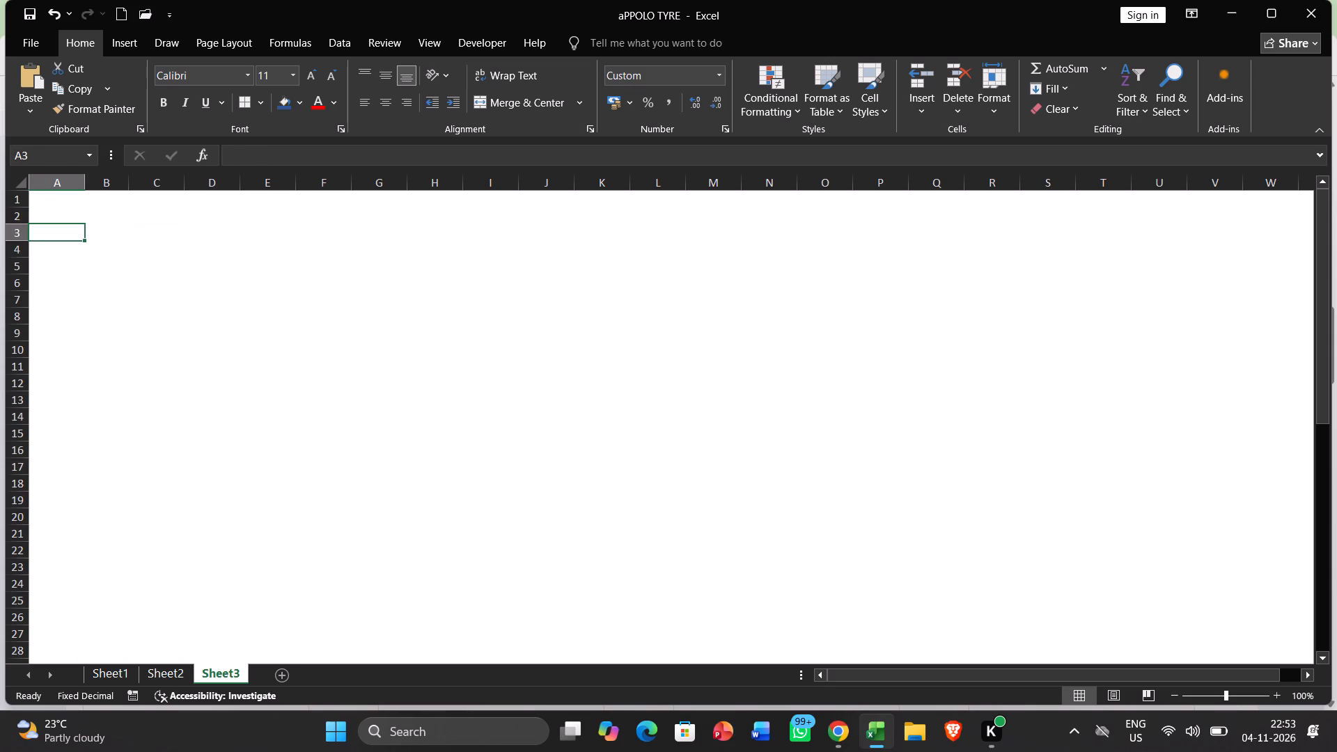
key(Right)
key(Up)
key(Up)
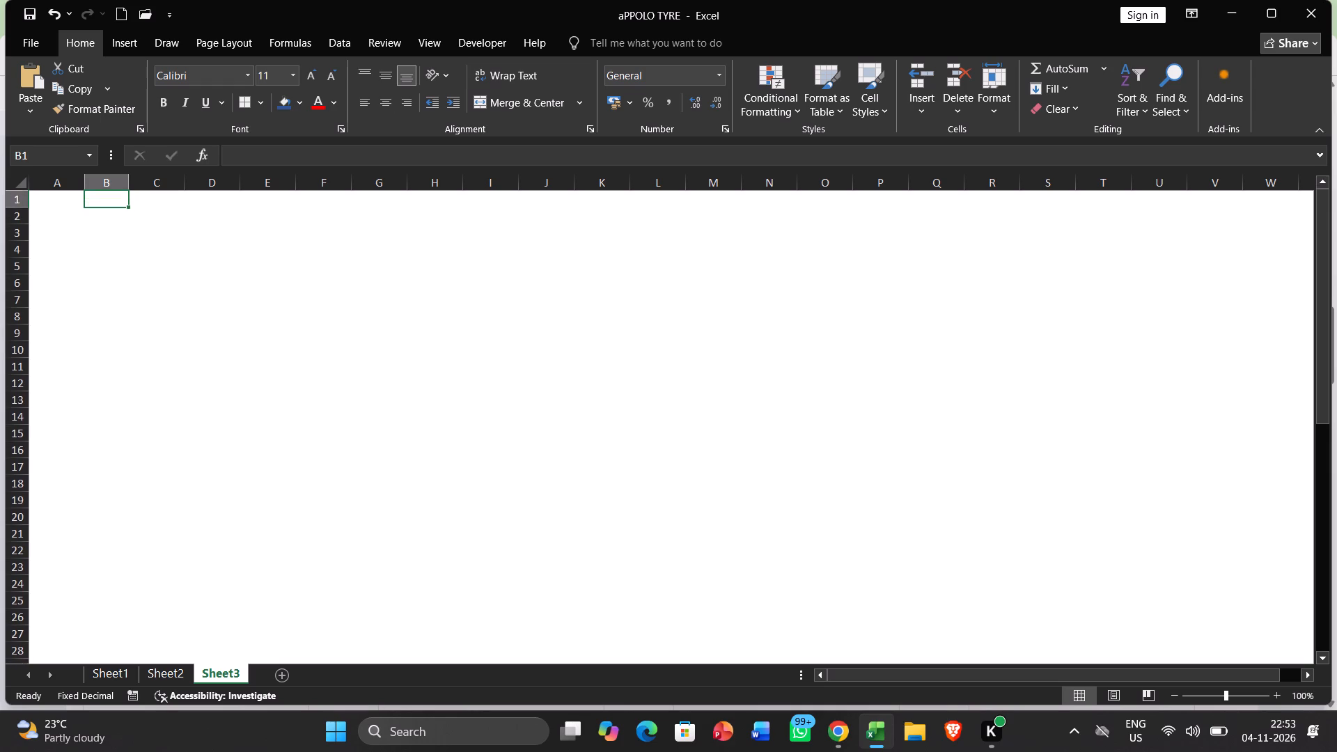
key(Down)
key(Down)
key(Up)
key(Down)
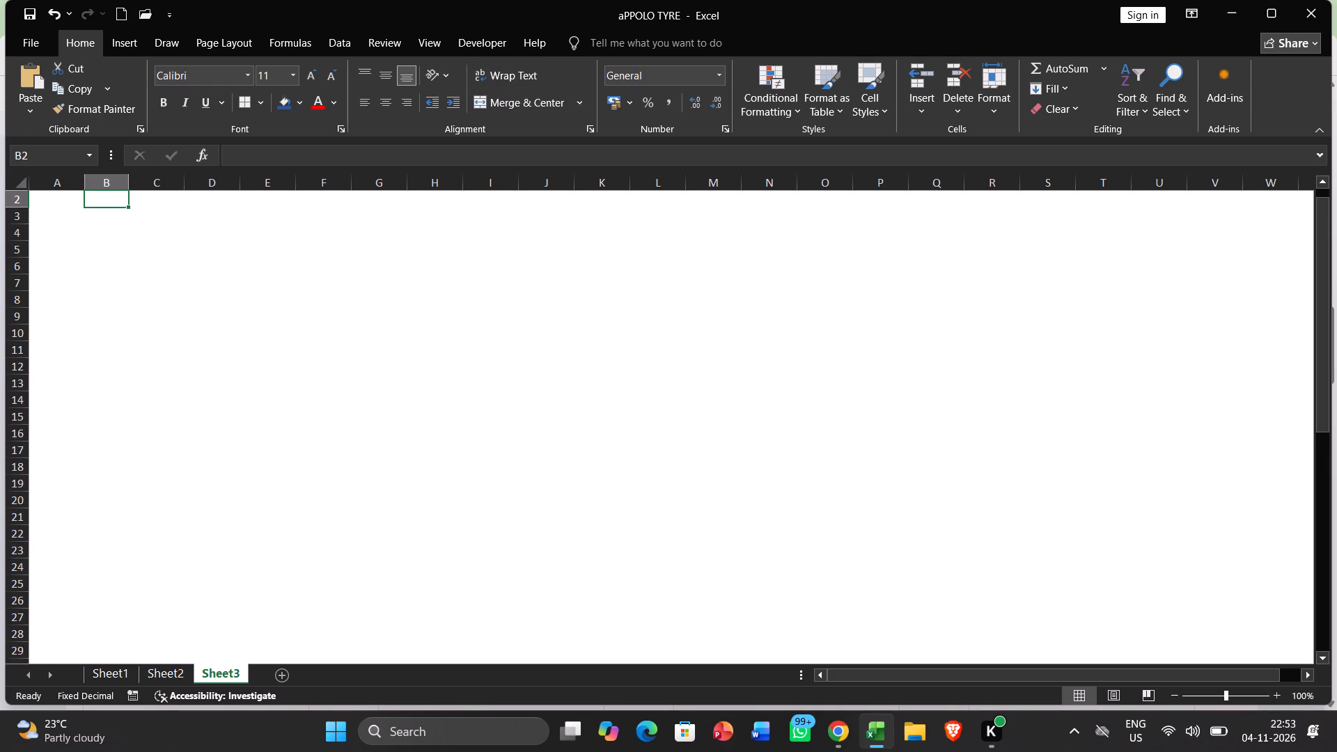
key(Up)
Unmerge the empty merged cell block in column B starting at B3.
click(125, 275)
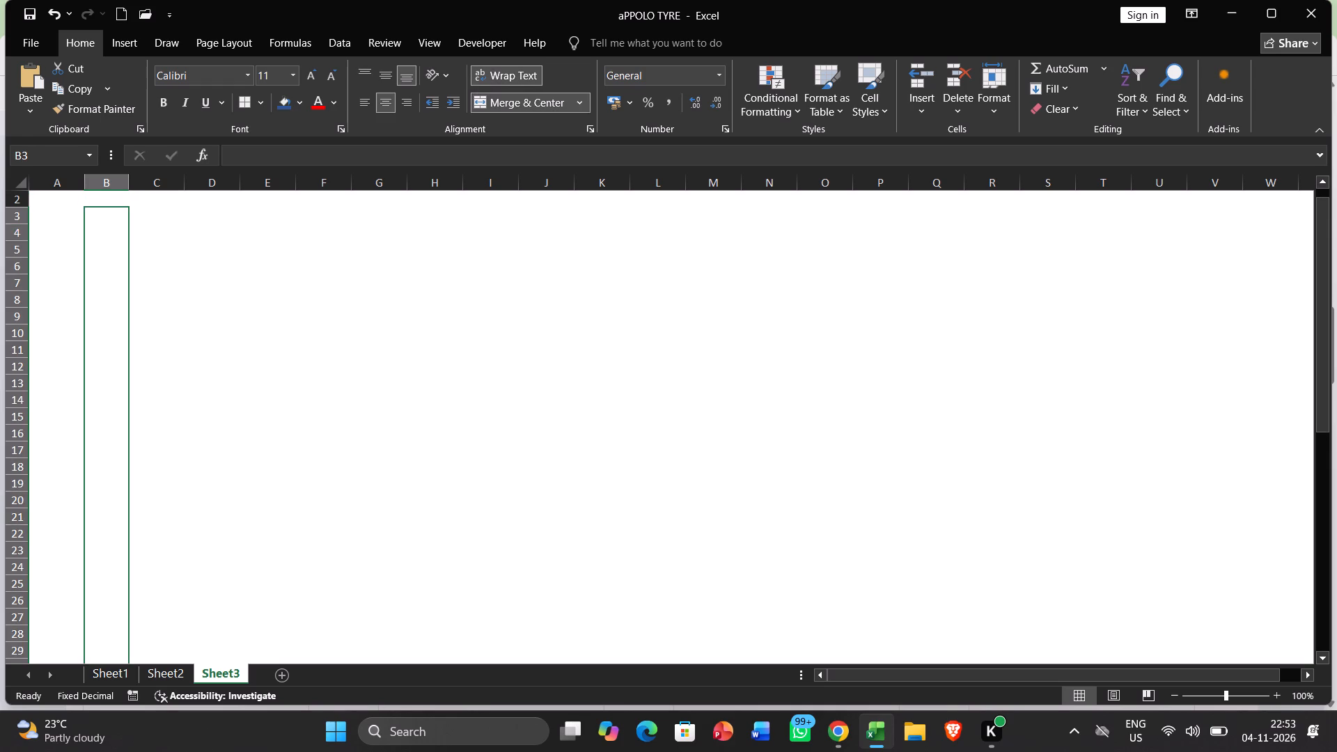
click(281, 222)
drag(42, 299, 105, 284)
triple_click(105, 284)
click(579, 104)
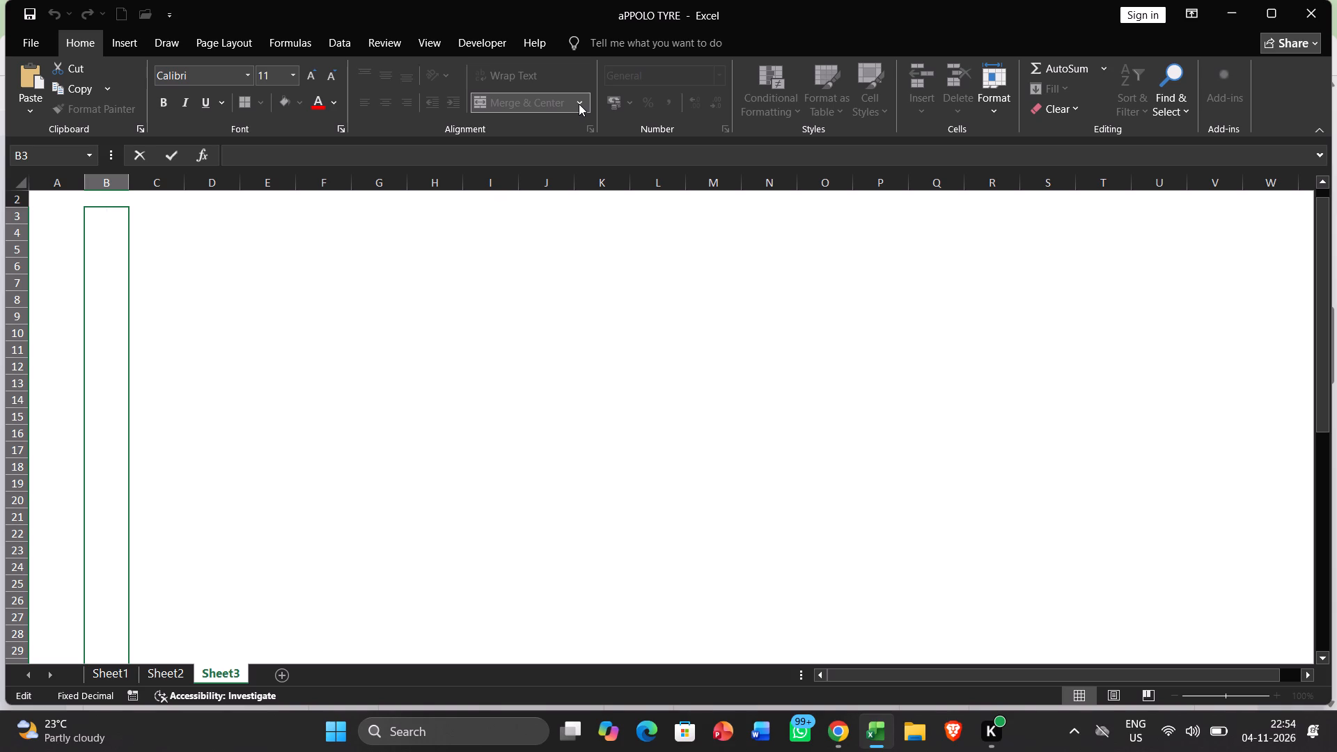
click(579, 104)
drag(579, 104, 205, 364)
click(205, 364)
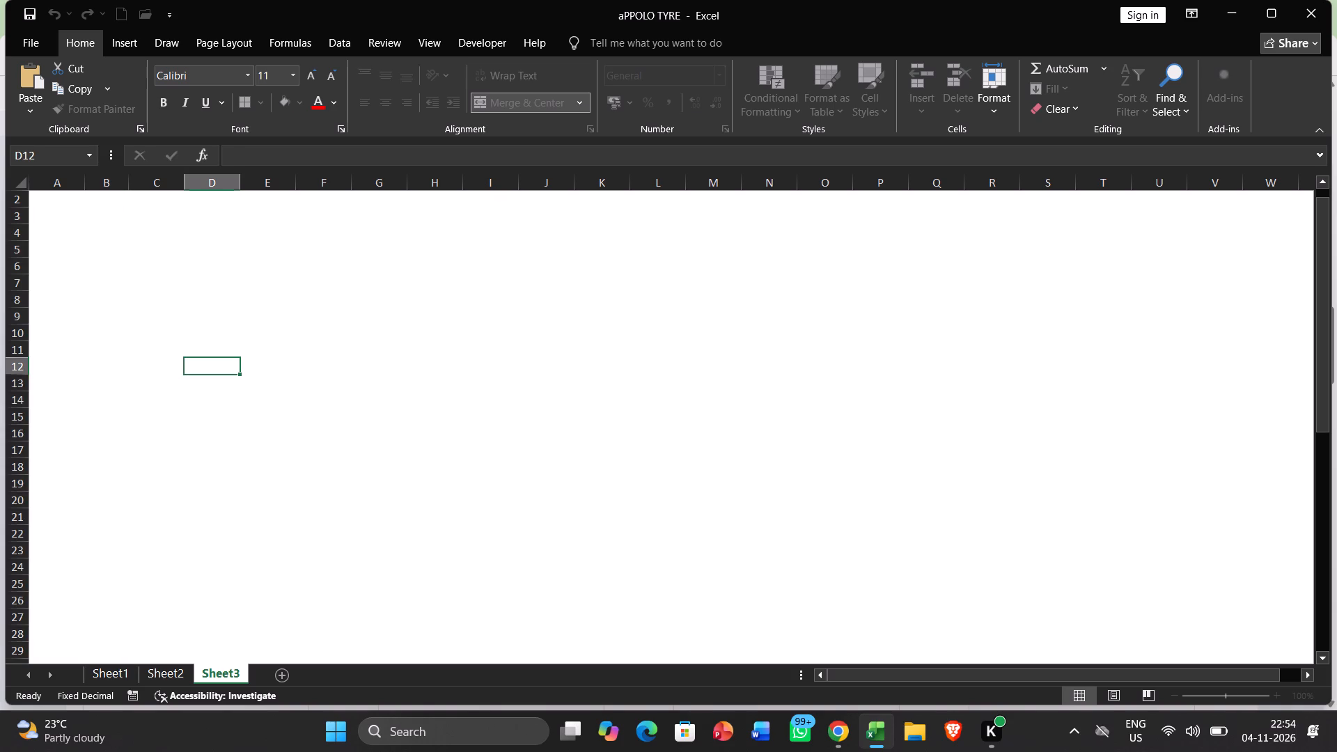
click(113, 359)
click(586, 102)
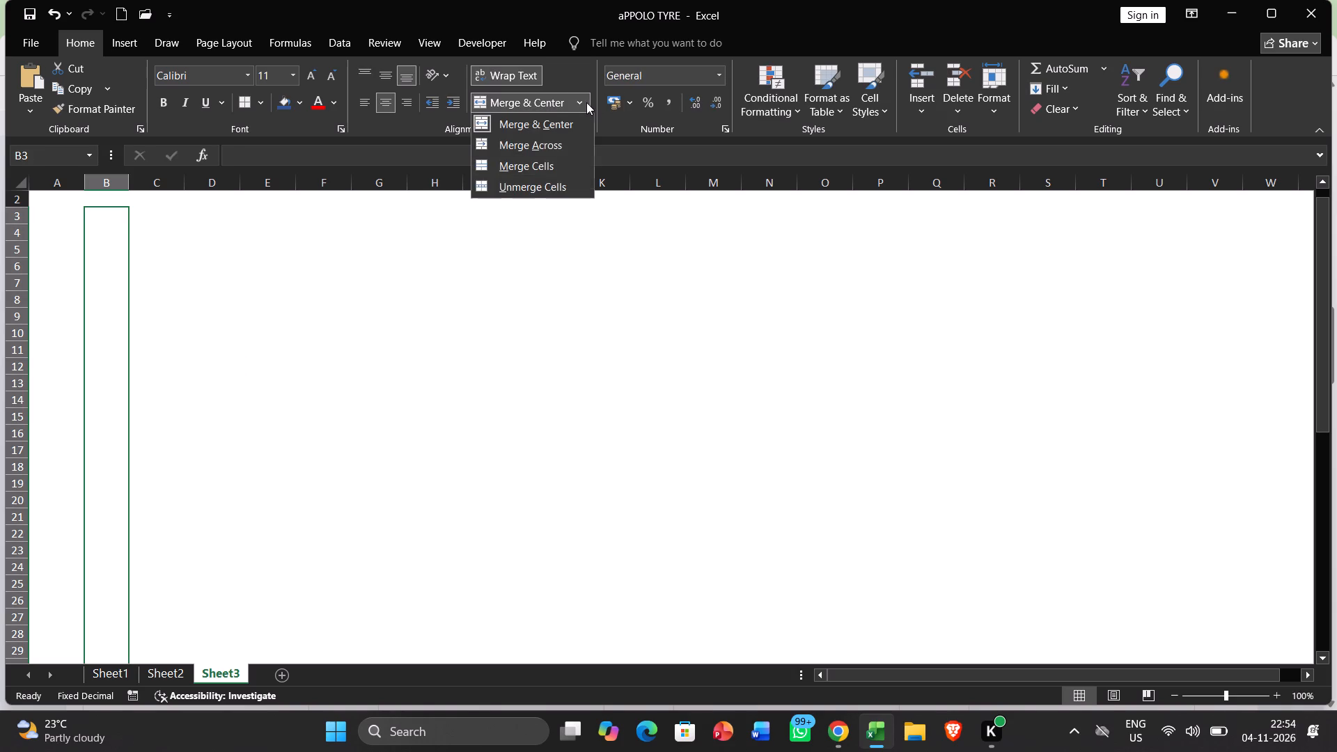
click(553, 179)
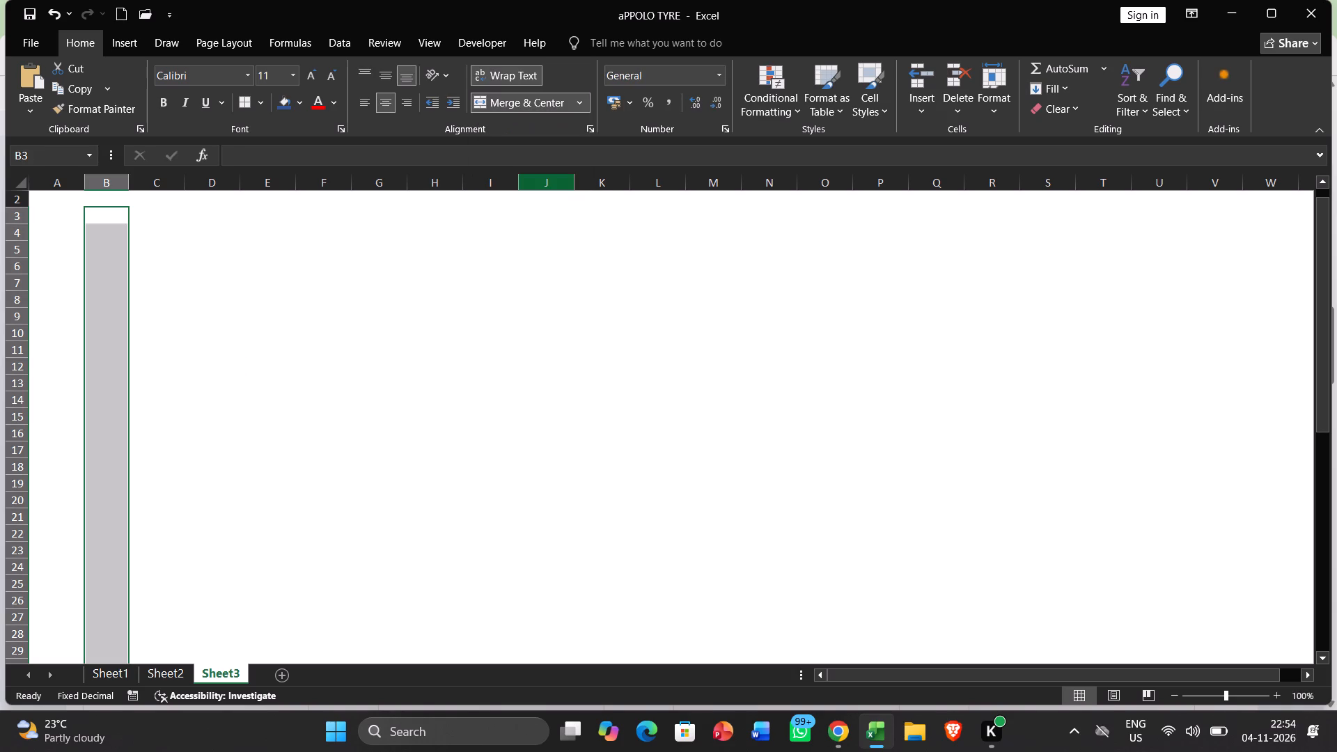
Select row 5 and paste the copied sales list down column A from A5, accepting the size difference.
click(422, 324)
click(168, 352)
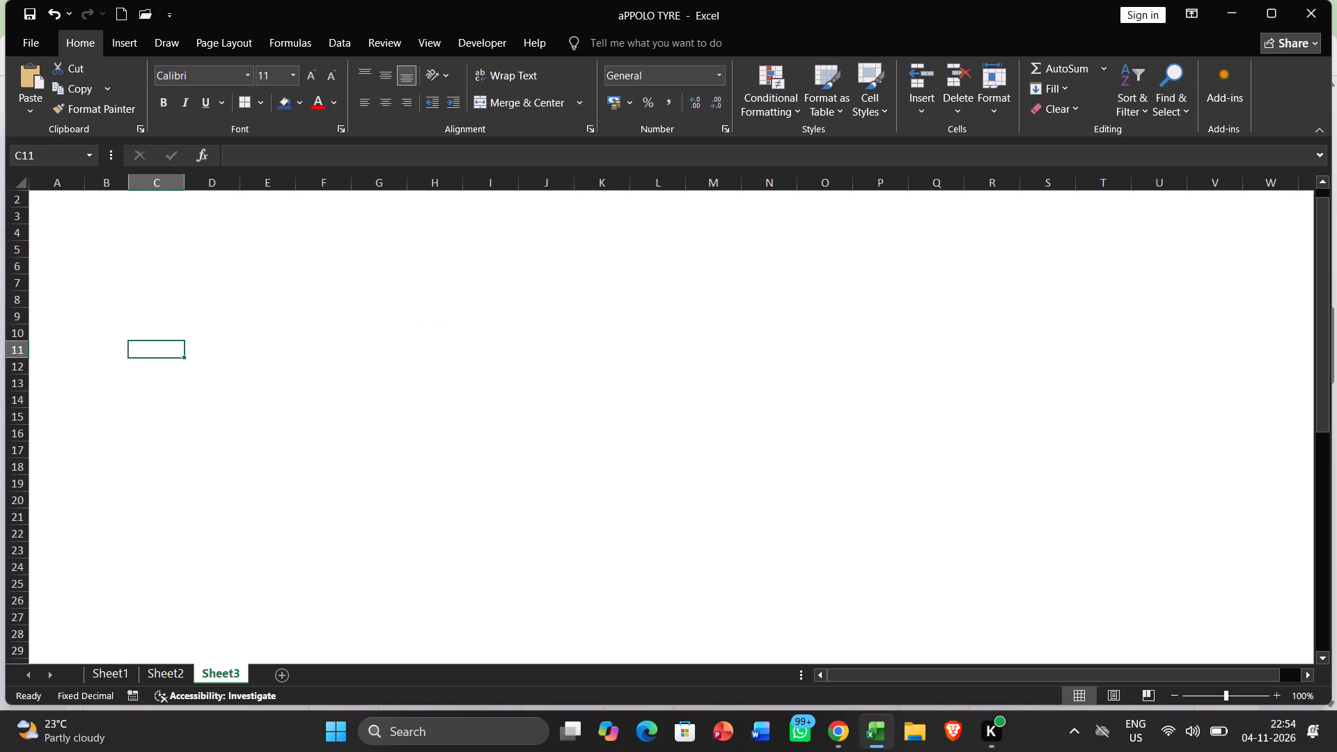
click(136, 361)
click(105, 361)
click(105, 249)
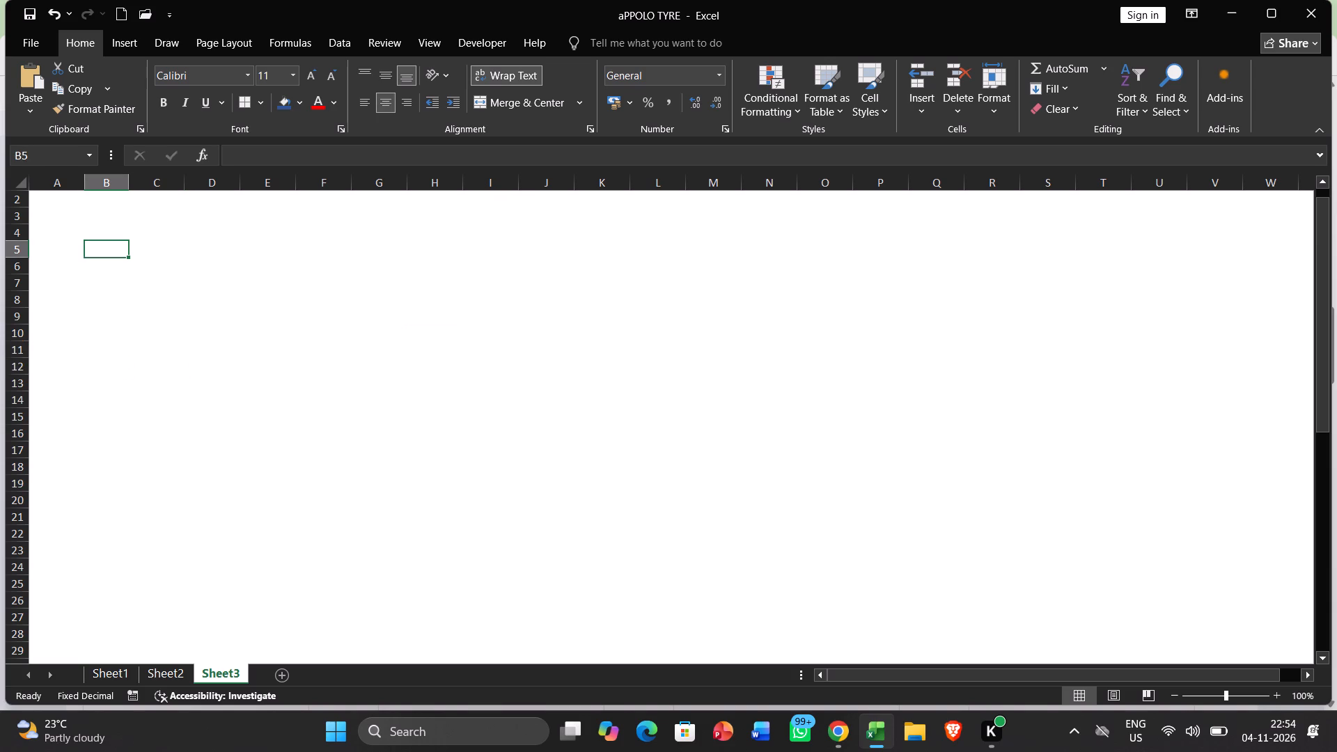
key(shift+space)
key(ctrl+v)
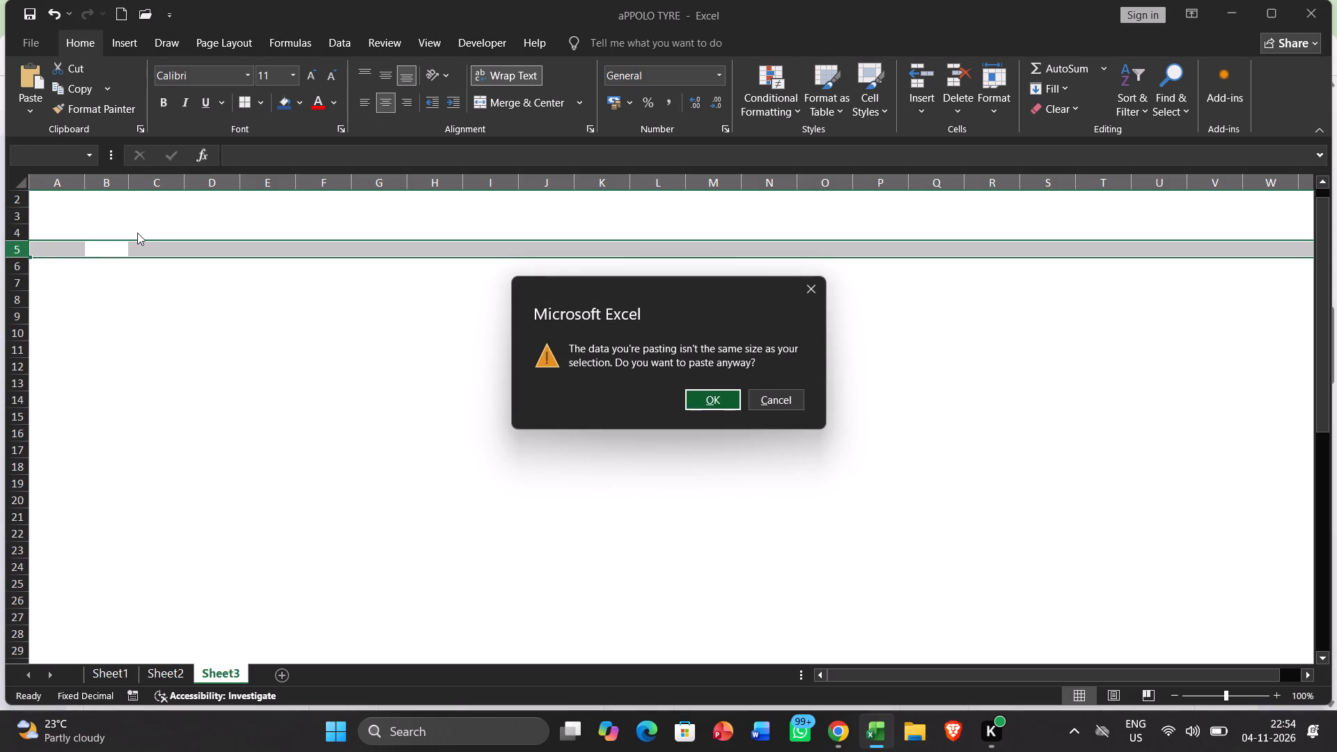
click(723, 400)
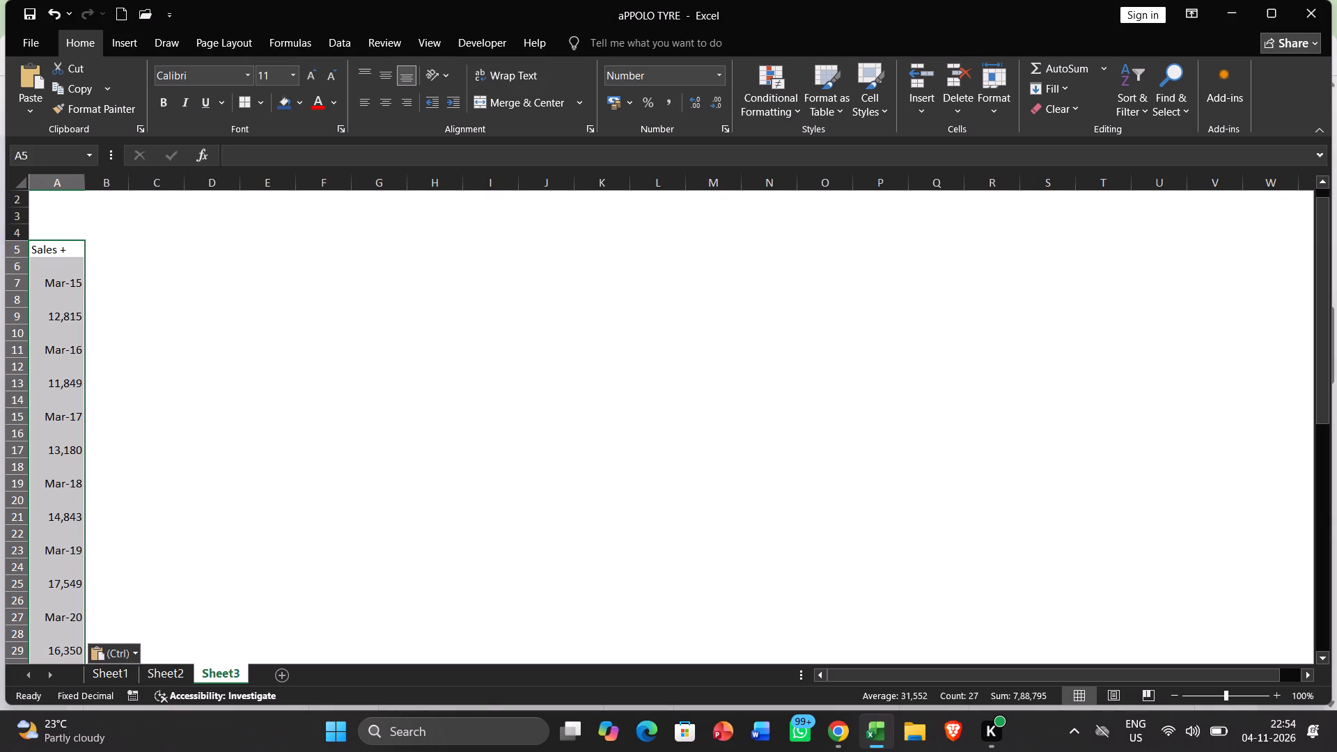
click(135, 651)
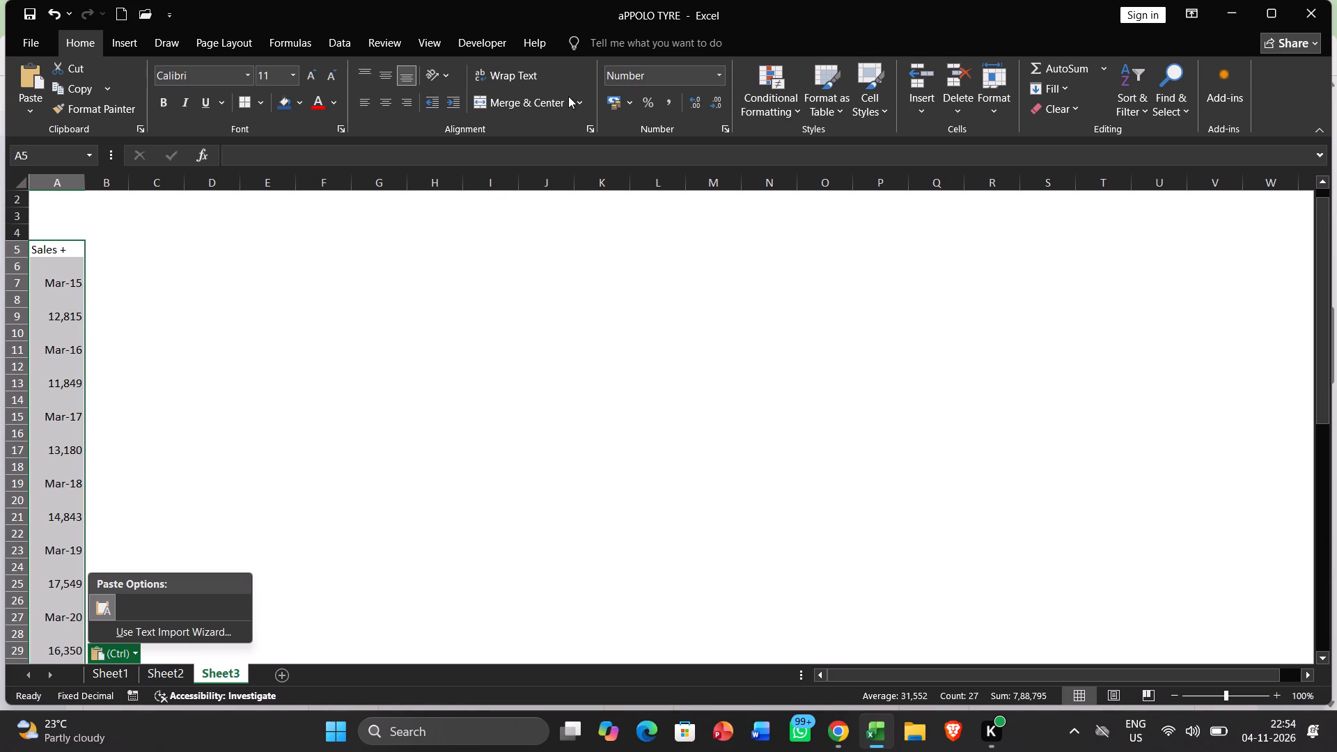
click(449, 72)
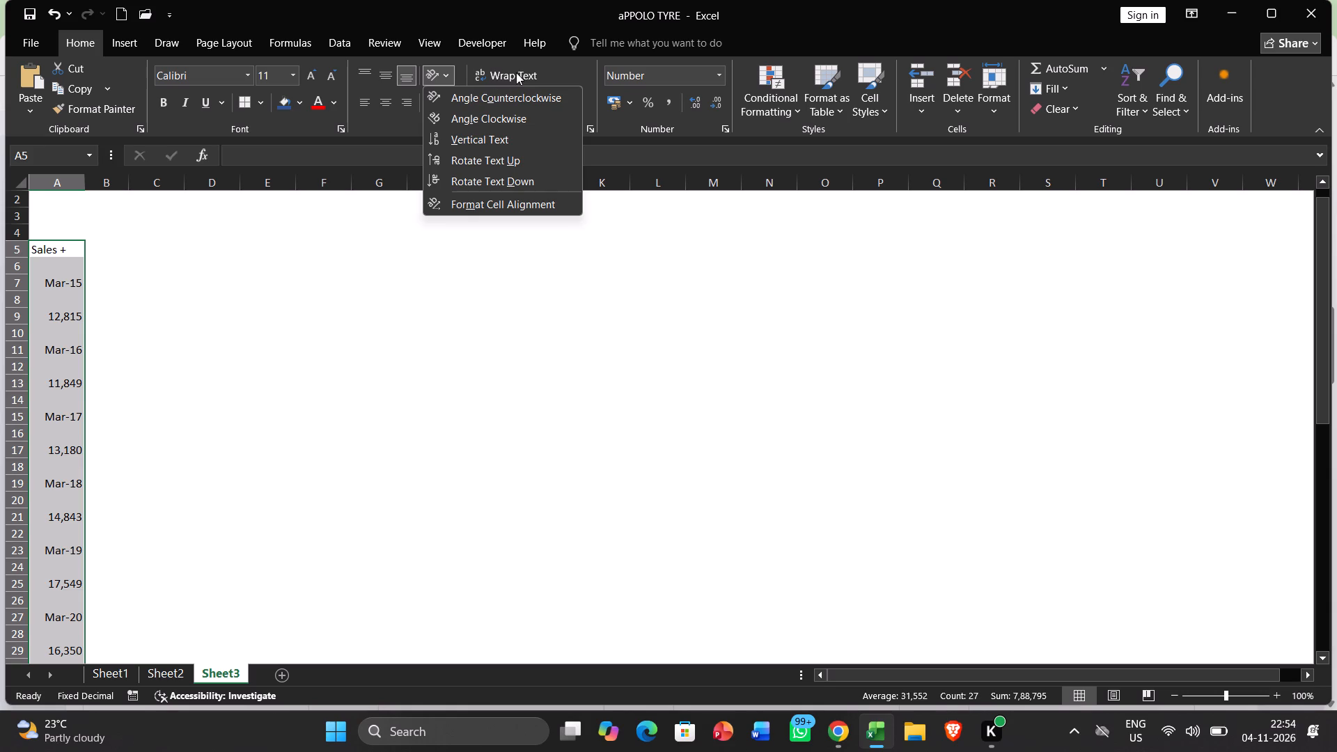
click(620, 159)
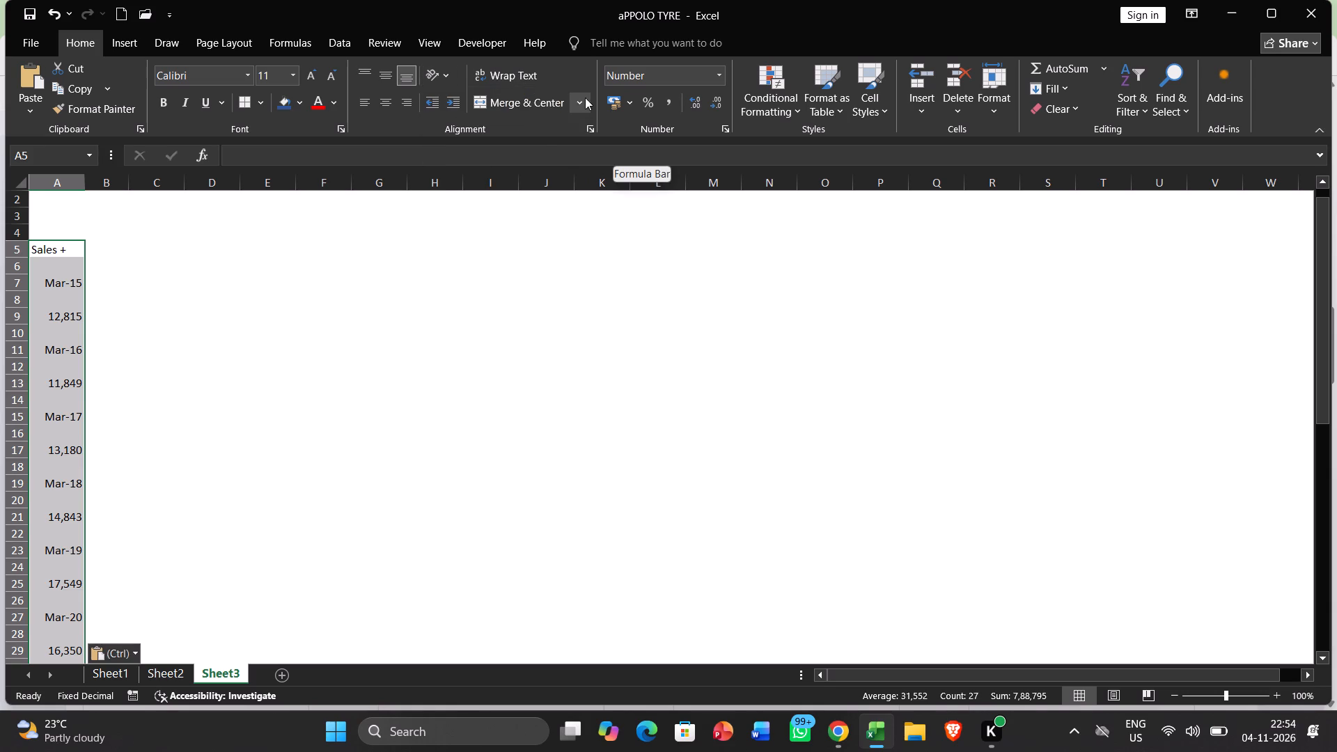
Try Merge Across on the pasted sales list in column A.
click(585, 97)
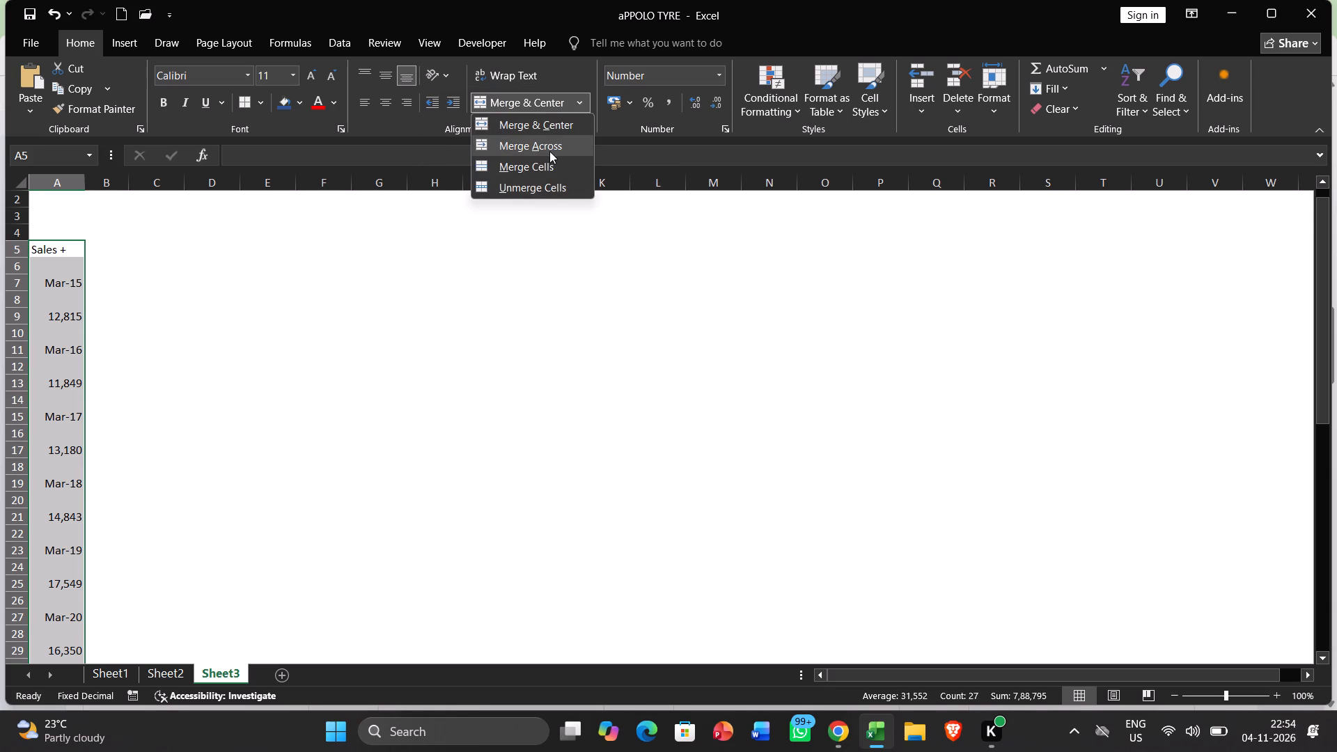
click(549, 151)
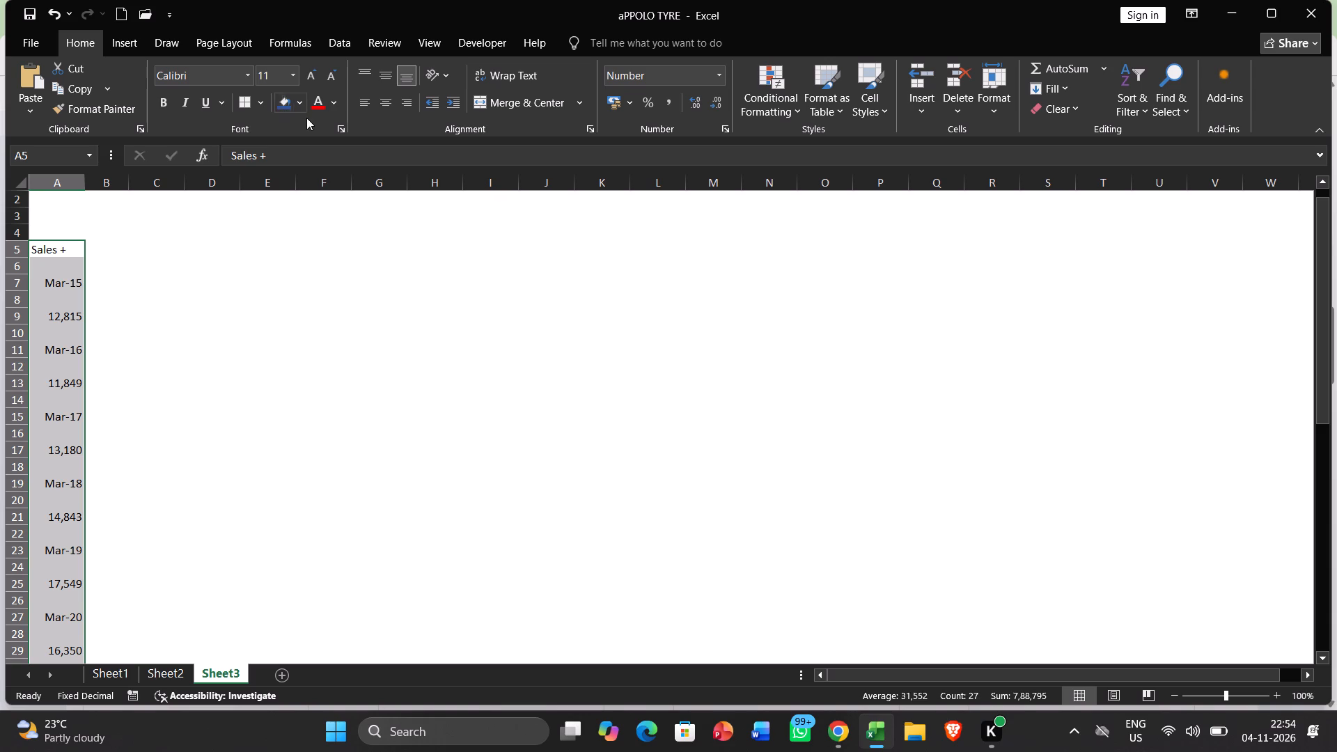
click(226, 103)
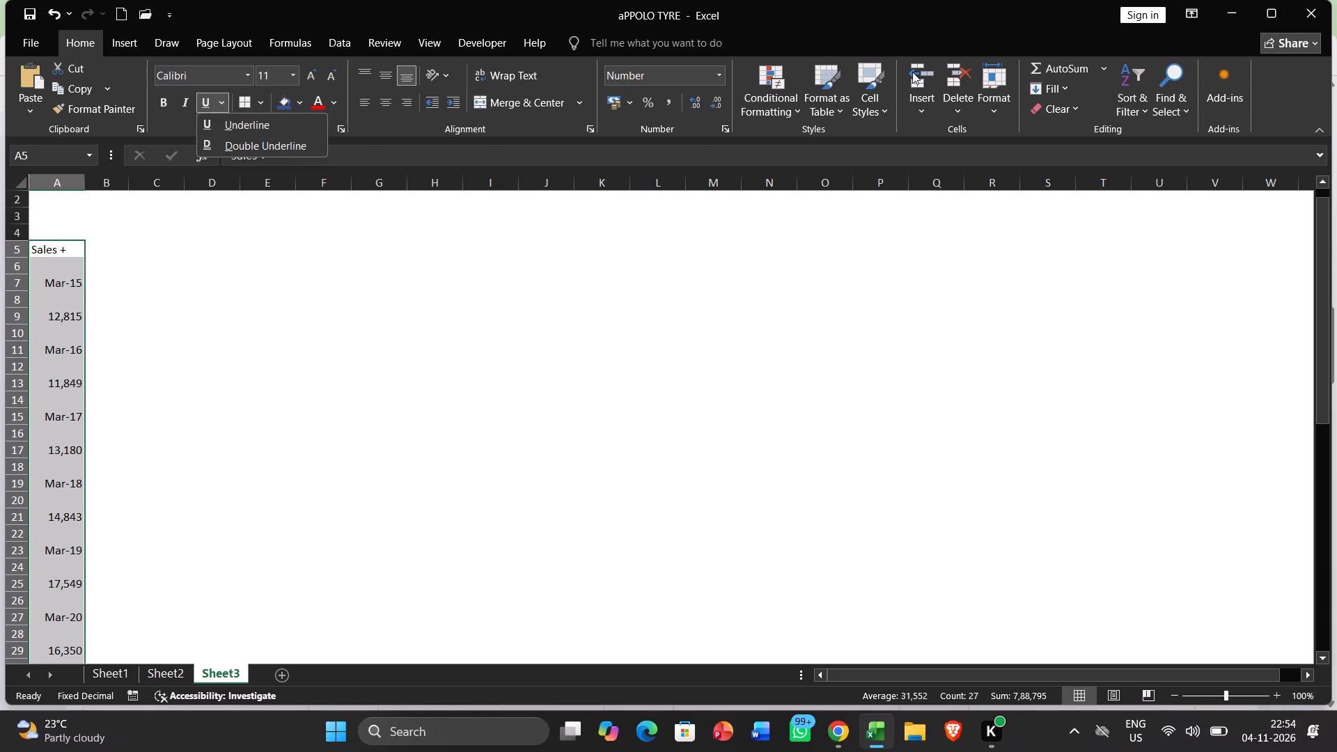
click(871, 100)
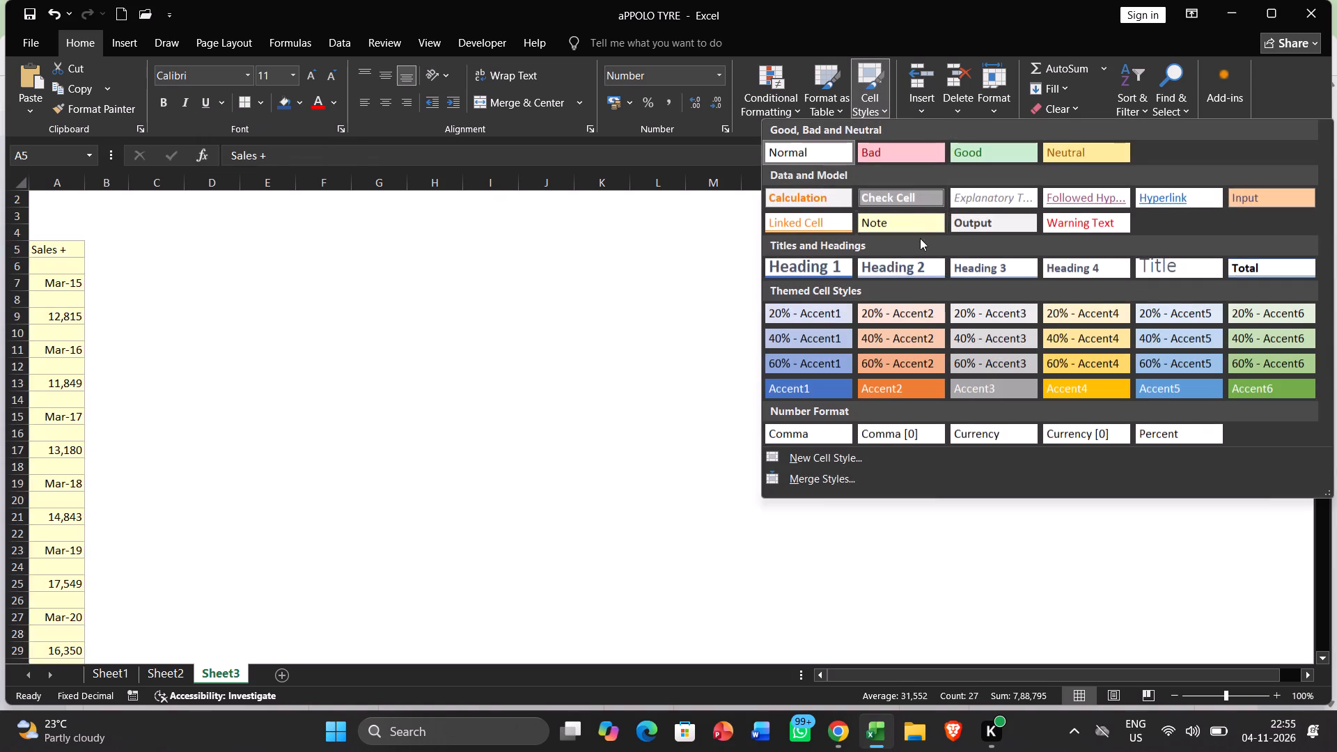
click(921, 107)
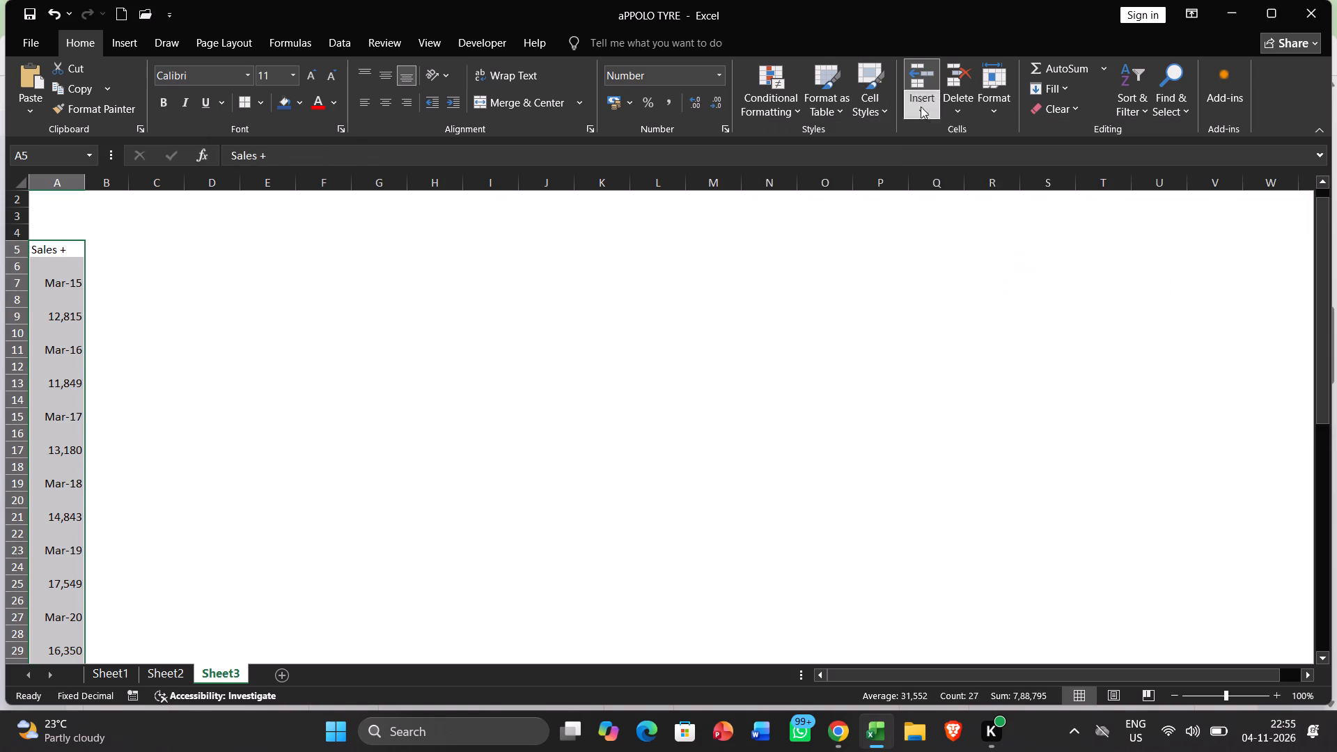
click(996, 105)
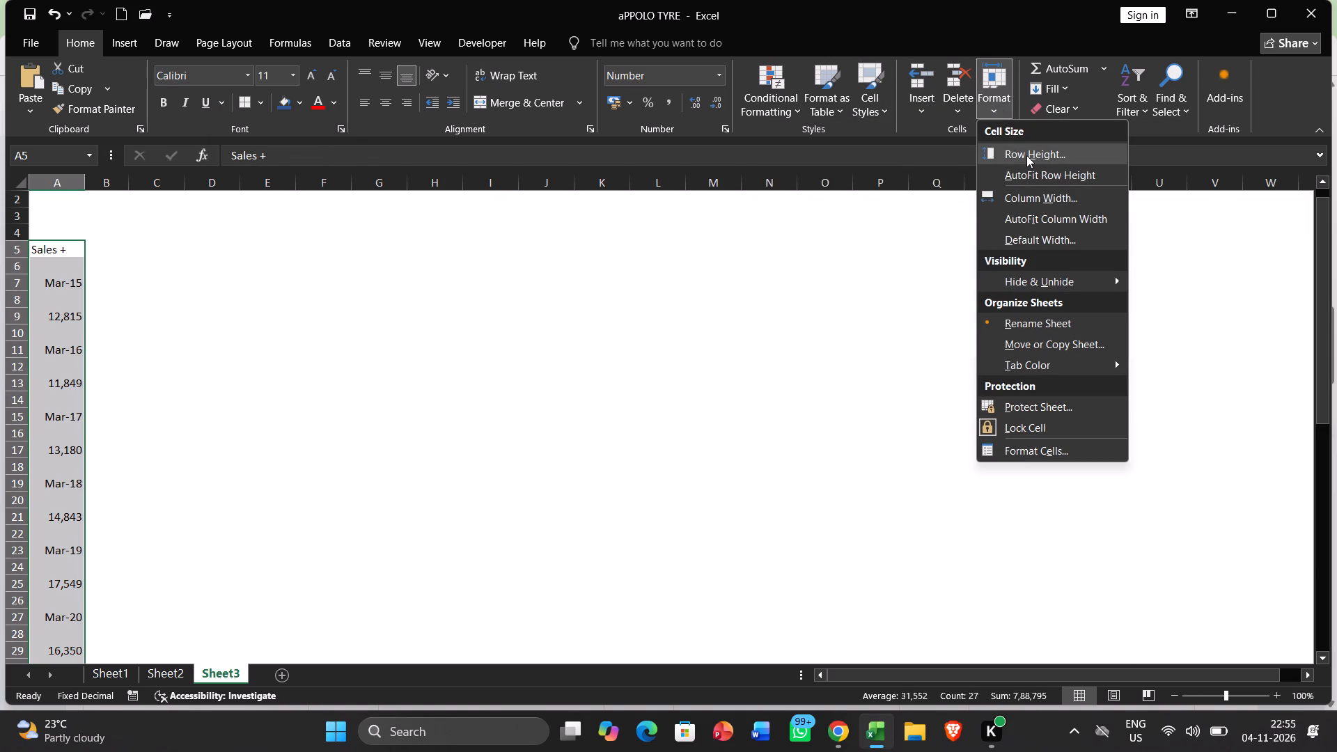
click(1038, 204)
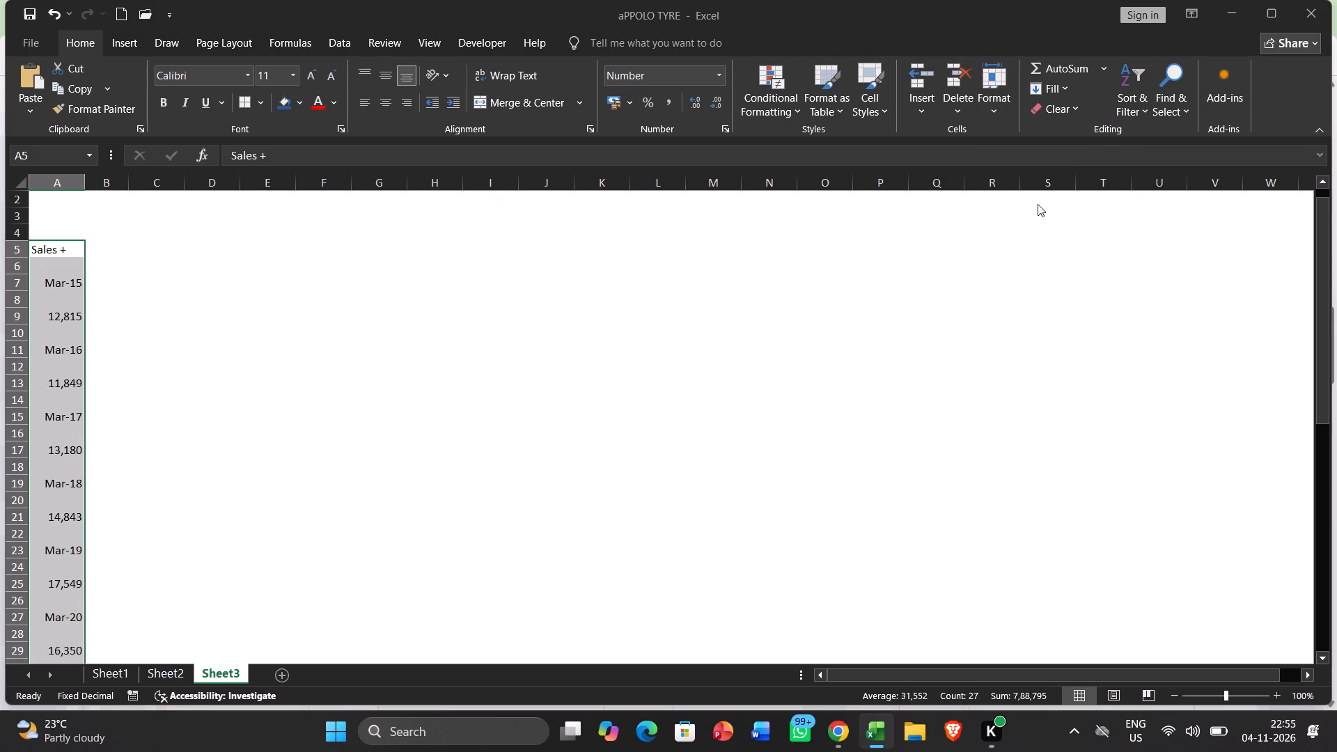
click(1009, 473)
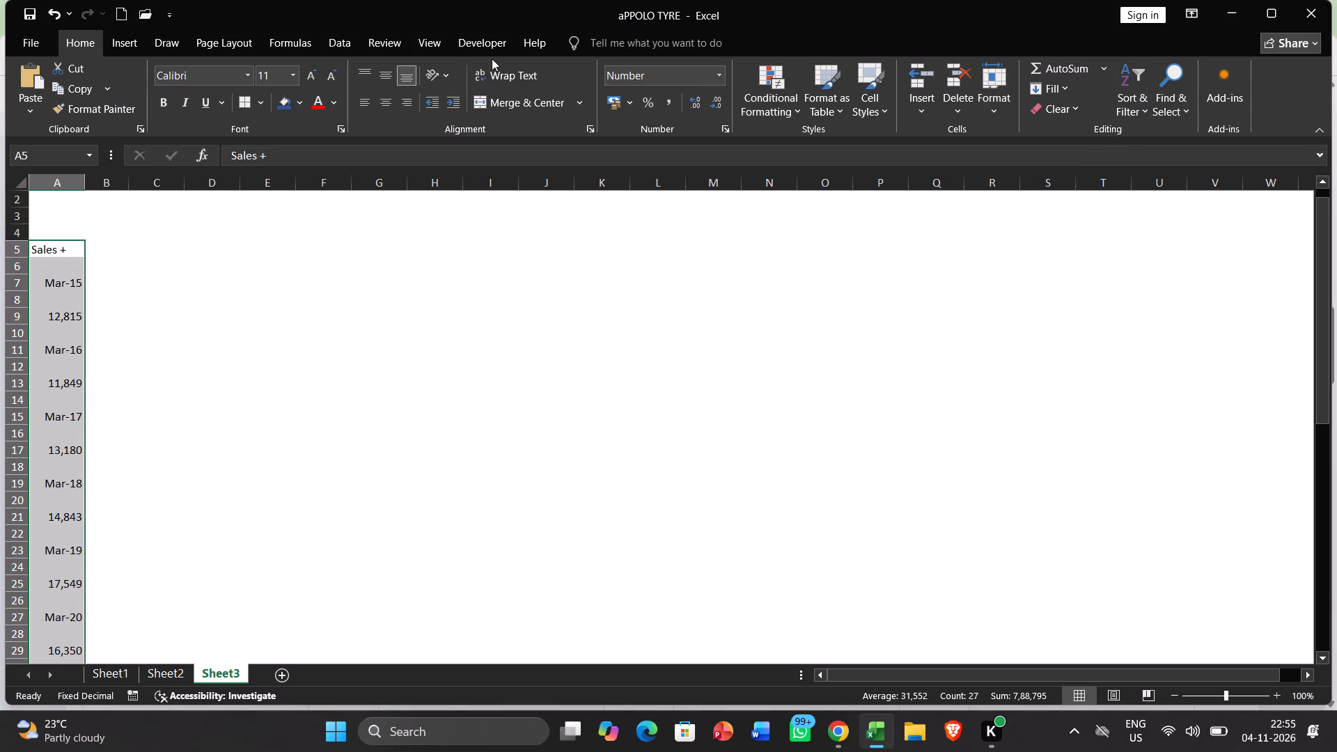
Apply Merge & Center to the sales list in column A from A5, accepting that only the upper-left value is kept.
click(584, 99)
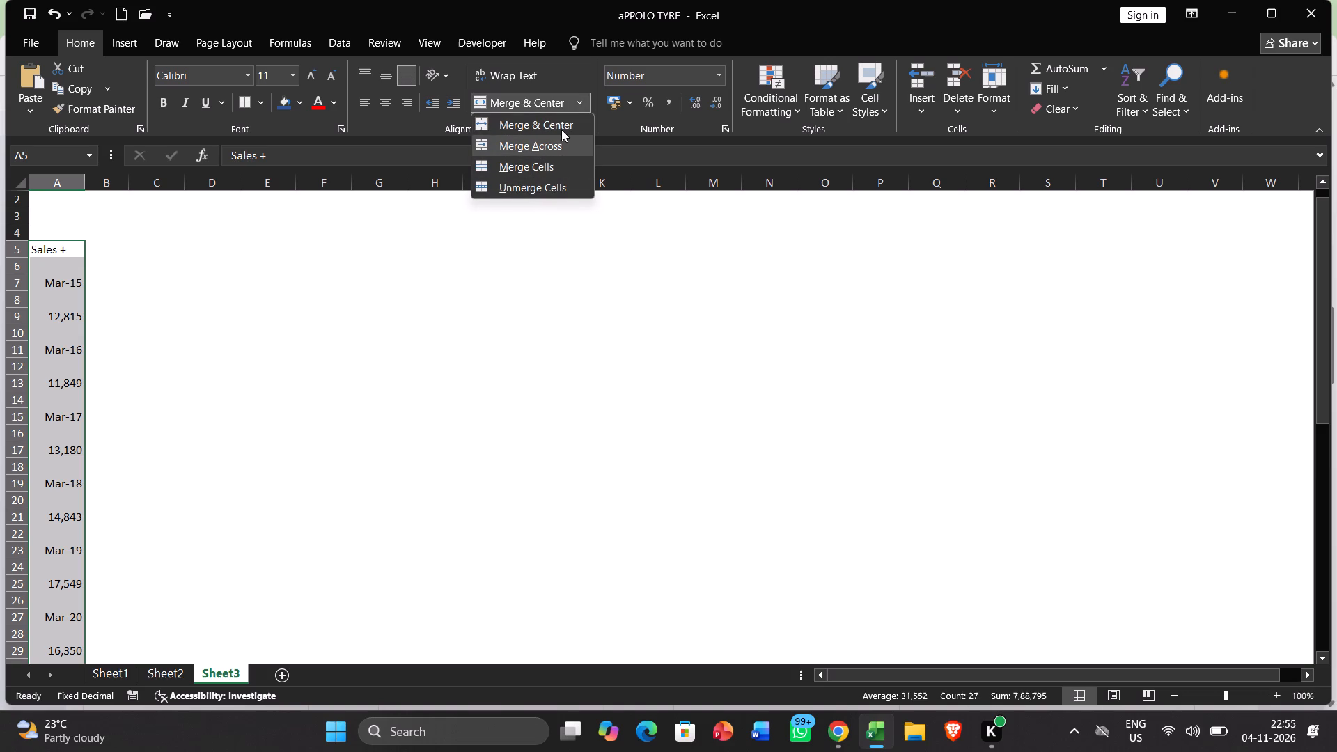
click(561, 122)
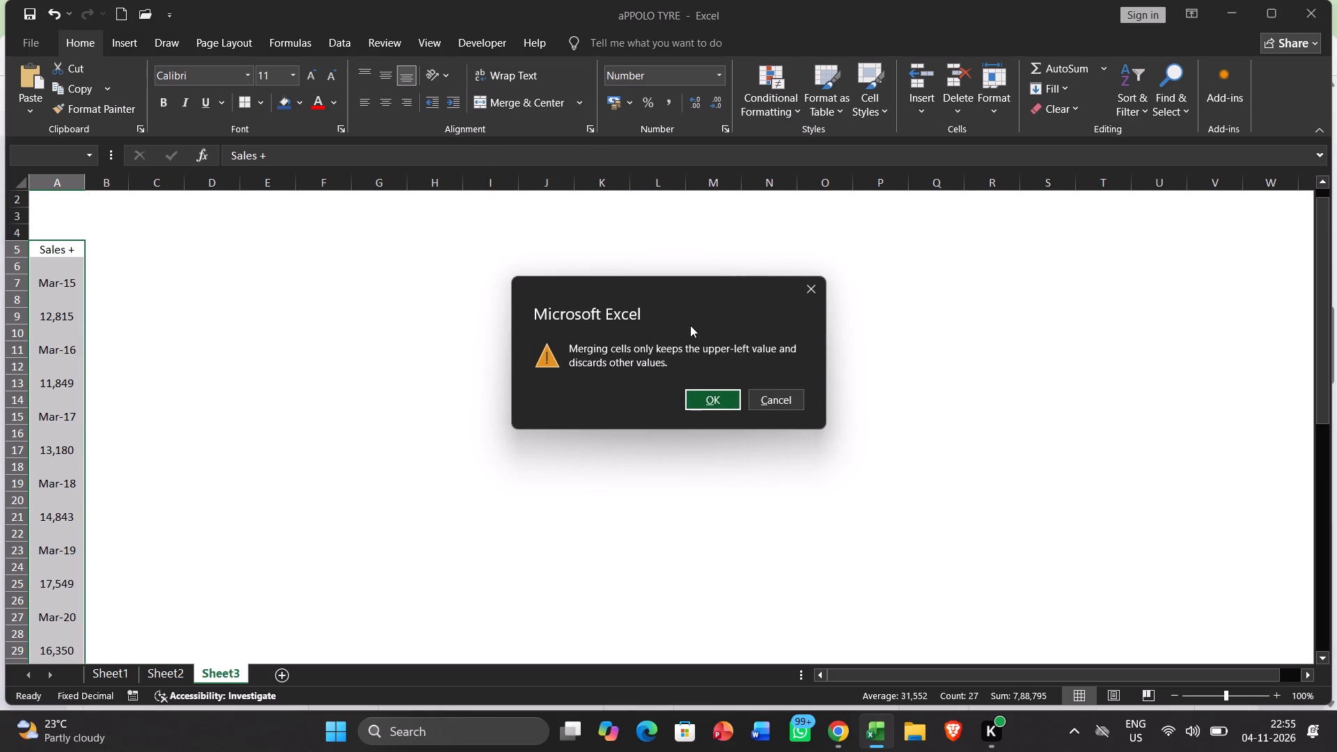
click(725, 394)
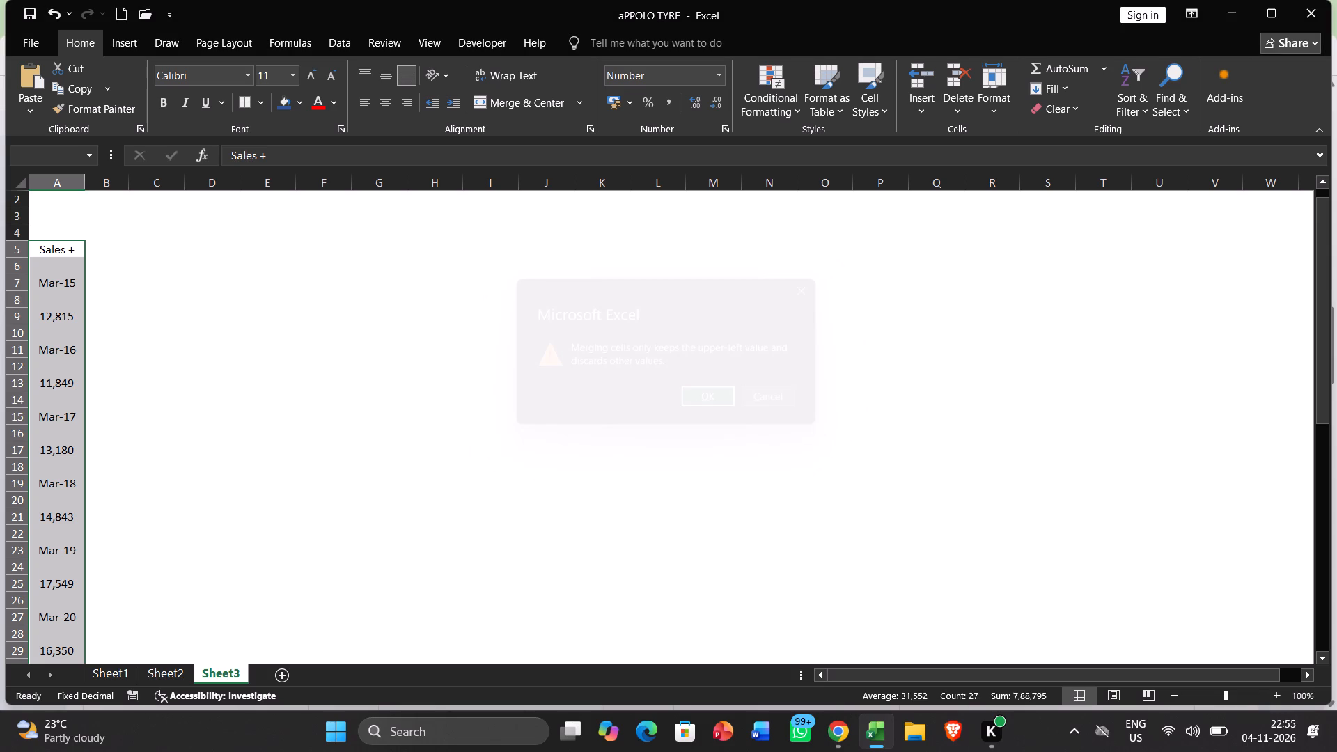
Switch to the Screener page in Chrome and copy the Profit & Loss Sales row with its Mar 2015 to TTM headers.
click(841, 731)
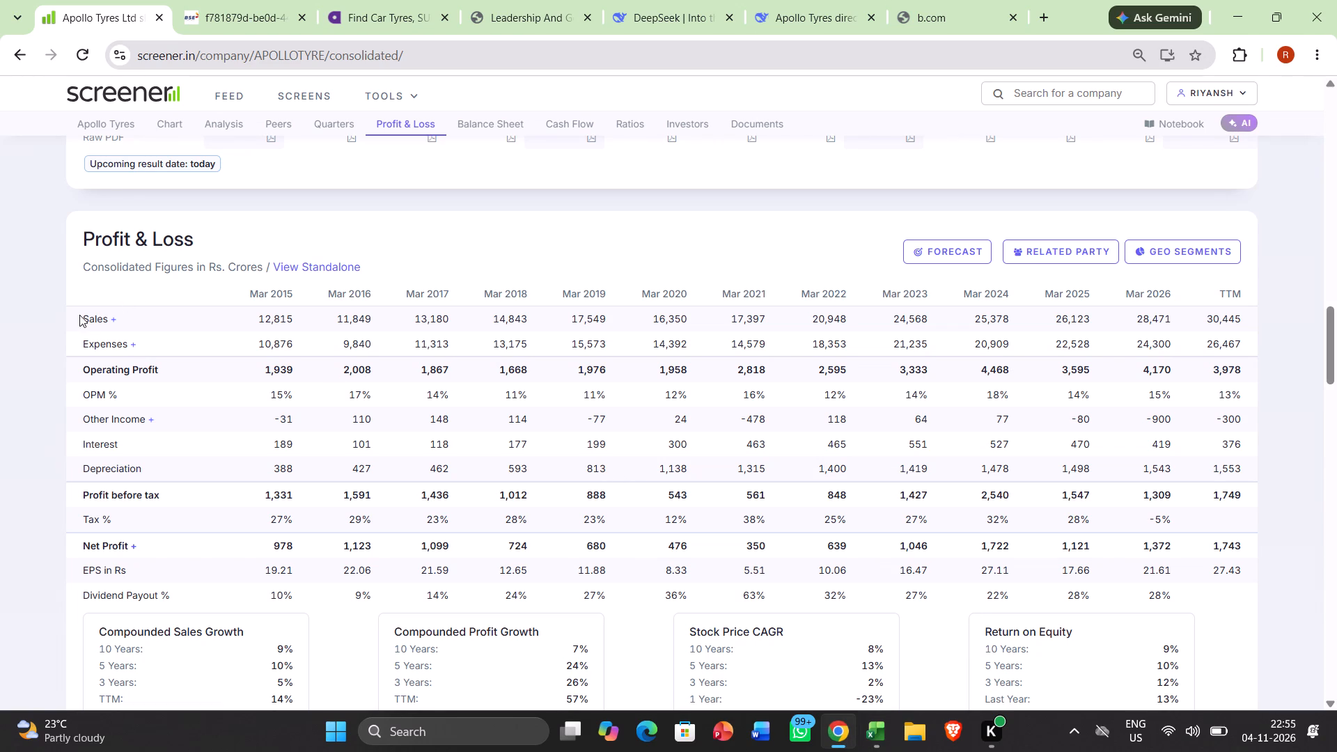
drag(79, 315, 189, 330)
drag(84, 316, 43, 306)
drag(60, 312, 325, 327)
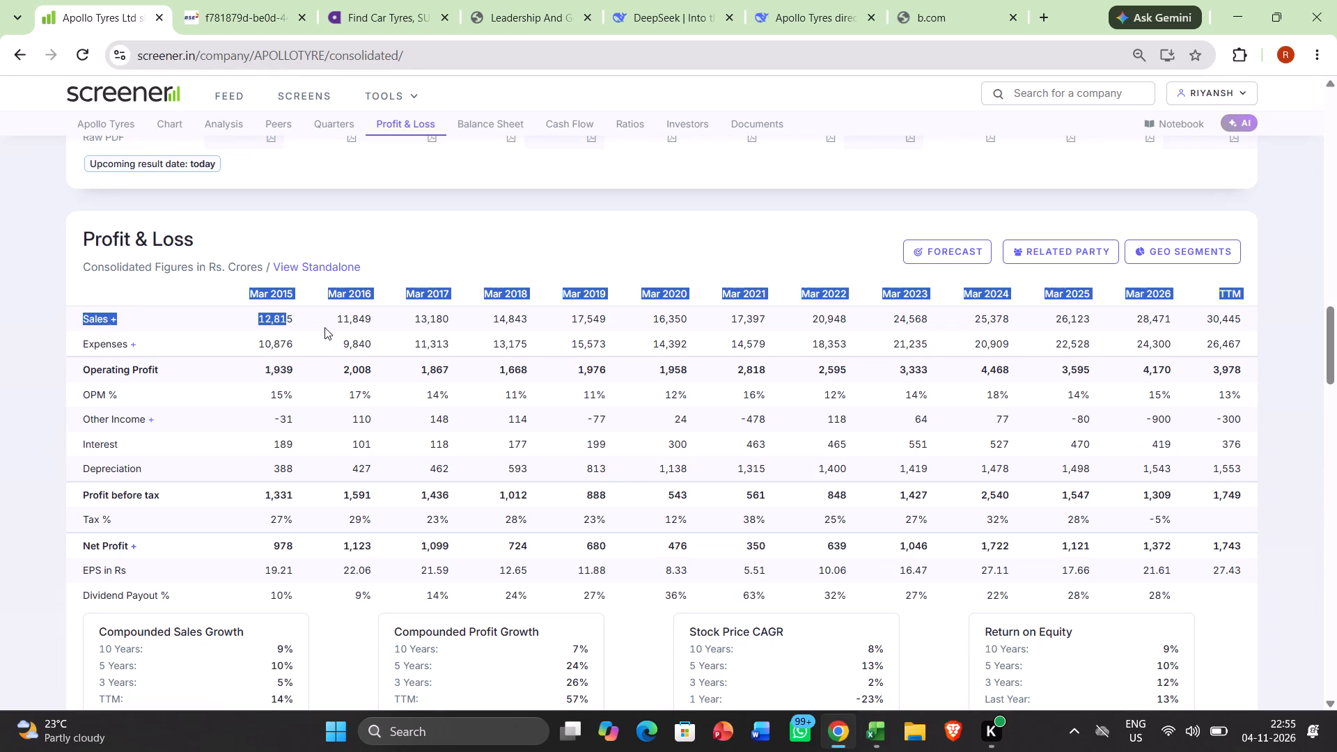
drag(325, 327, 643, 320)
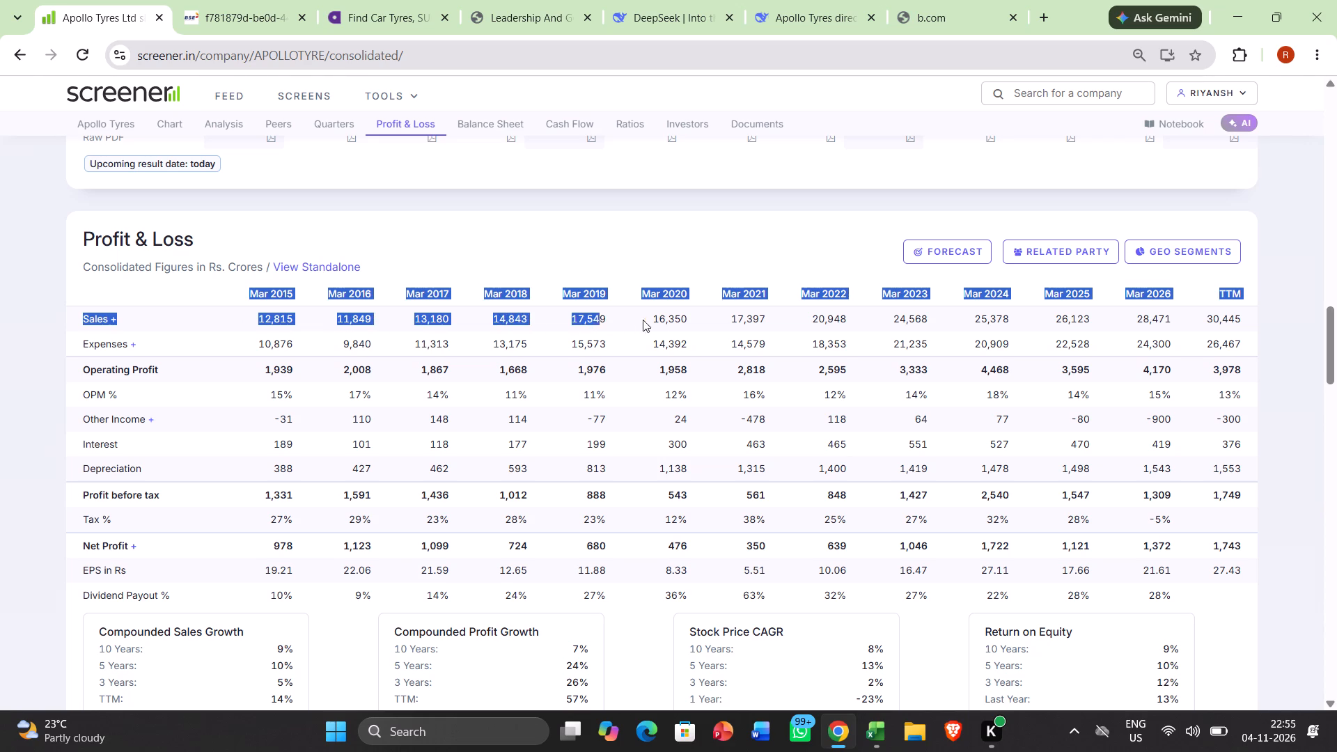
drag(643, 320, 943, 319)
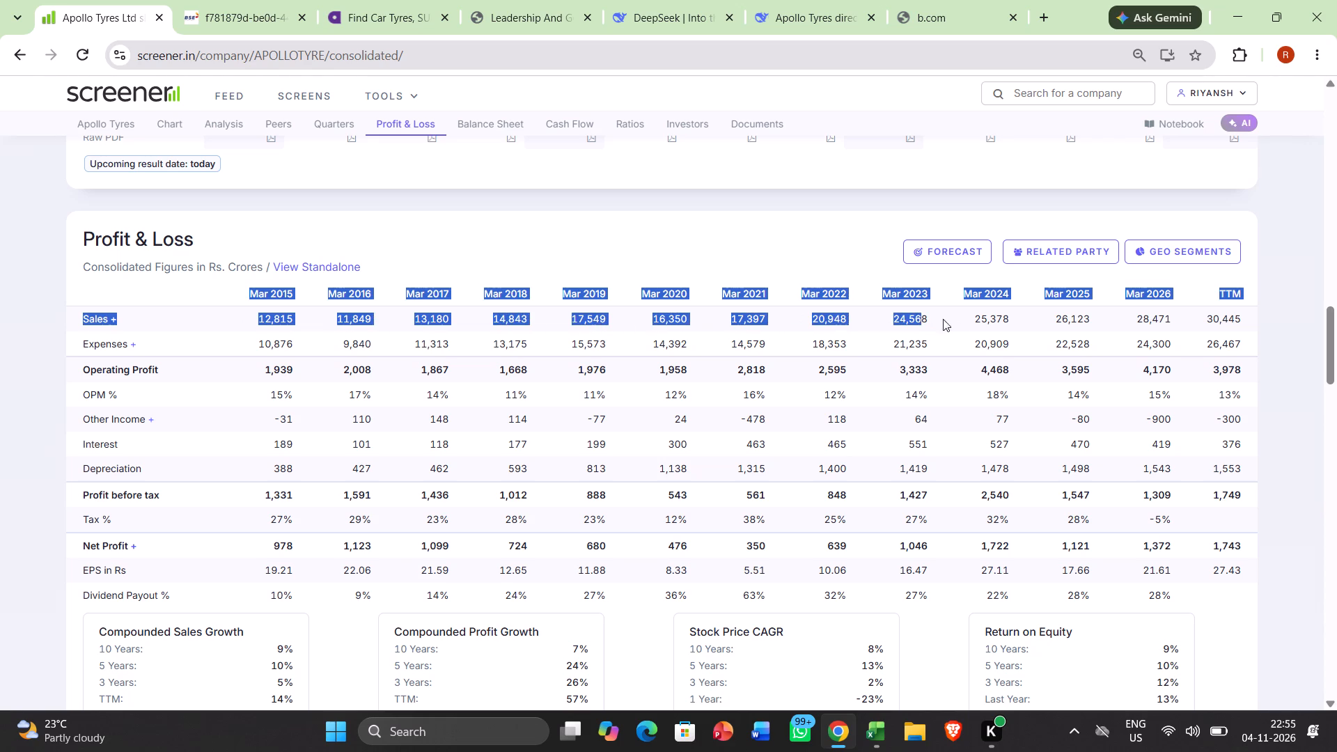
drag(943, 319, 1223, 322)
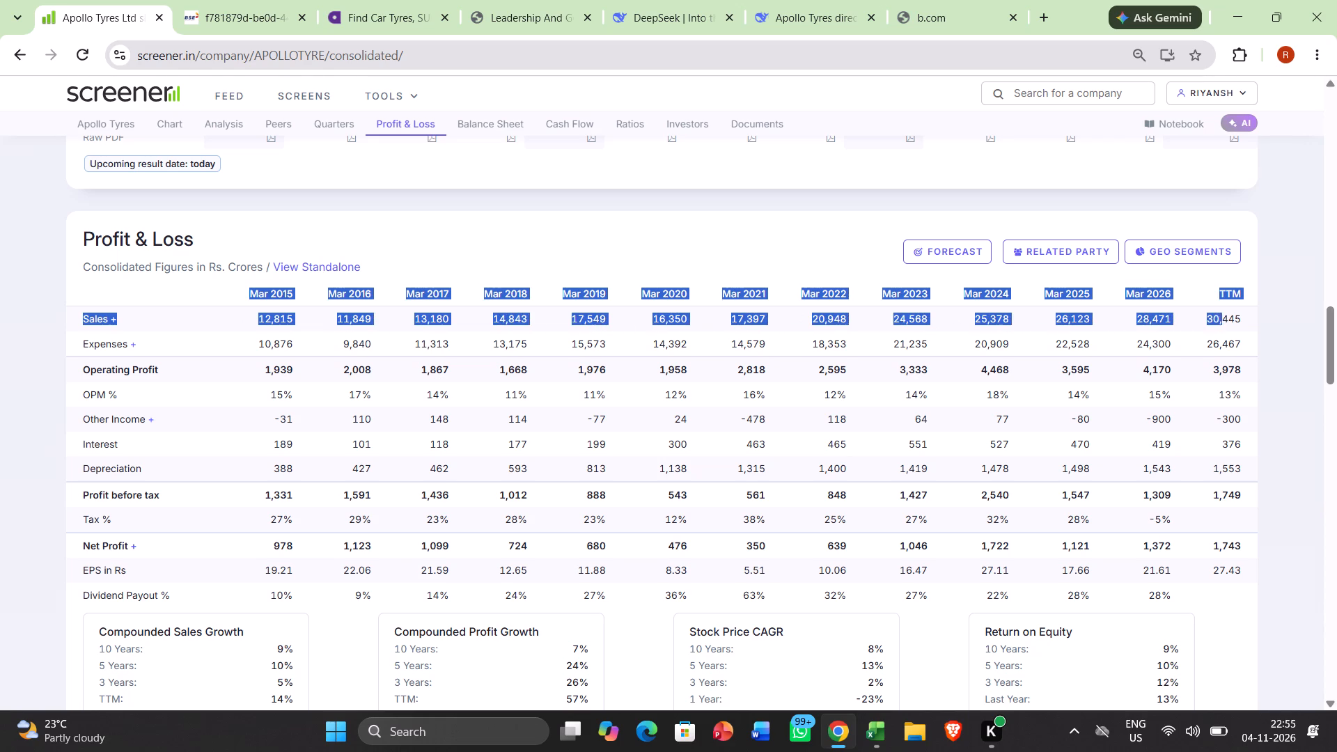
drag(1223, 322, 1246, 322)
key(ctrl+c)
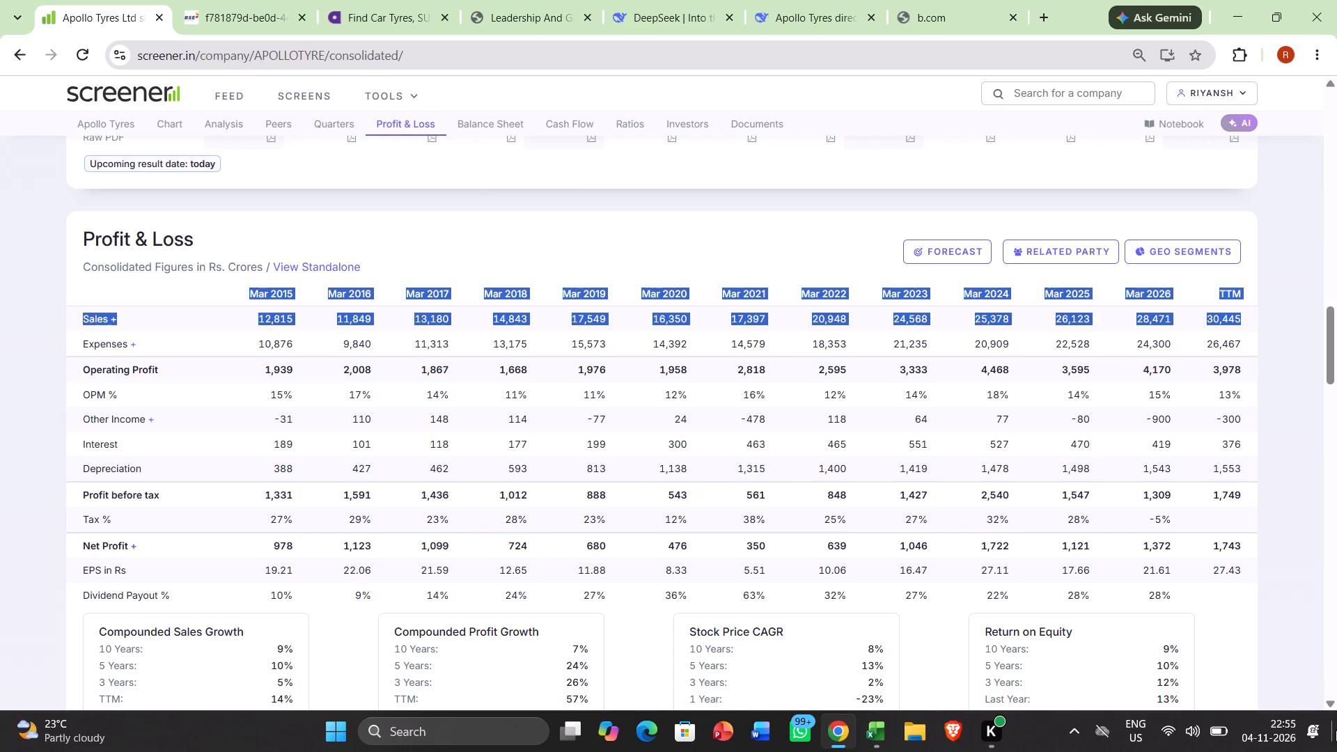
Return to Sheet3 in Excel and paste the copied header and Sales rows starting at cell B2.
click(875, 727)
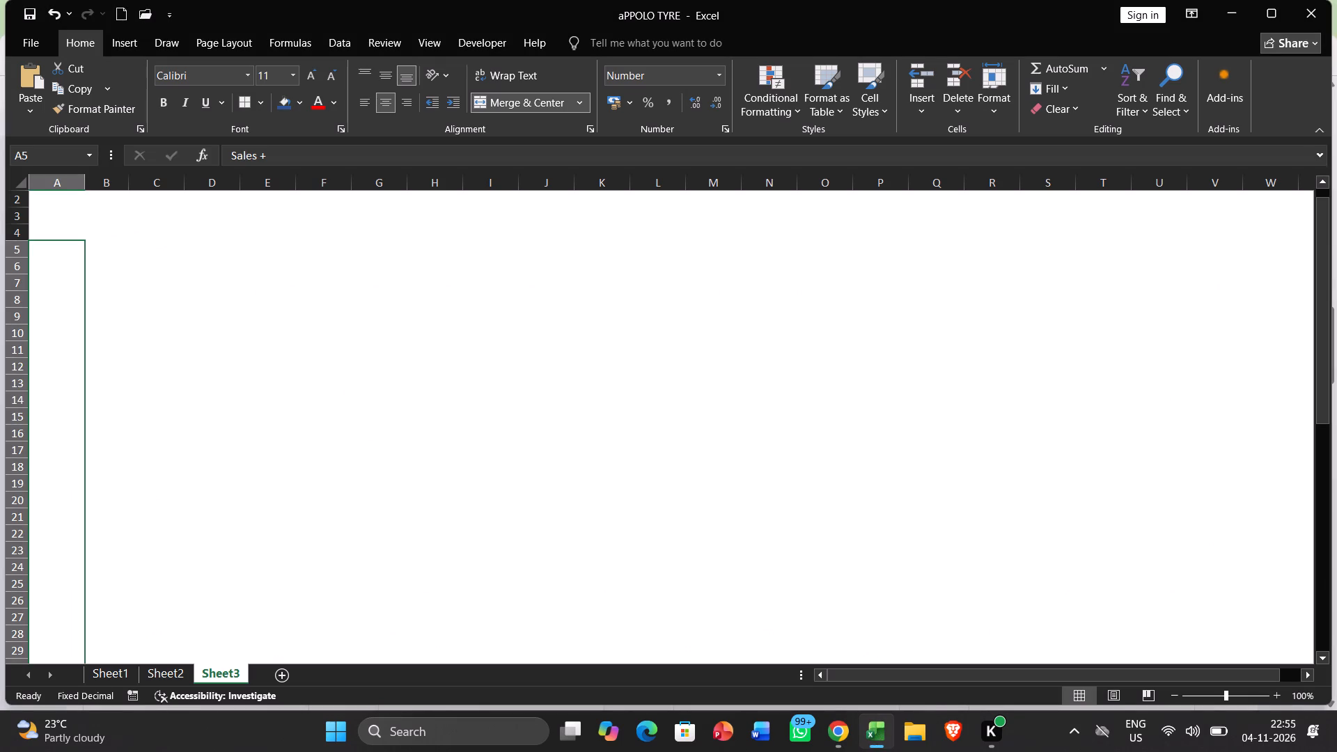
click(356, 267)
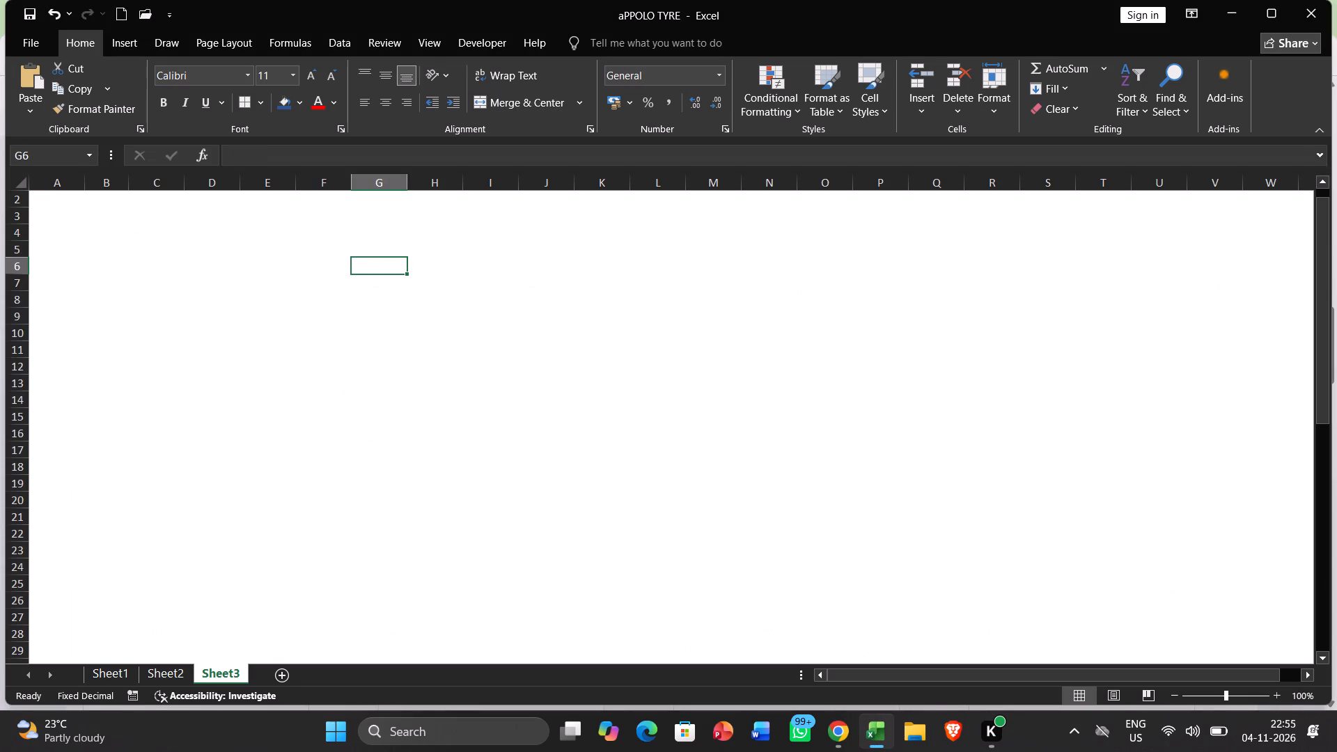
click(111, 224)
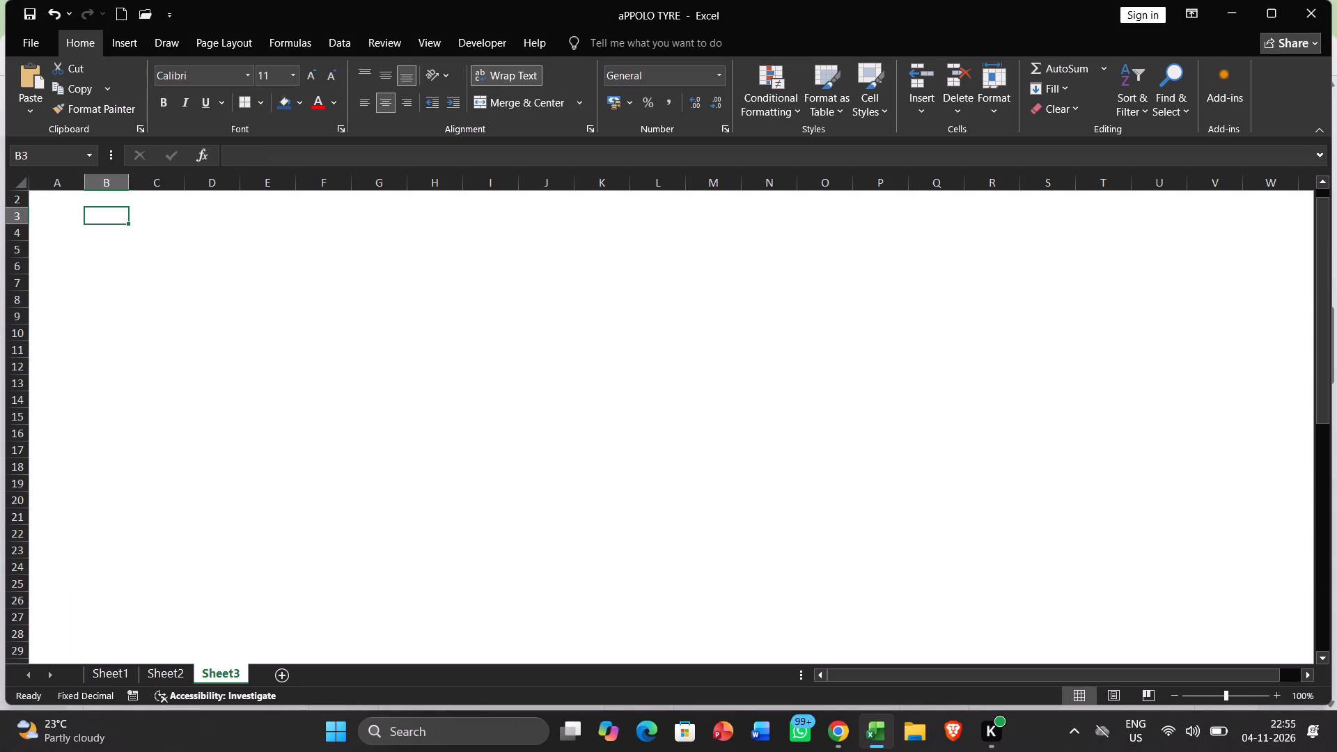
key(Up)
key(Up)
key(Up)
key(Down)
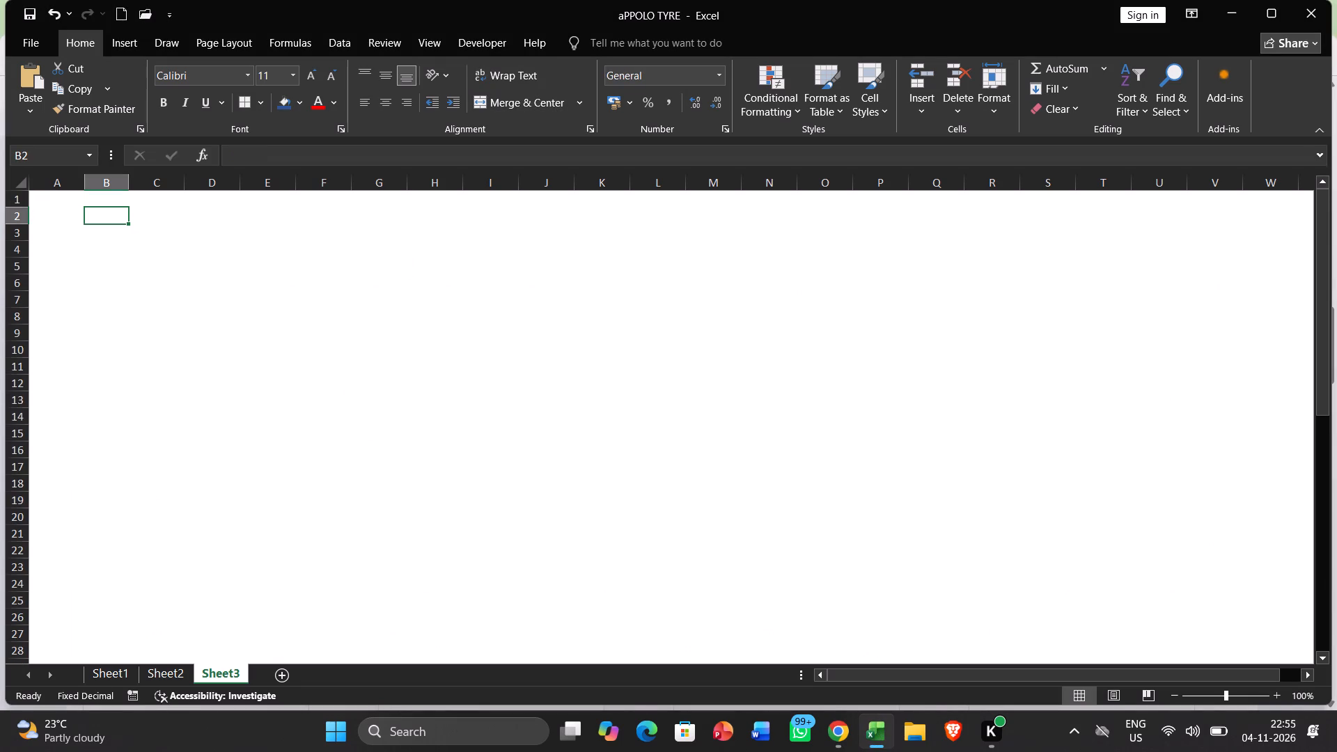
key(ctrl+v)
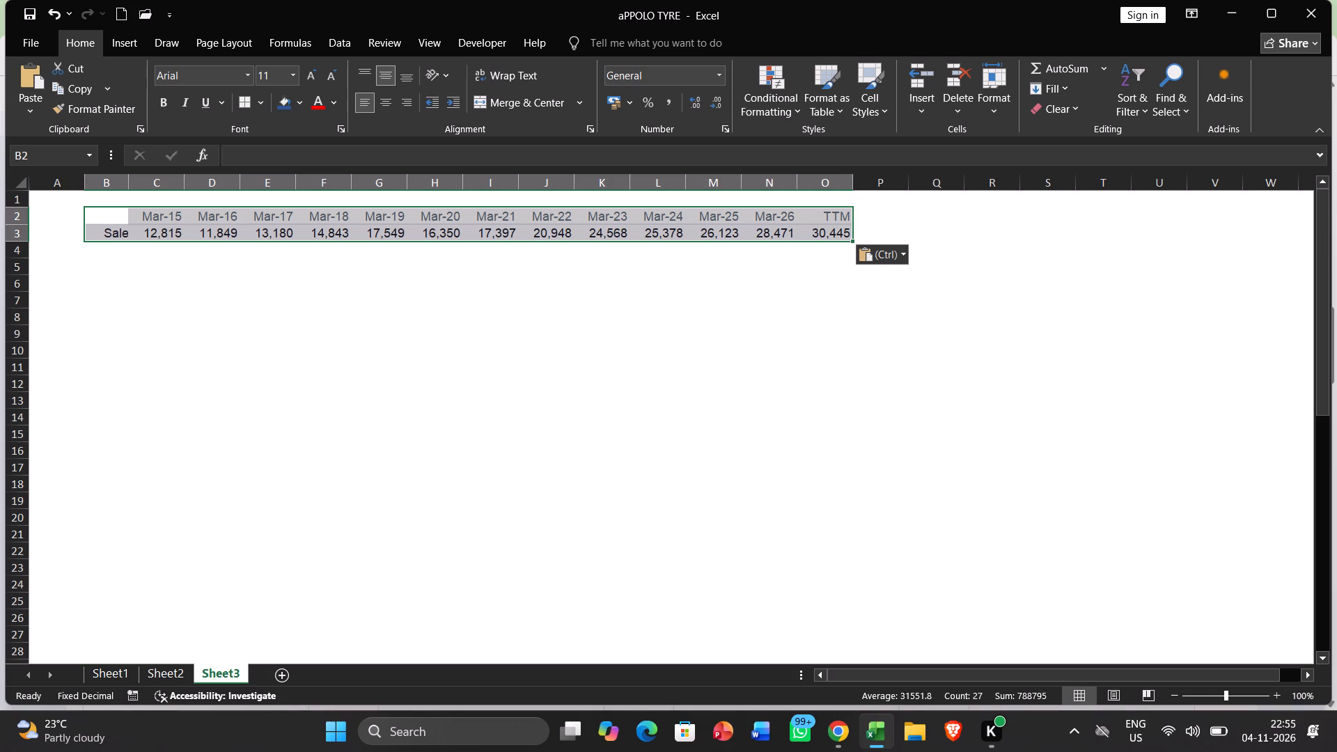
Autofit column B to the width of the Sales label.
key(Down)
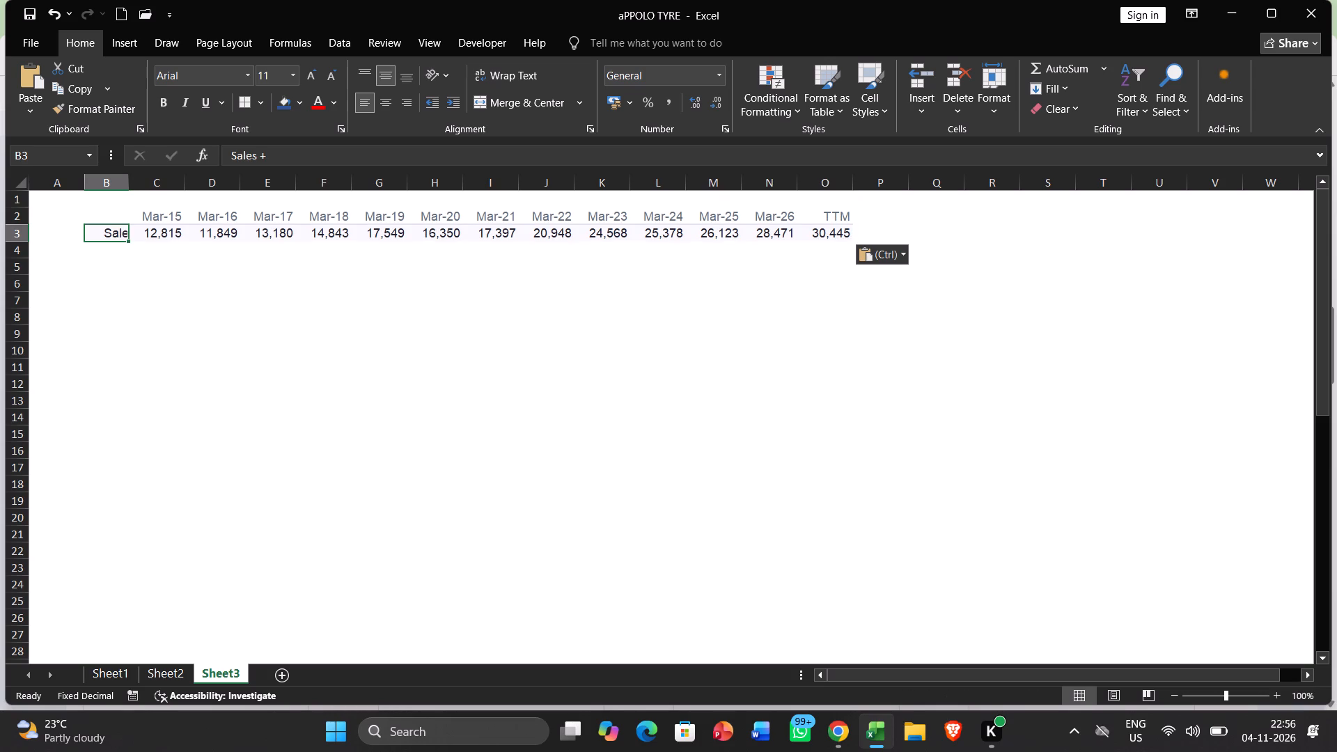
double_click(126, 178)
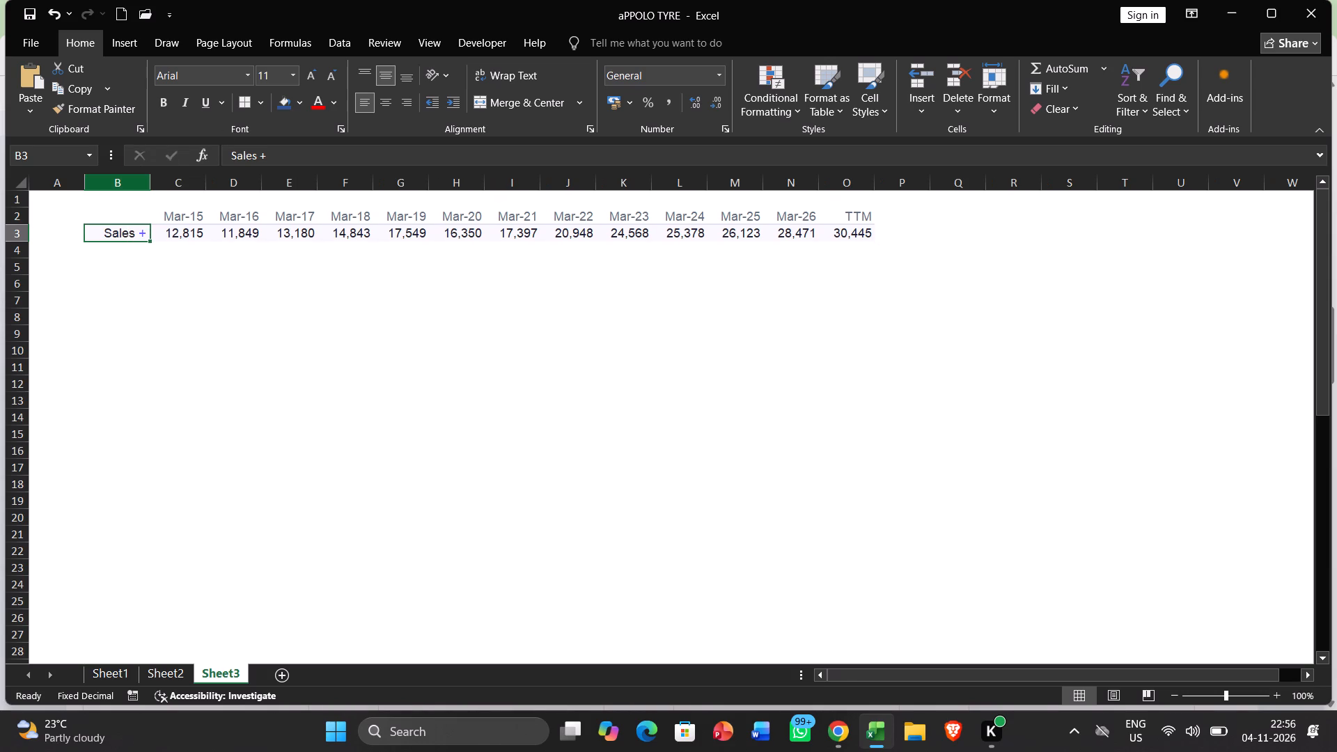
Enter the row label Sales Growth in cell B4, beneath the Sales label.
key(Down)
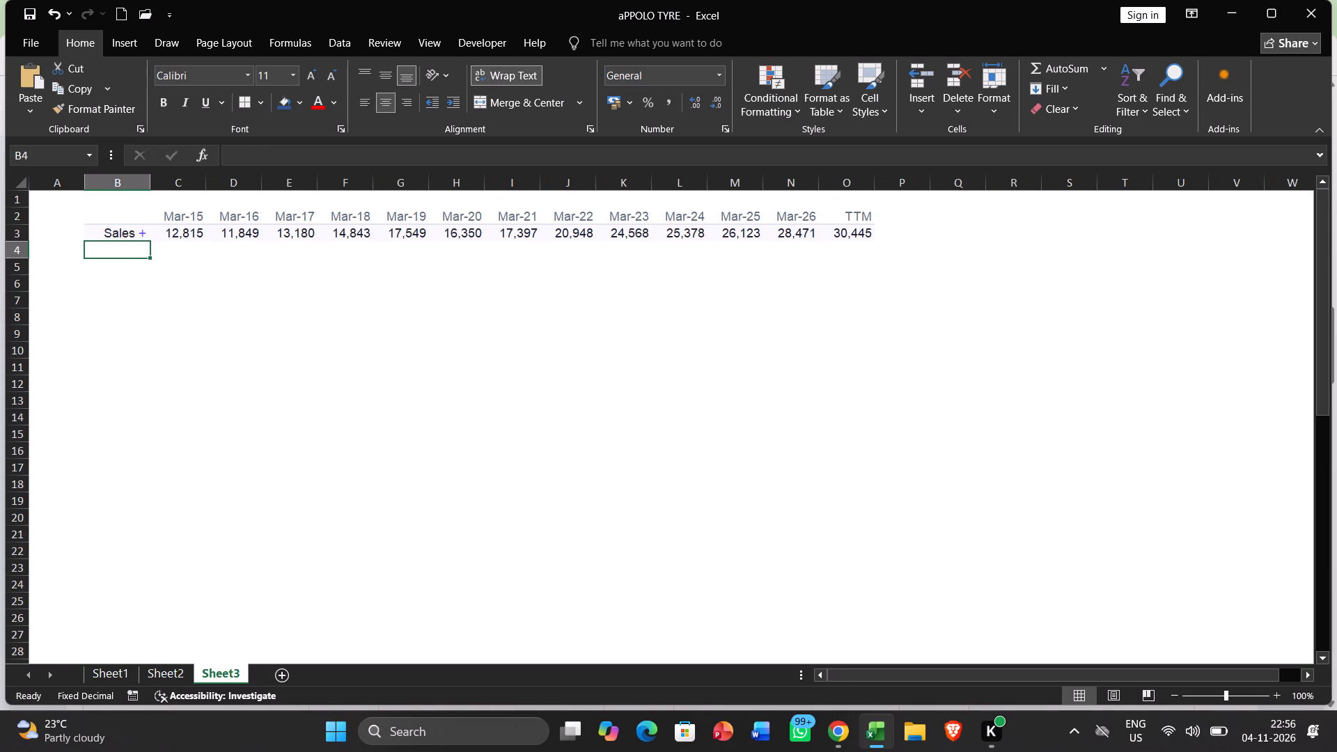
text(Sa)
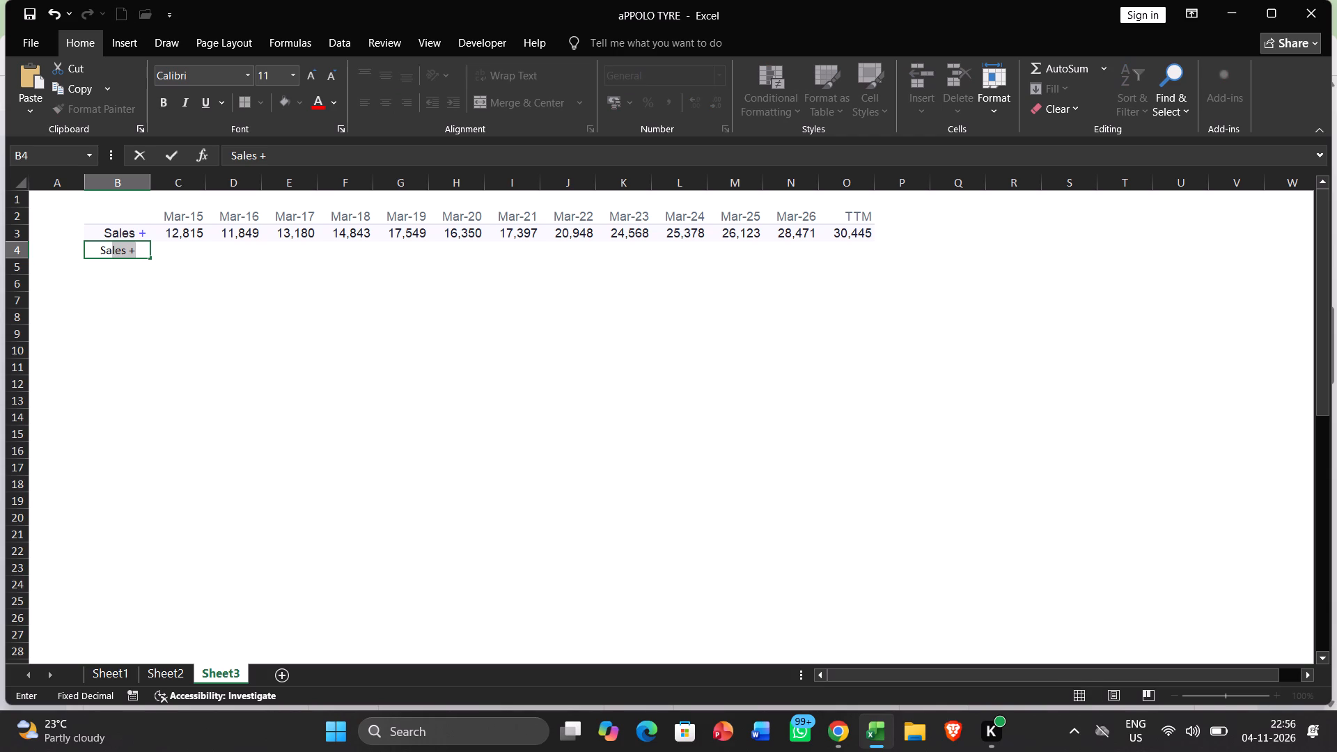
text(les Gr)
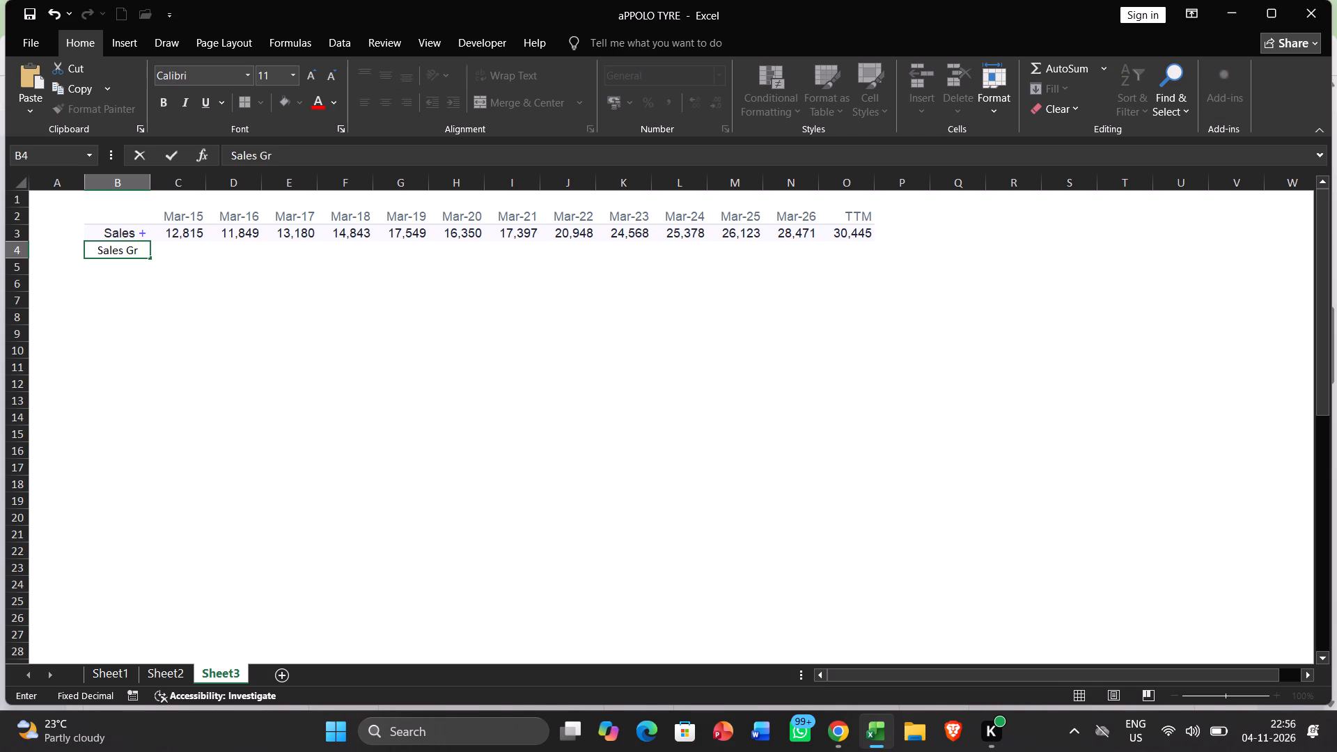
text(owth)
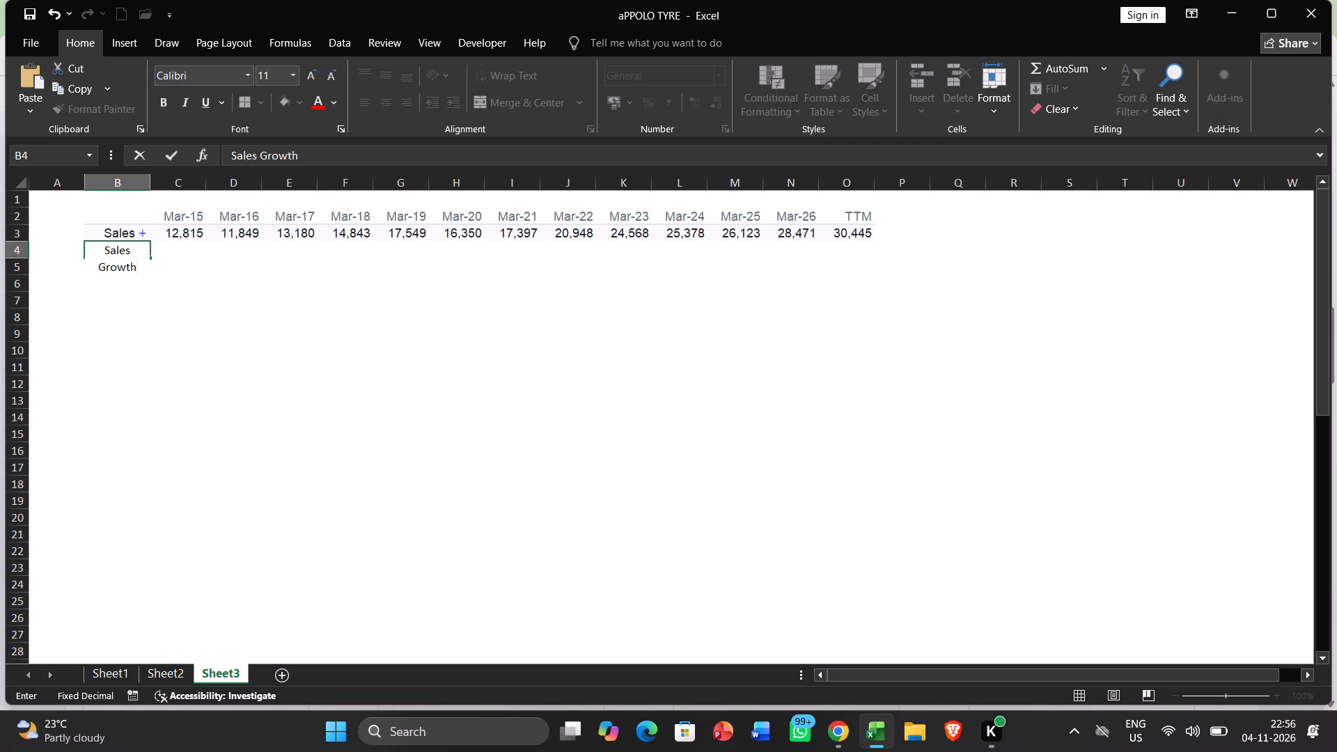
key(Right)
key(Up)
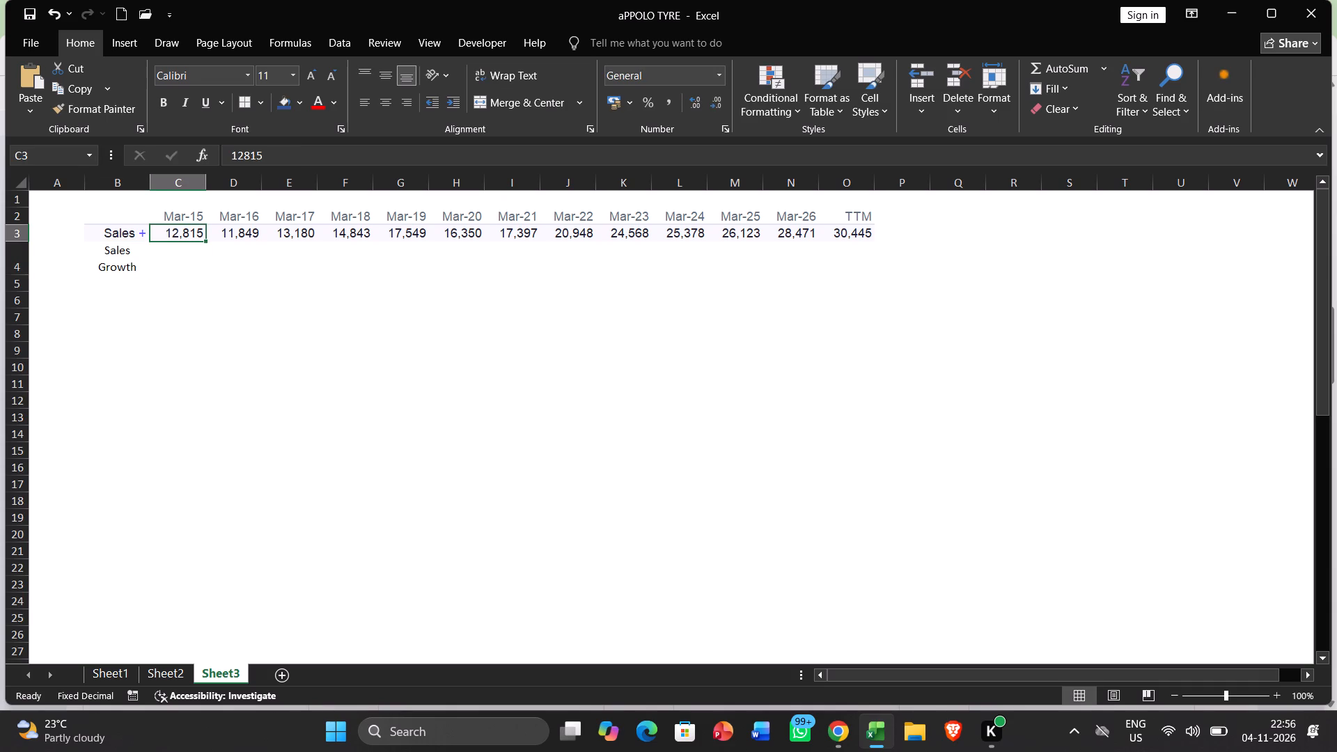
Turn off text wrapping for the Sales Growth label in B4 and autofit column B to it.
key(Left)
key(Down)
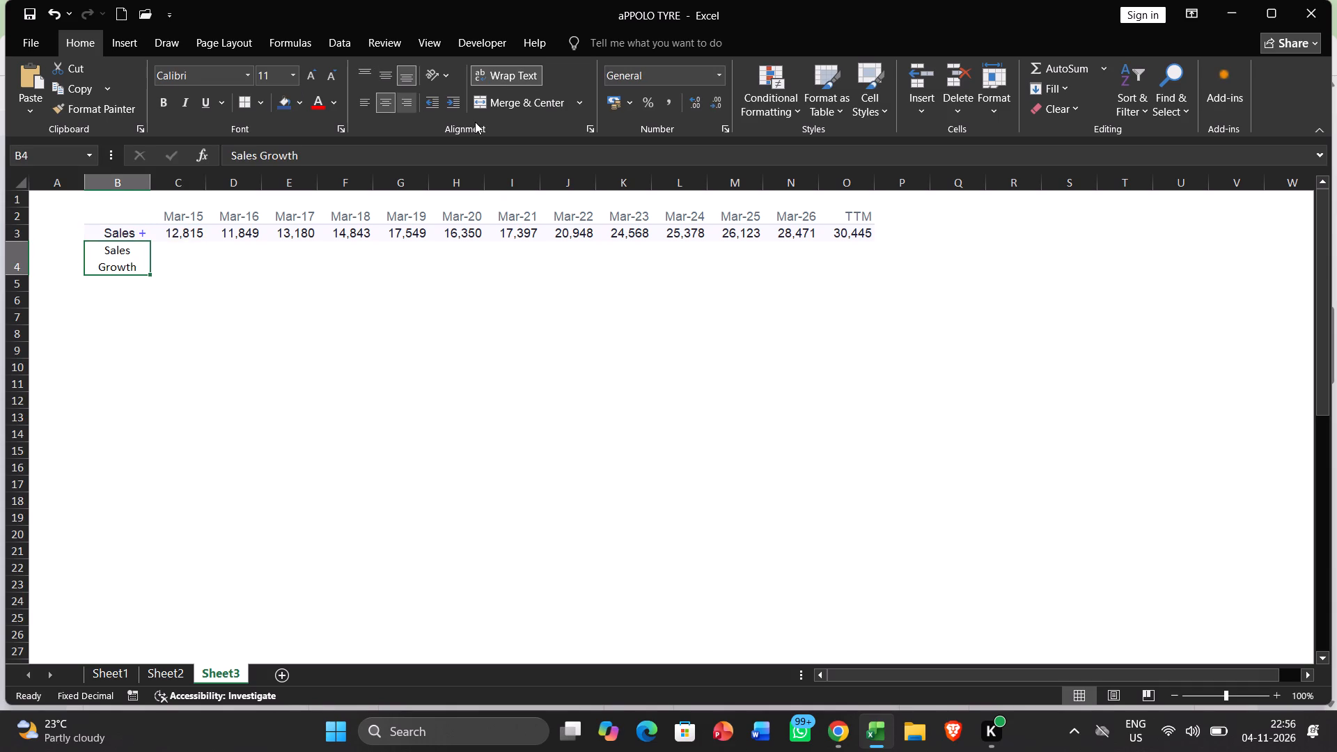
click(530, 85)
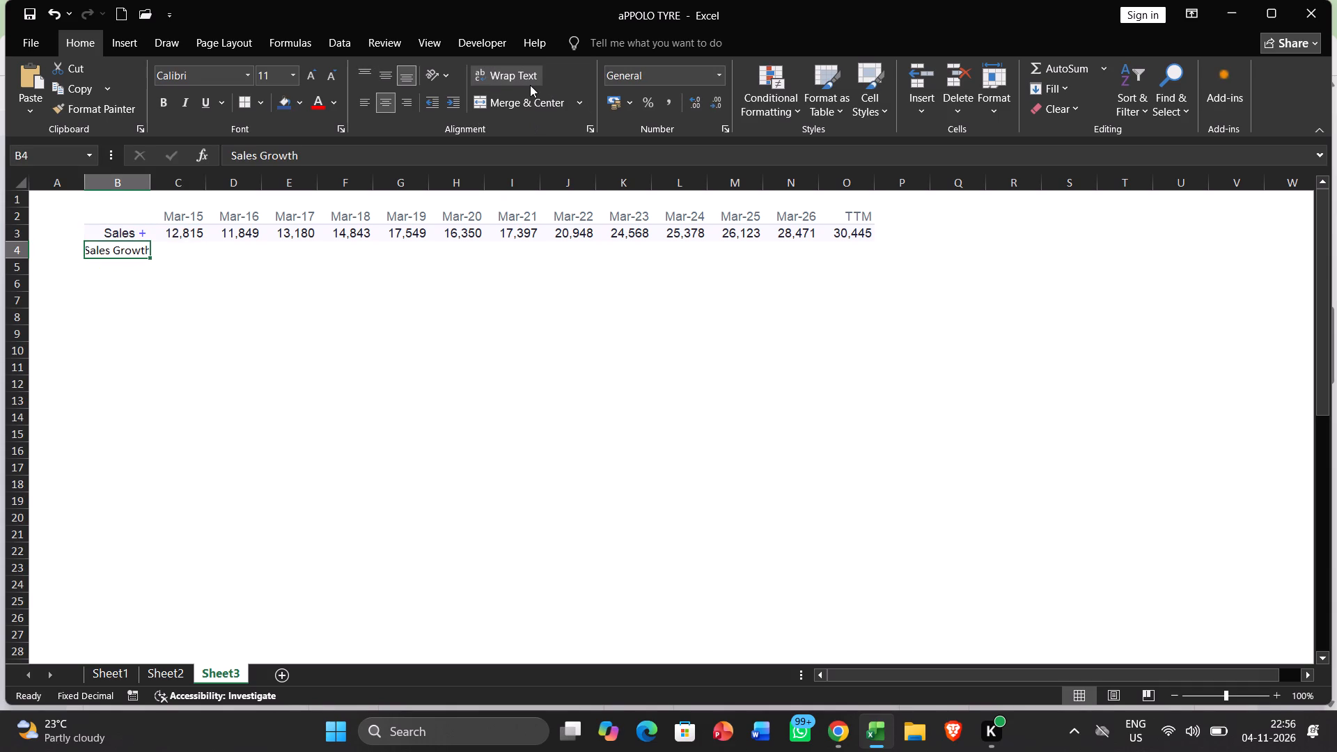
double_click(149, 185)
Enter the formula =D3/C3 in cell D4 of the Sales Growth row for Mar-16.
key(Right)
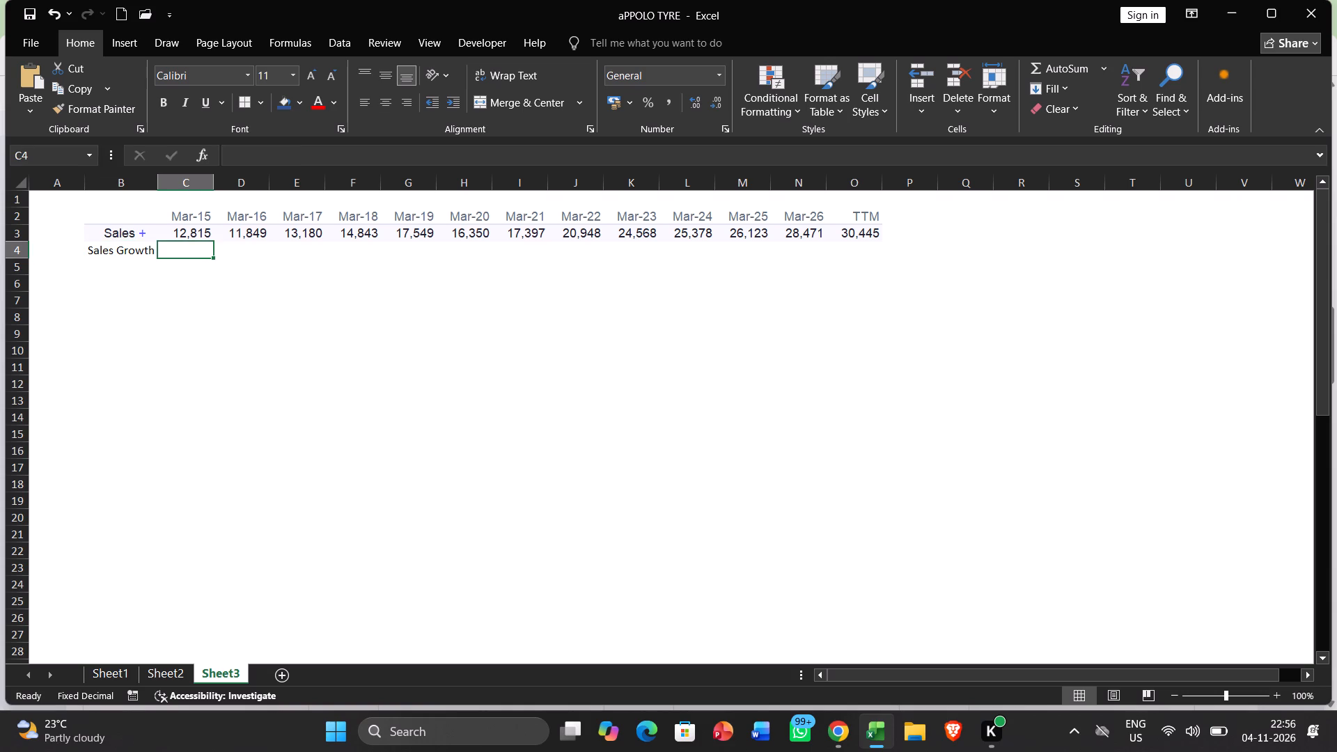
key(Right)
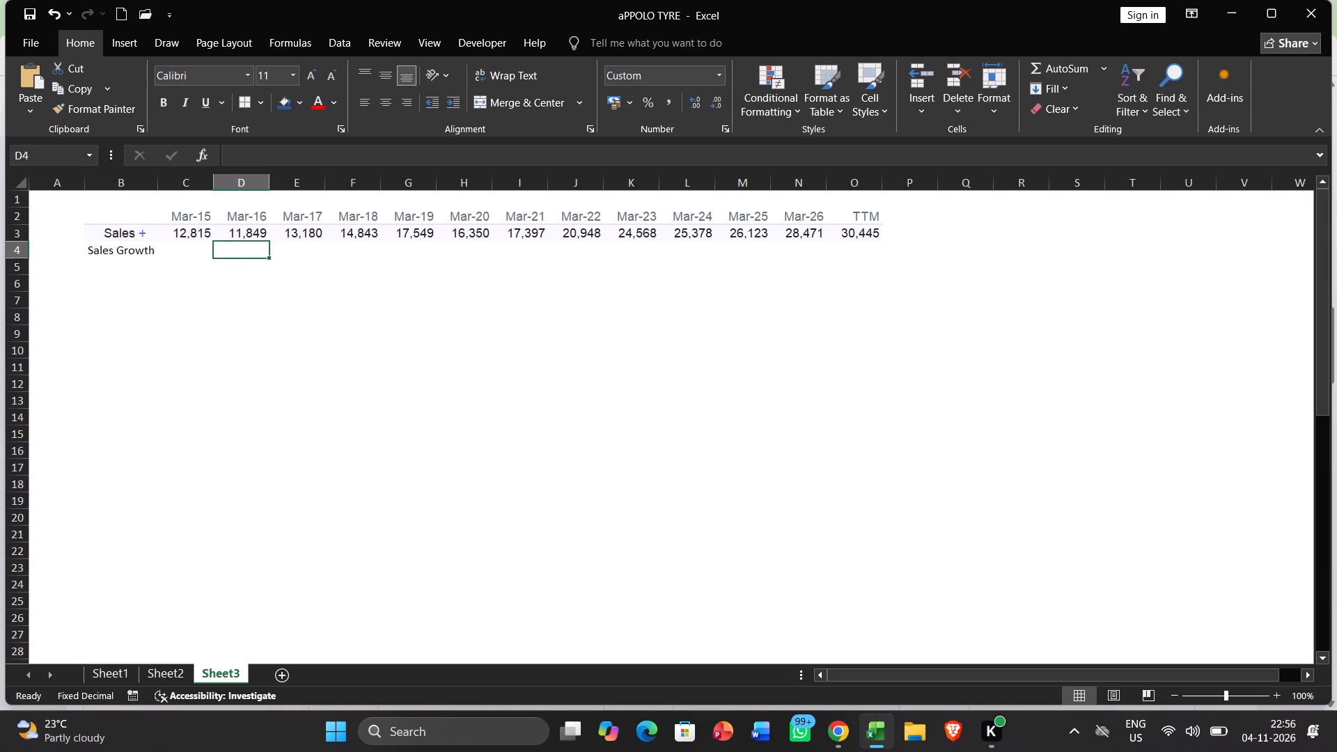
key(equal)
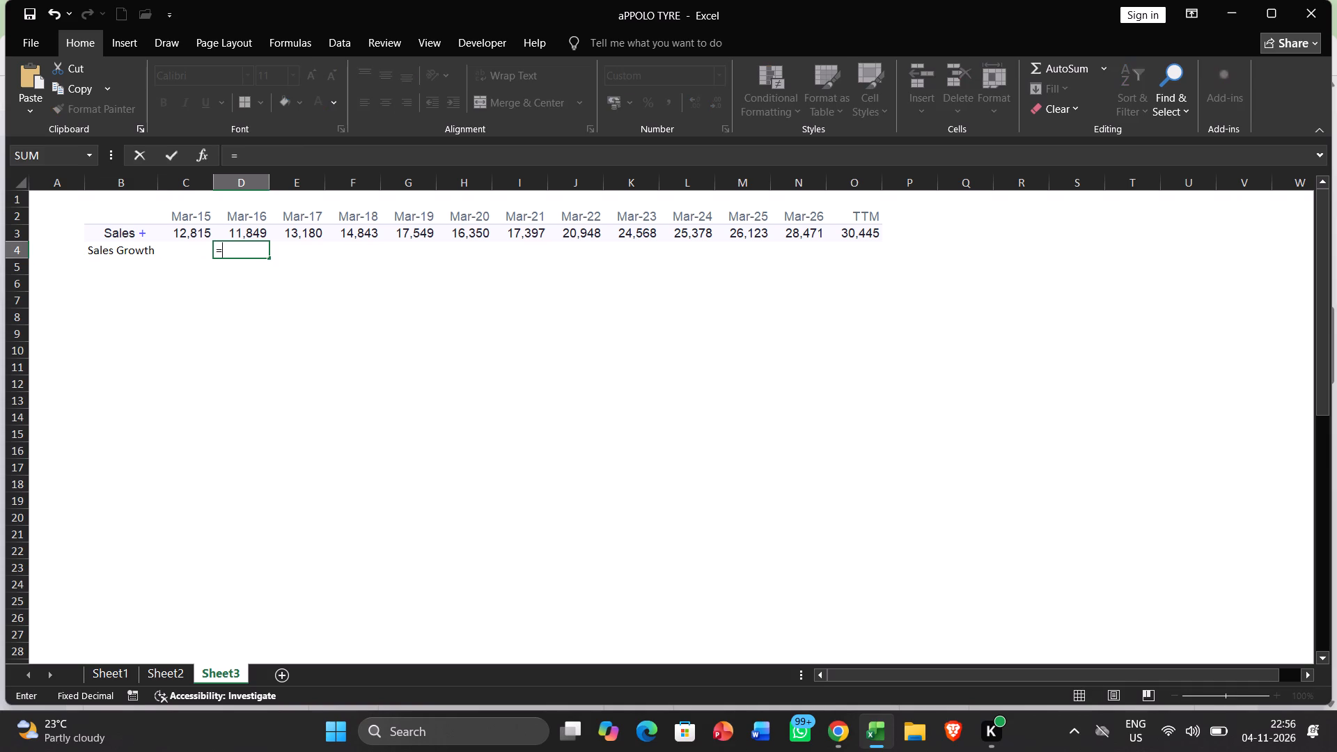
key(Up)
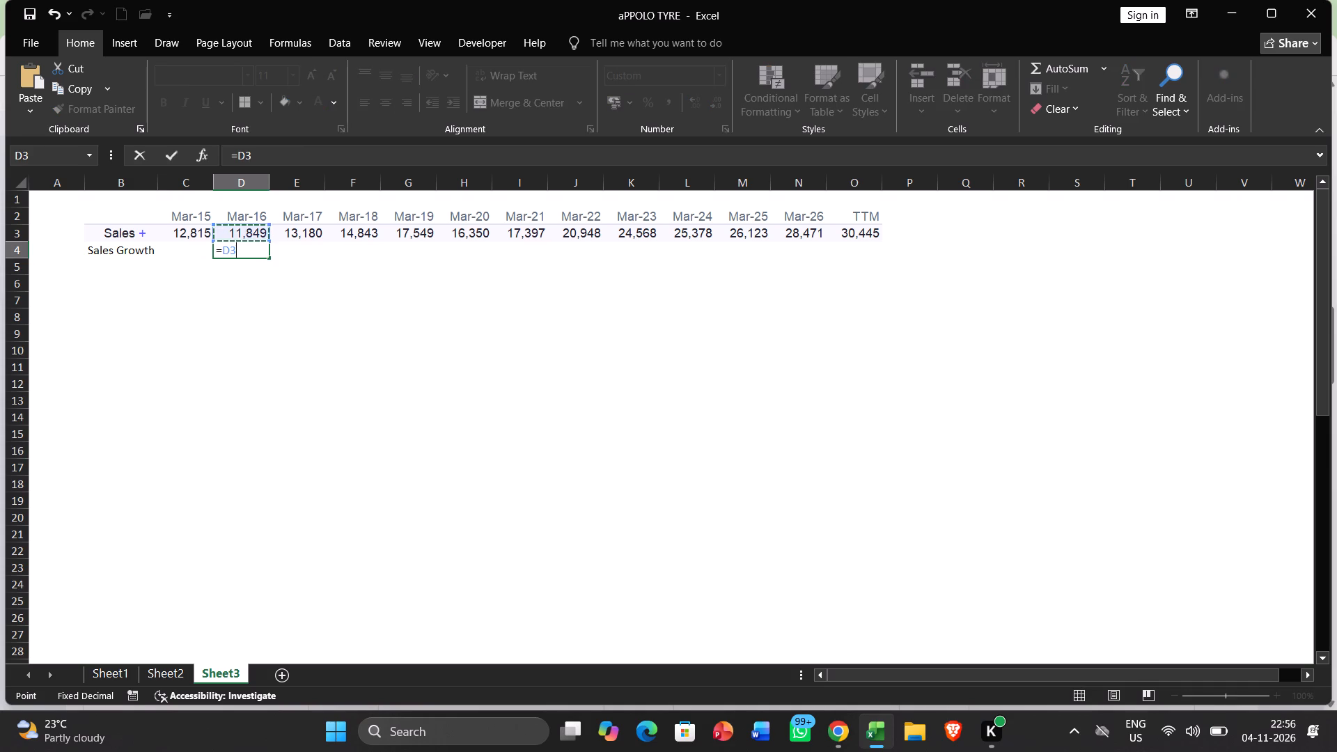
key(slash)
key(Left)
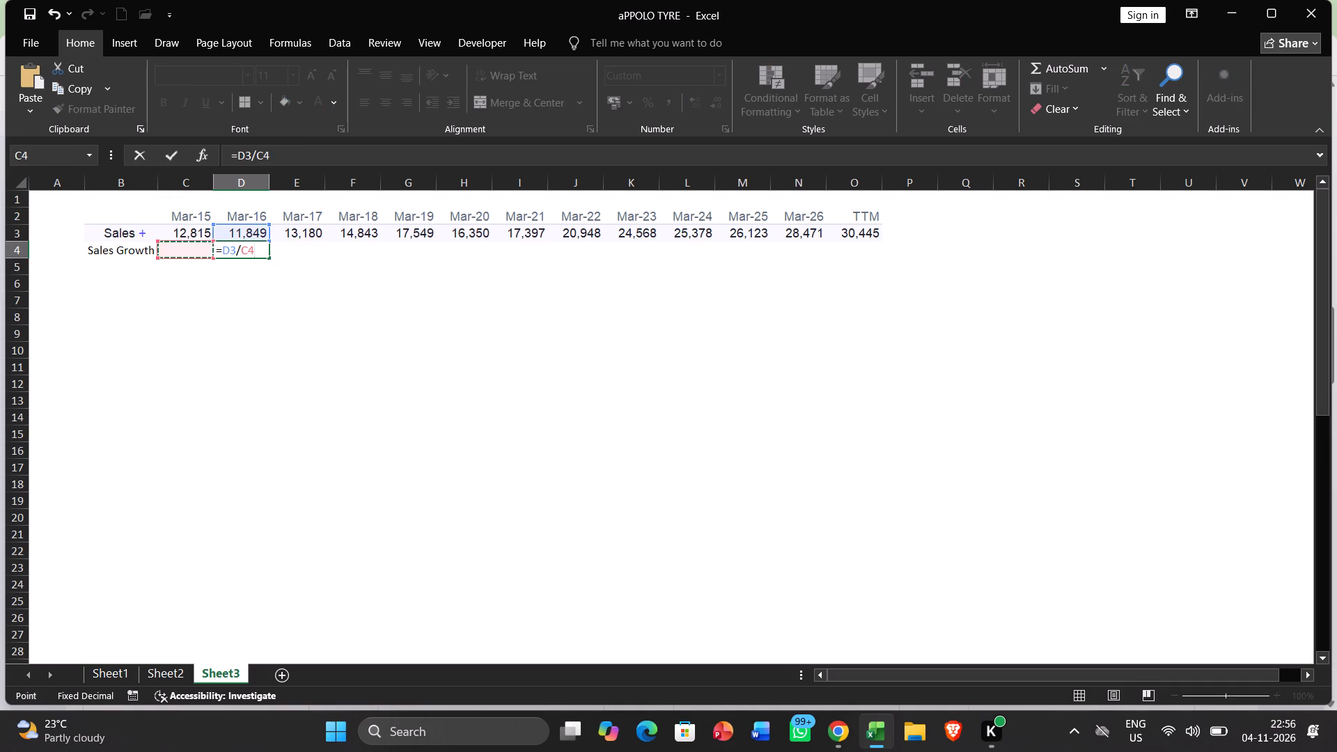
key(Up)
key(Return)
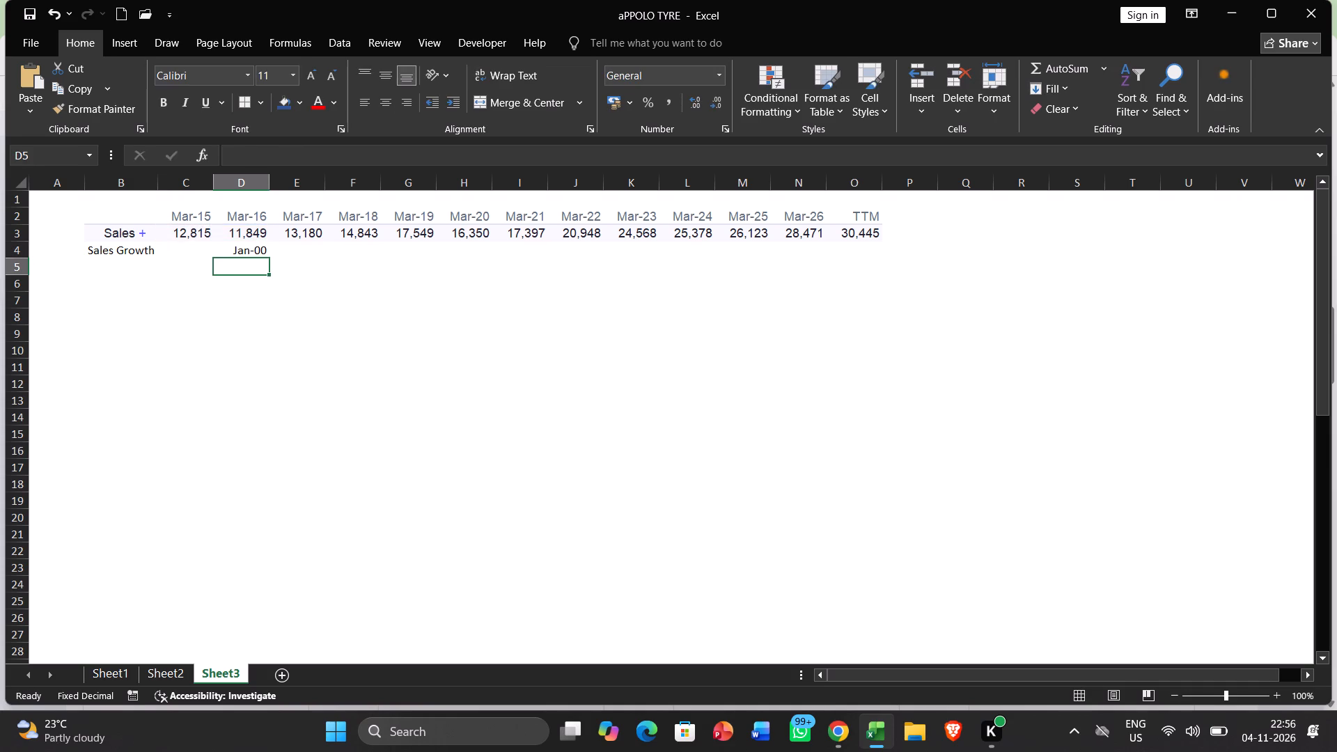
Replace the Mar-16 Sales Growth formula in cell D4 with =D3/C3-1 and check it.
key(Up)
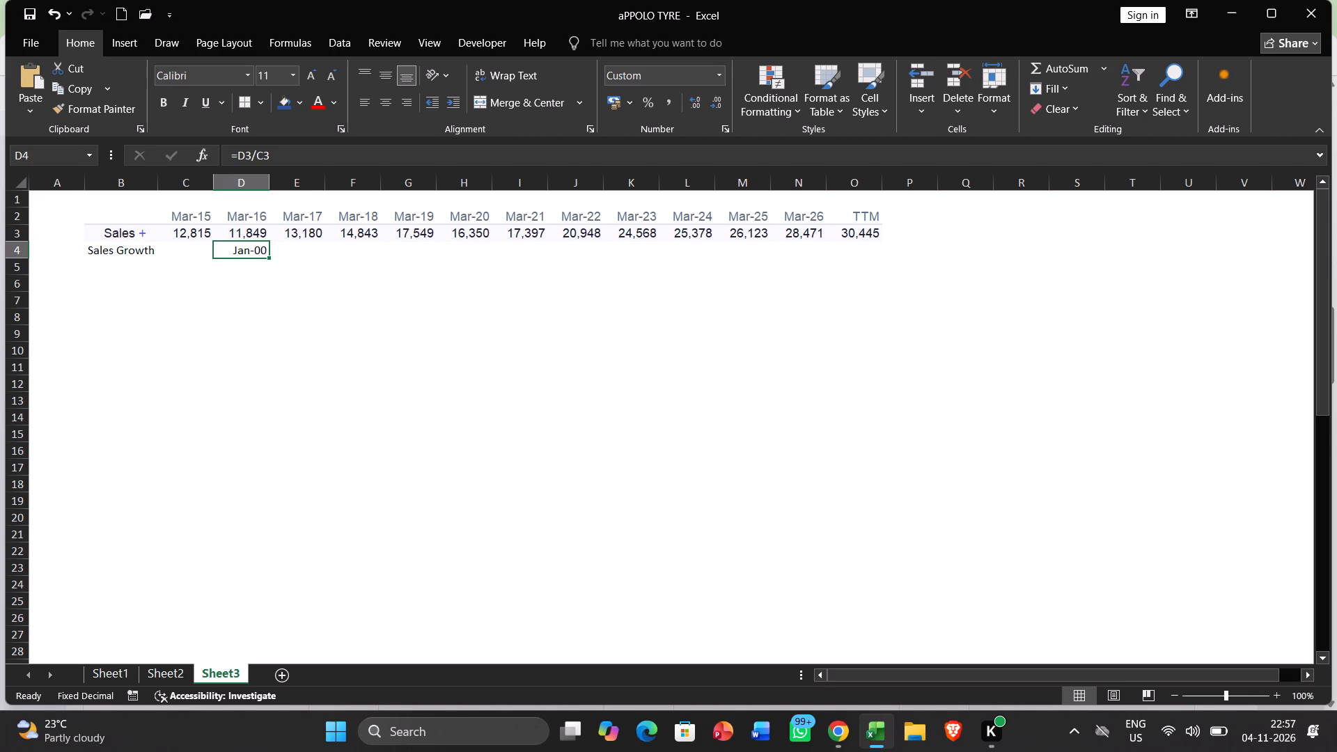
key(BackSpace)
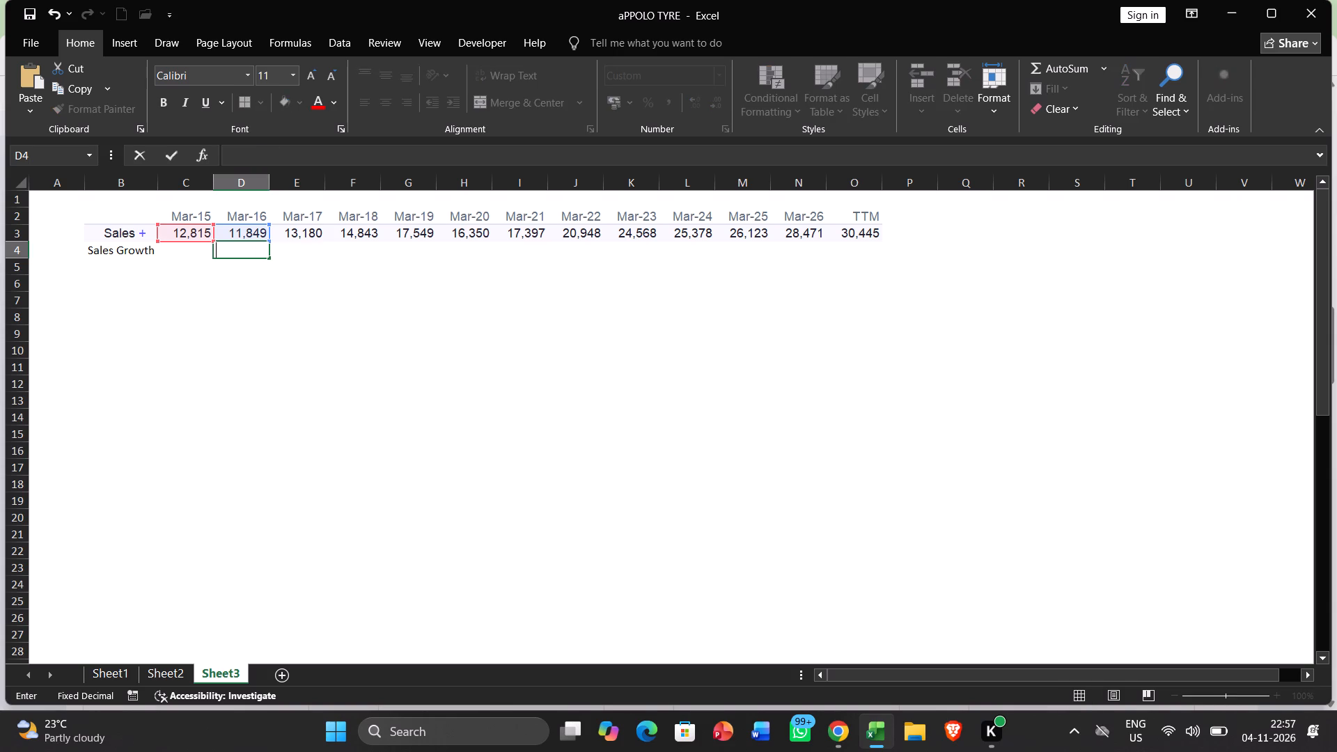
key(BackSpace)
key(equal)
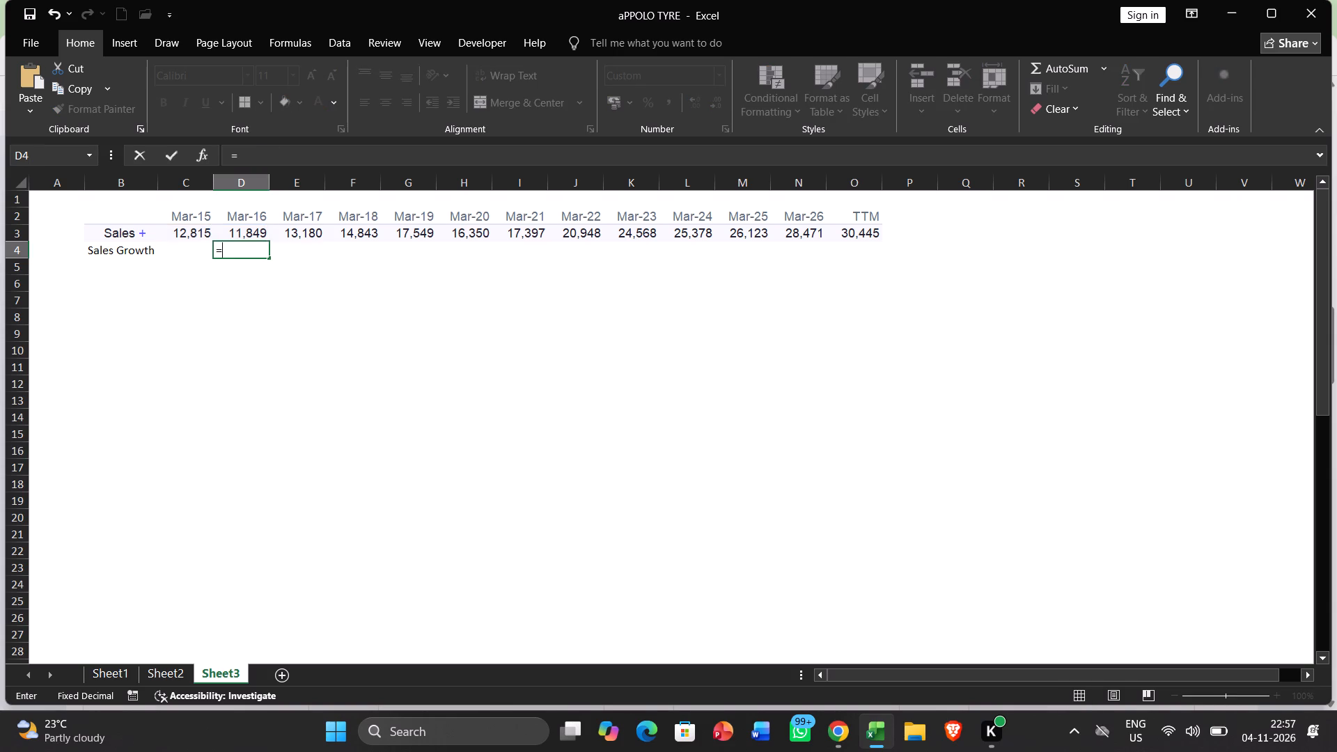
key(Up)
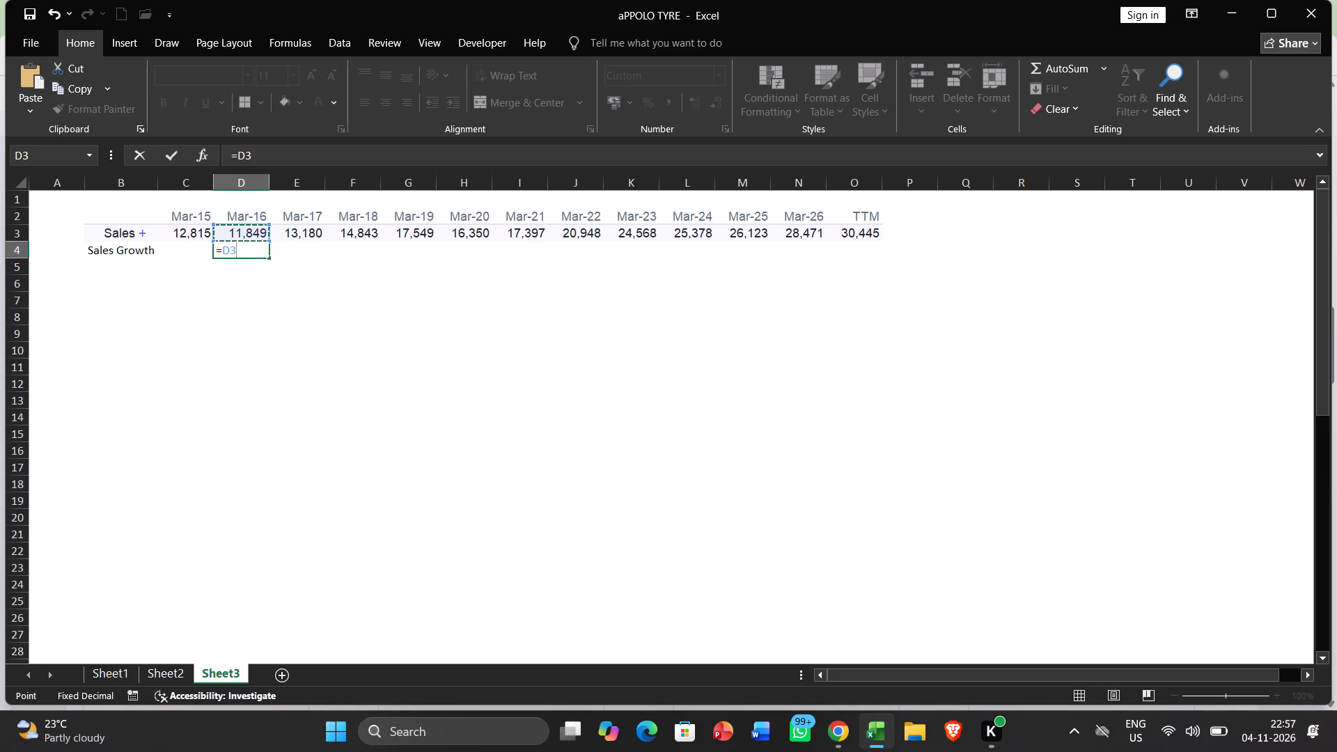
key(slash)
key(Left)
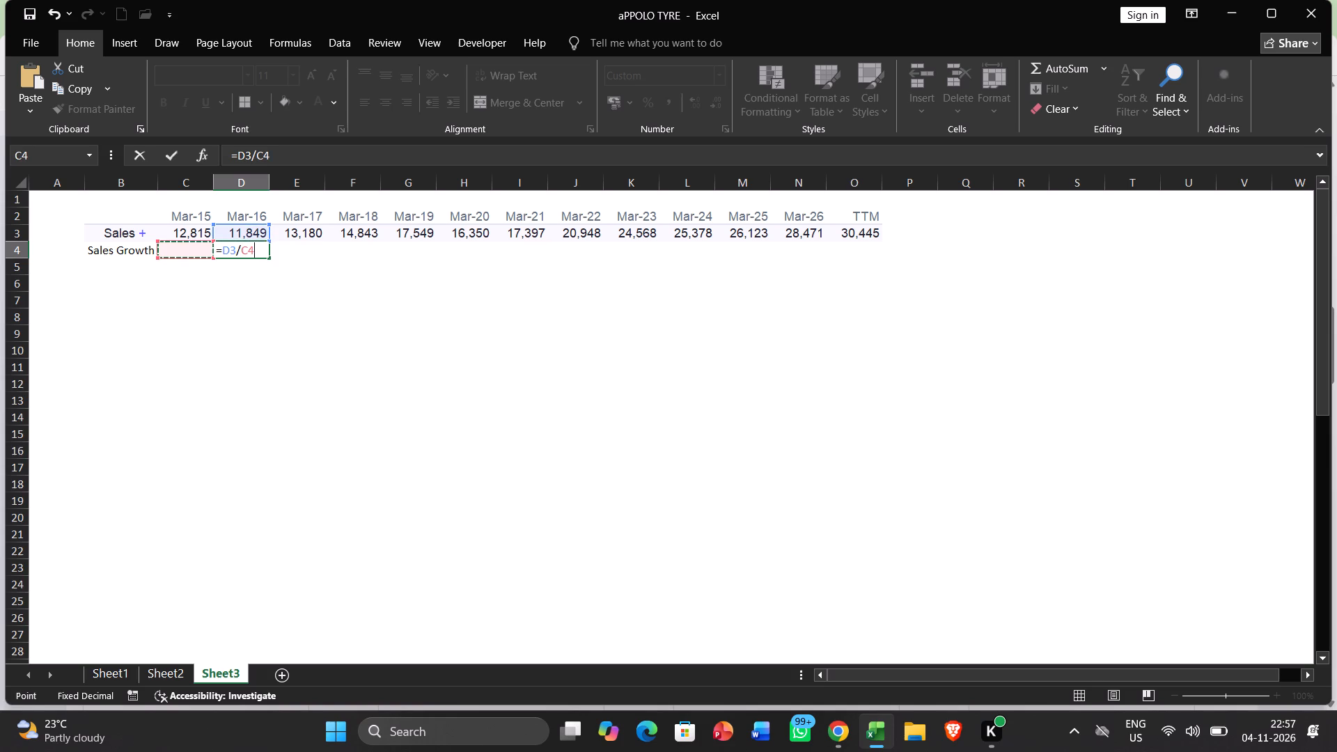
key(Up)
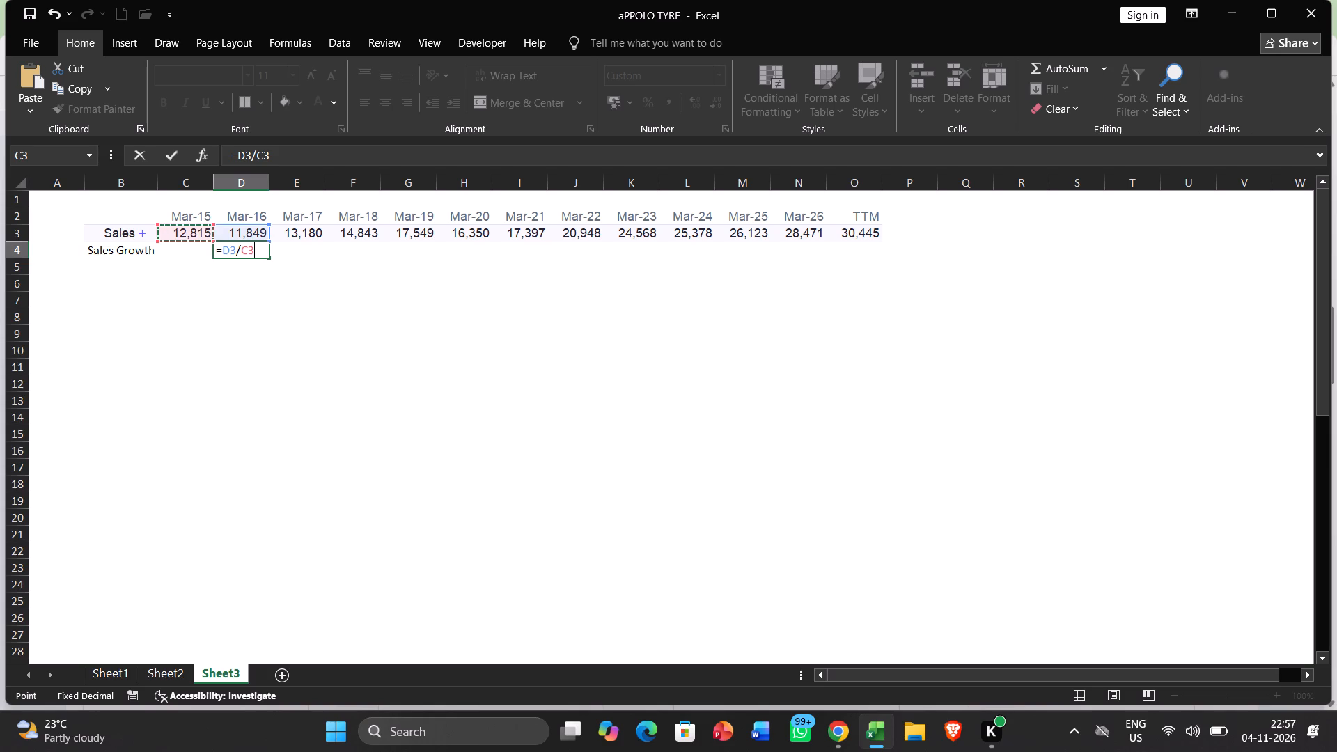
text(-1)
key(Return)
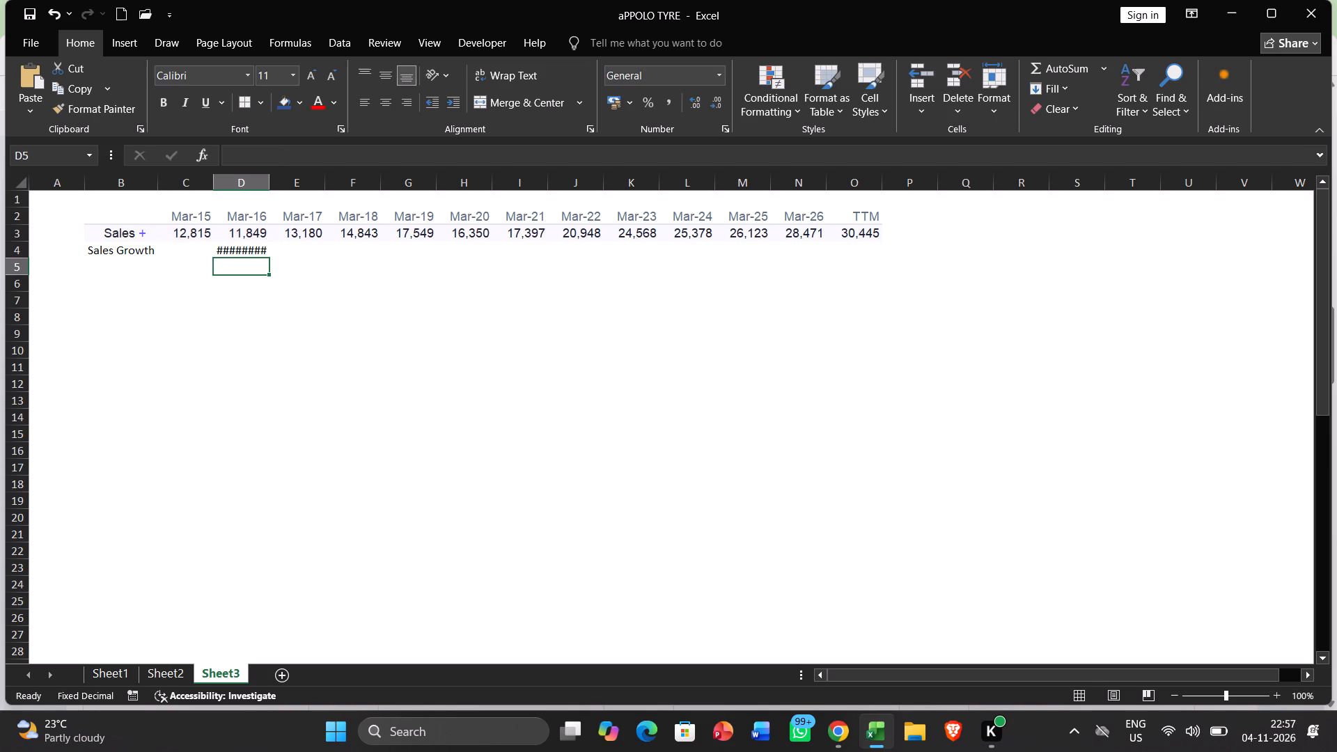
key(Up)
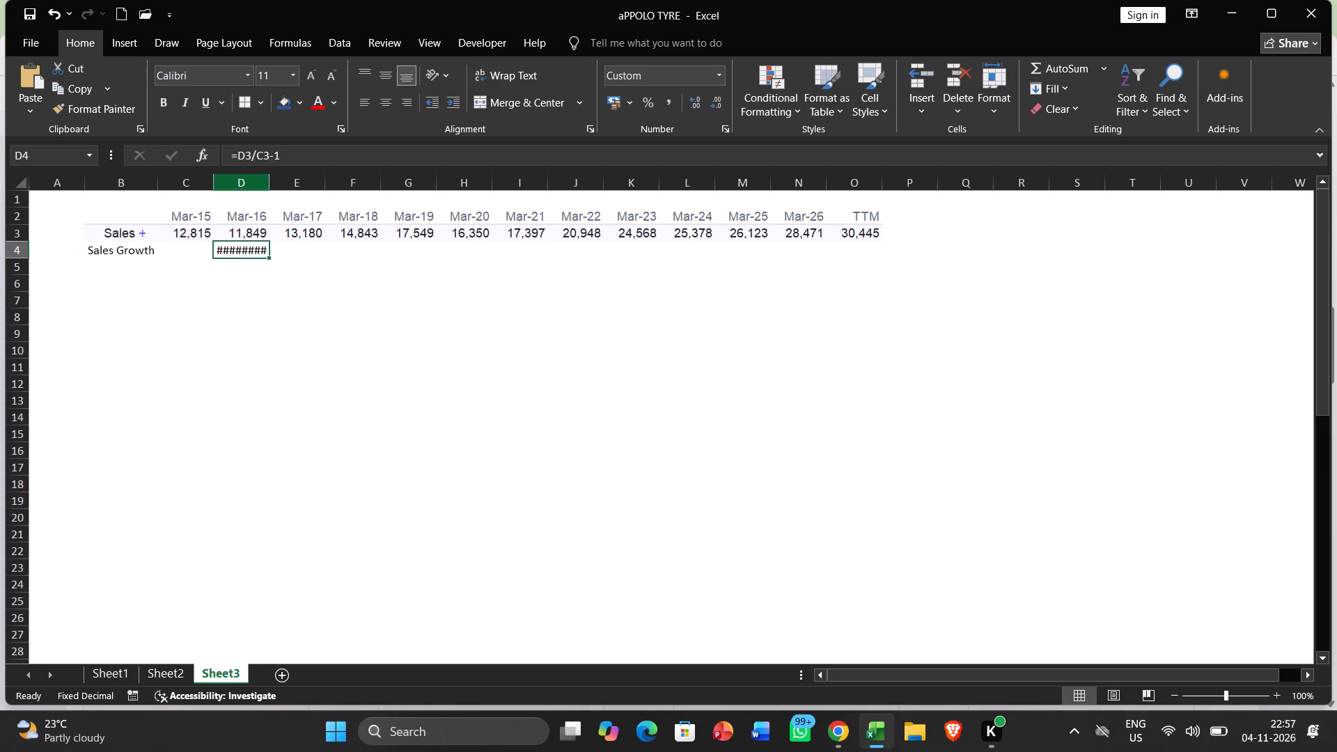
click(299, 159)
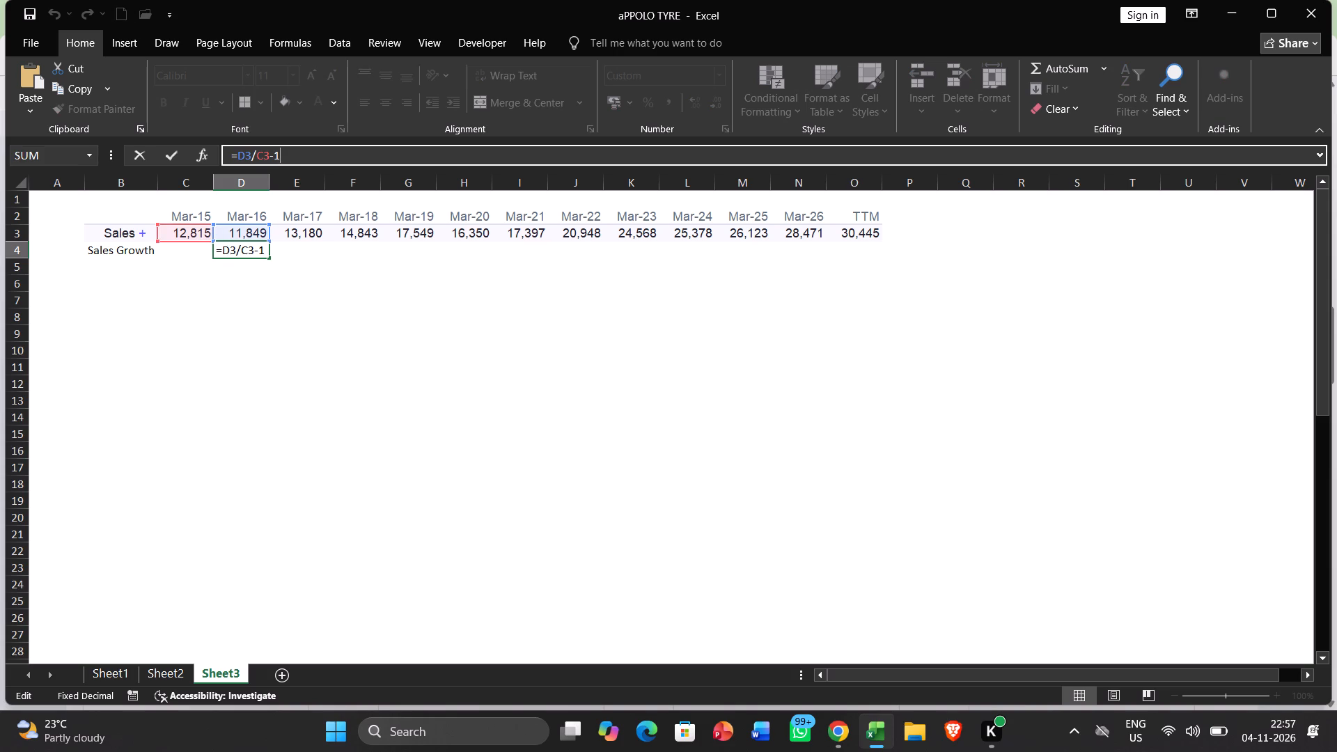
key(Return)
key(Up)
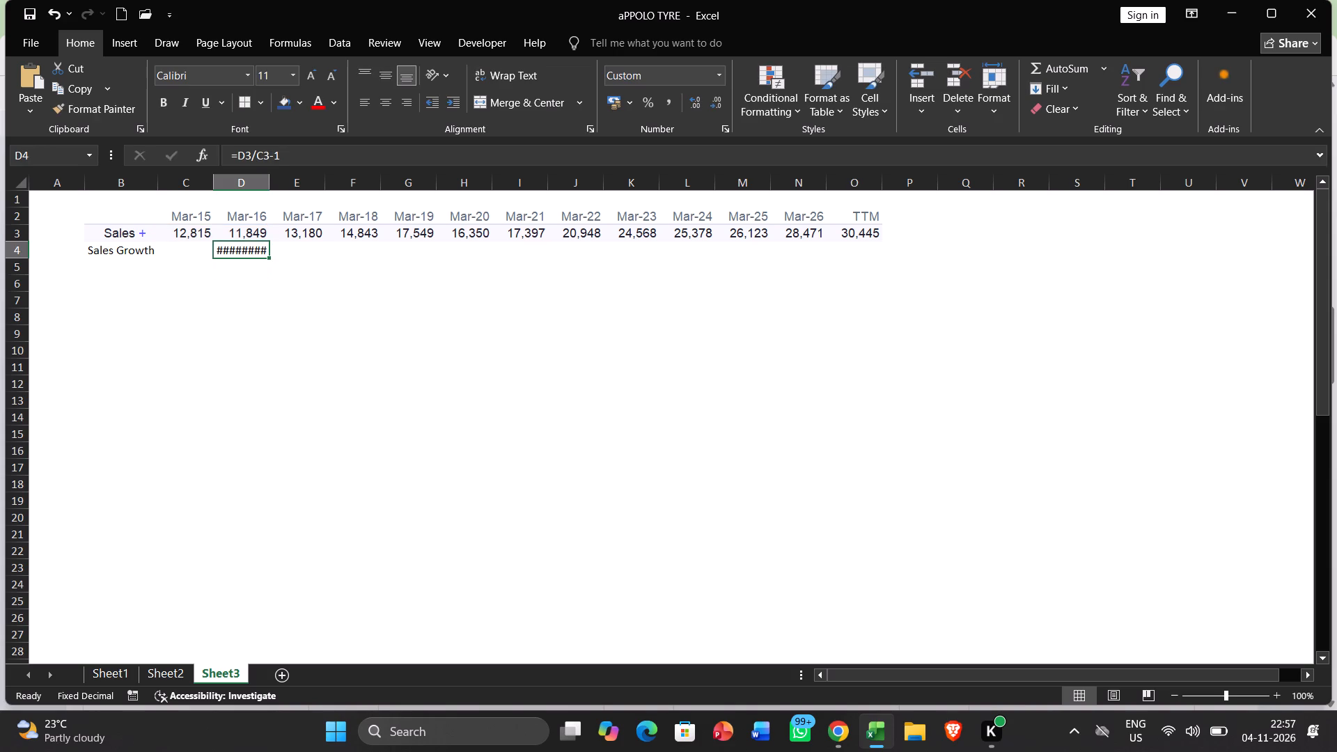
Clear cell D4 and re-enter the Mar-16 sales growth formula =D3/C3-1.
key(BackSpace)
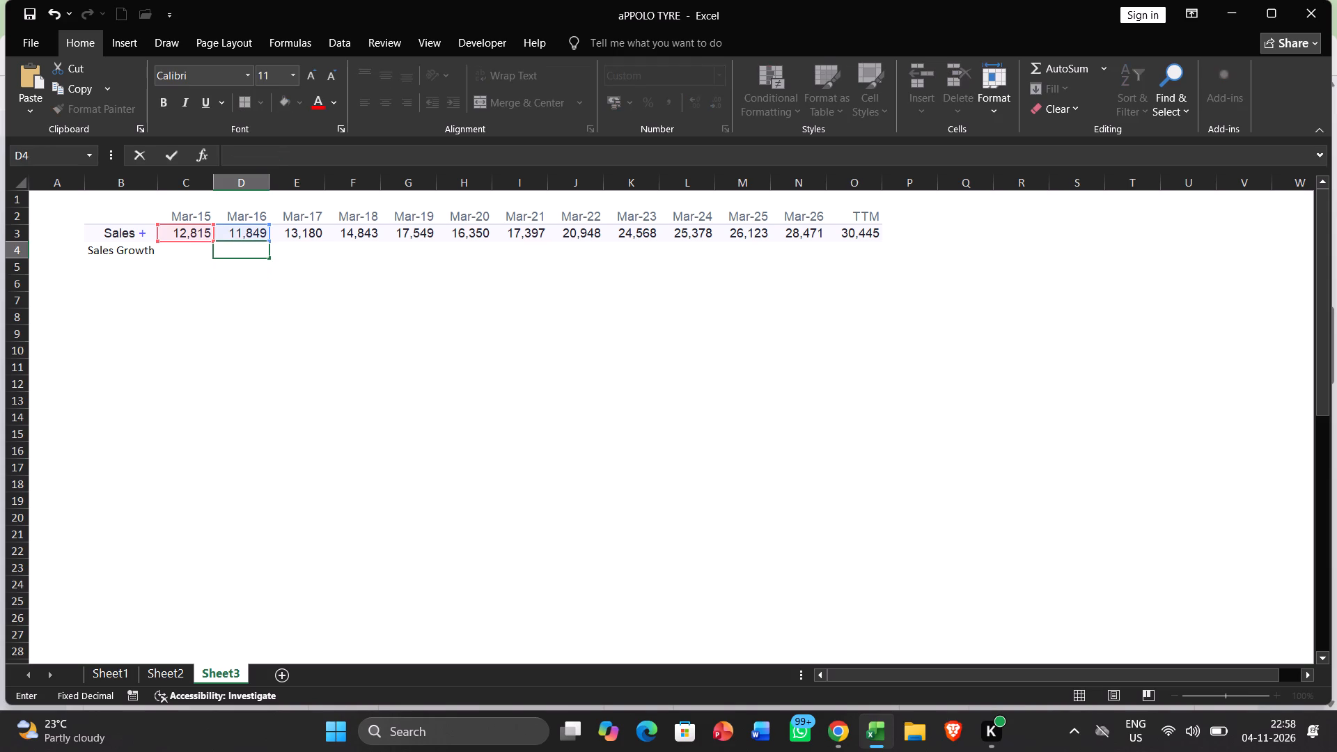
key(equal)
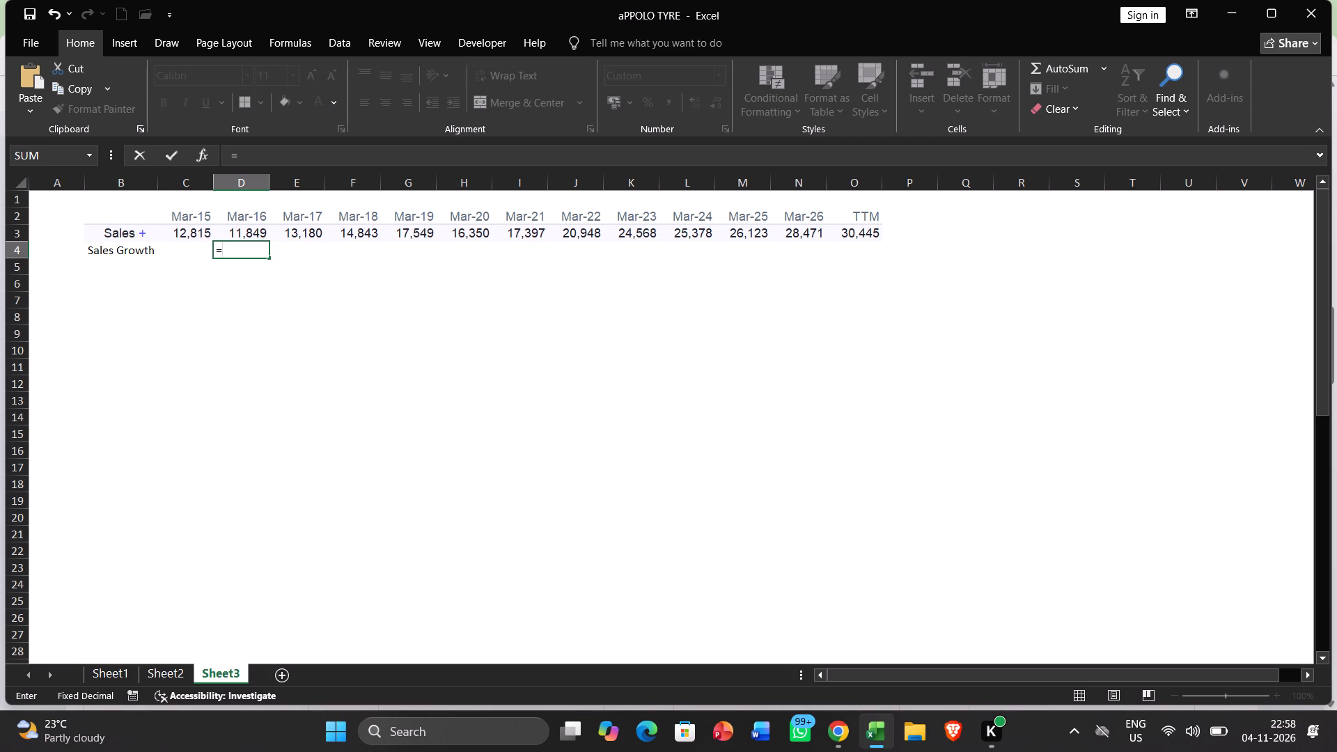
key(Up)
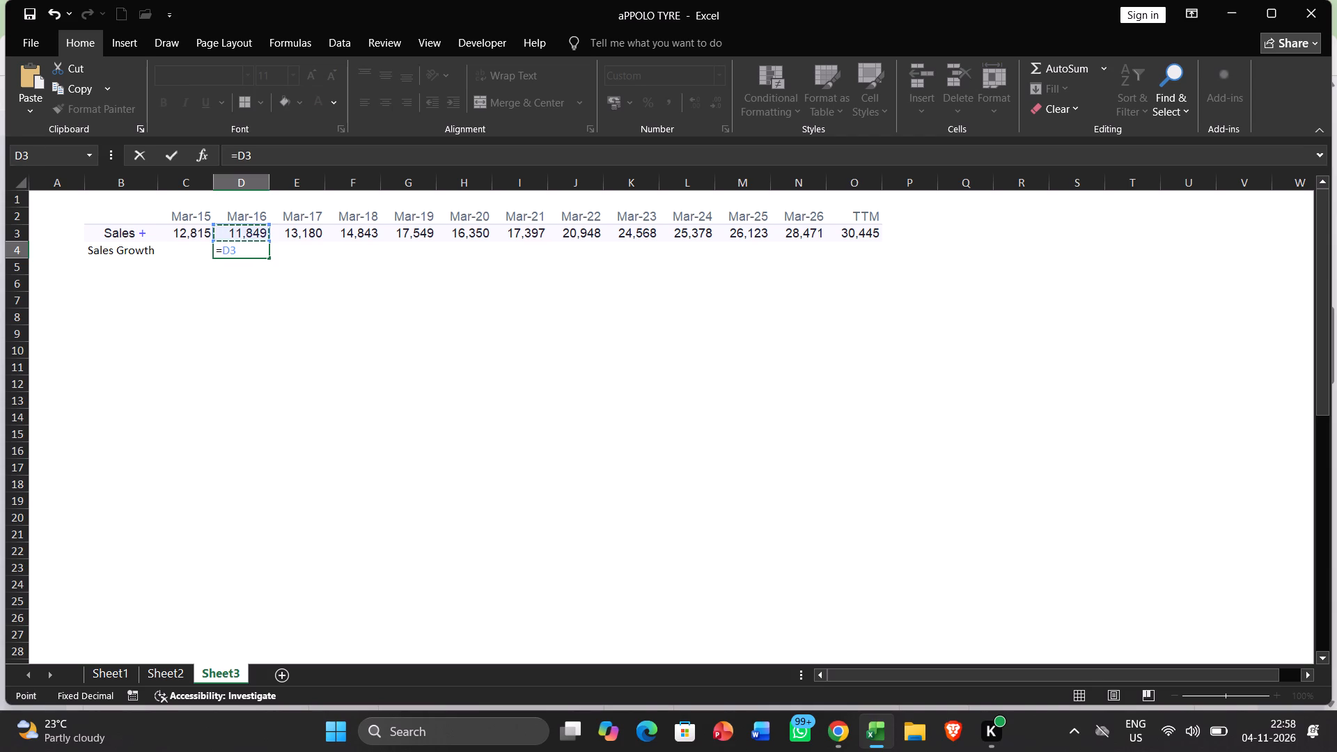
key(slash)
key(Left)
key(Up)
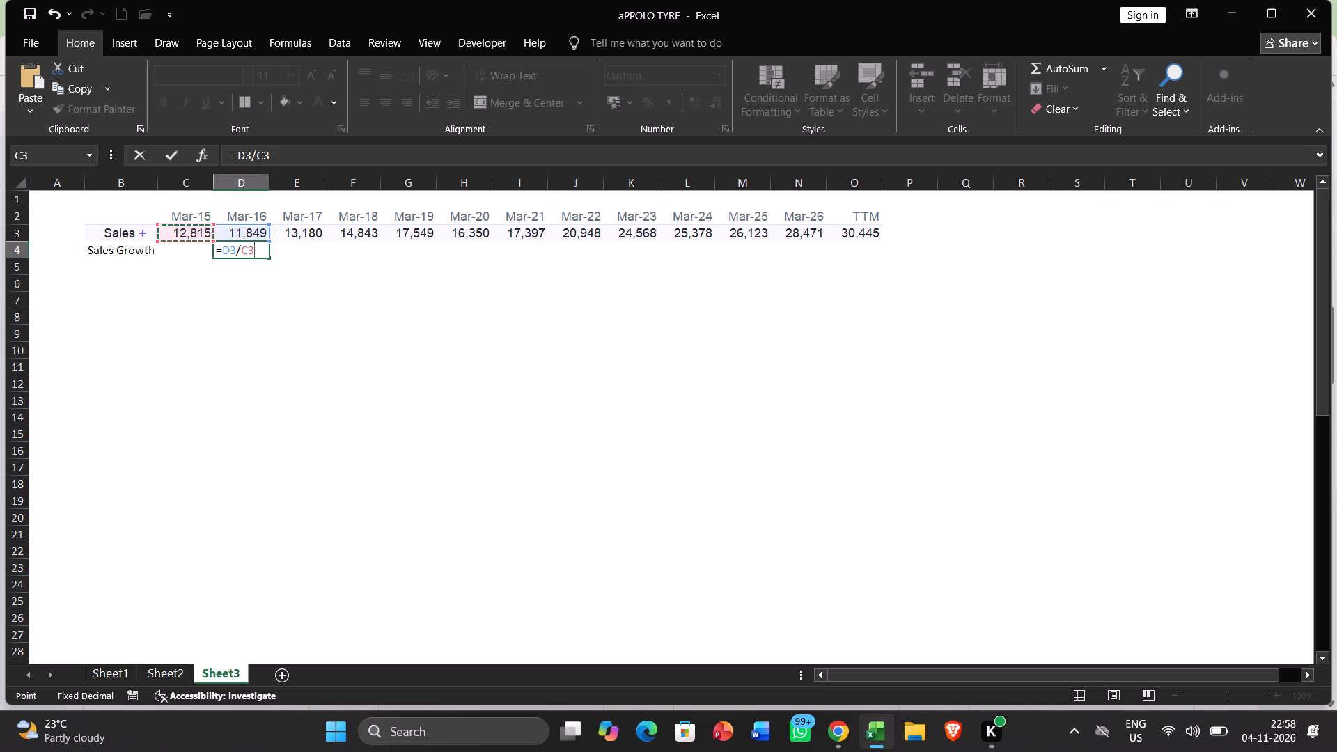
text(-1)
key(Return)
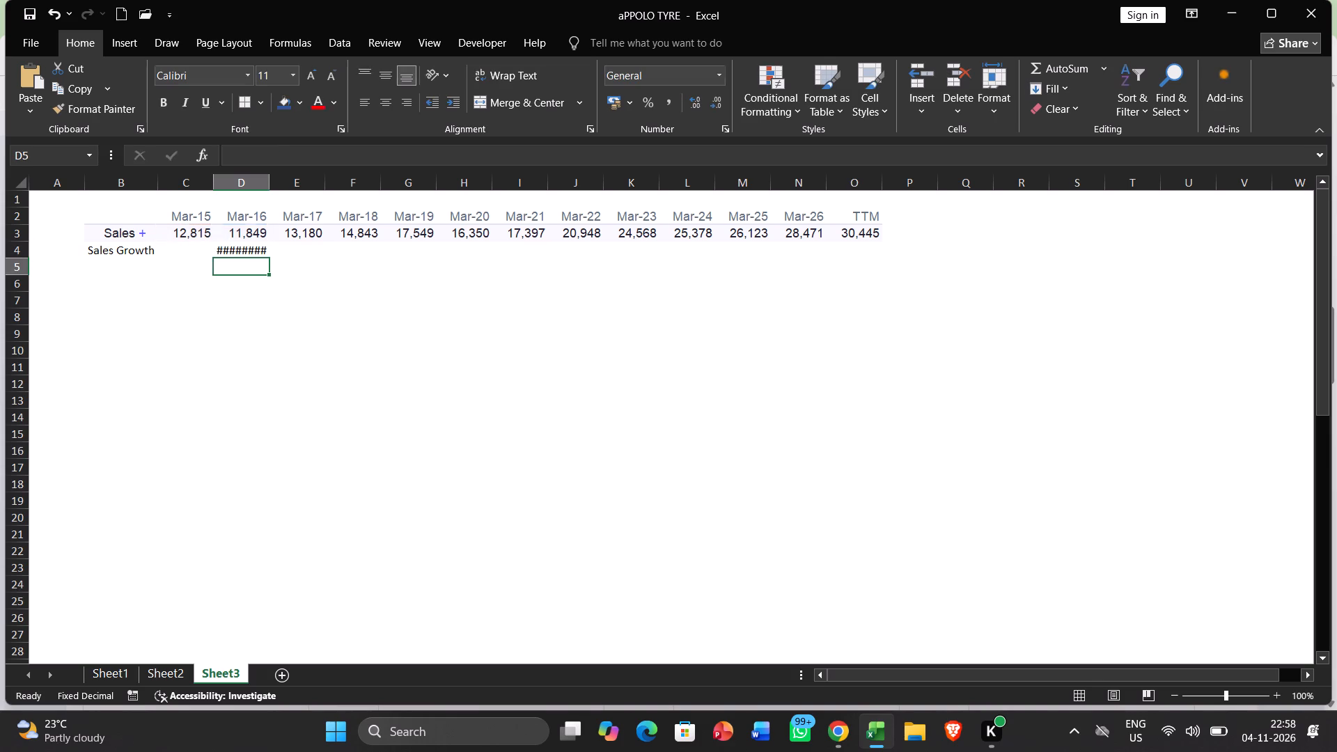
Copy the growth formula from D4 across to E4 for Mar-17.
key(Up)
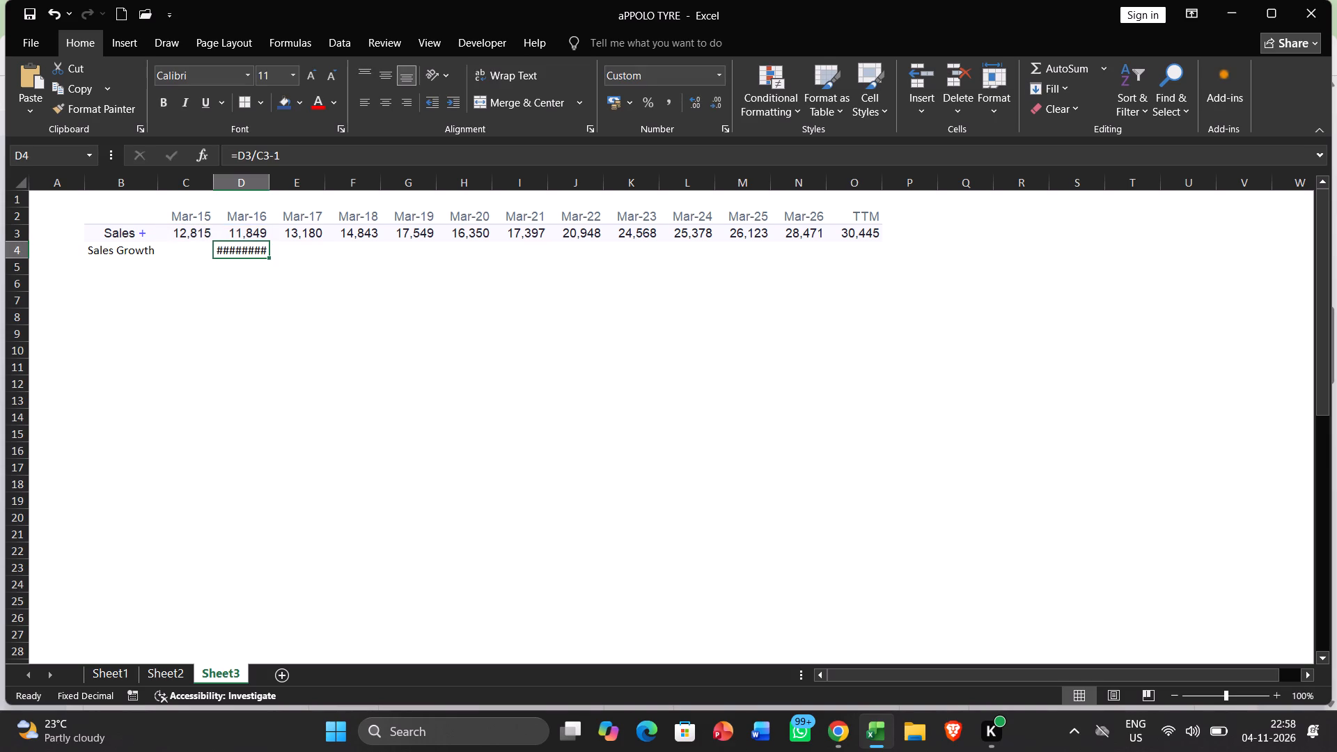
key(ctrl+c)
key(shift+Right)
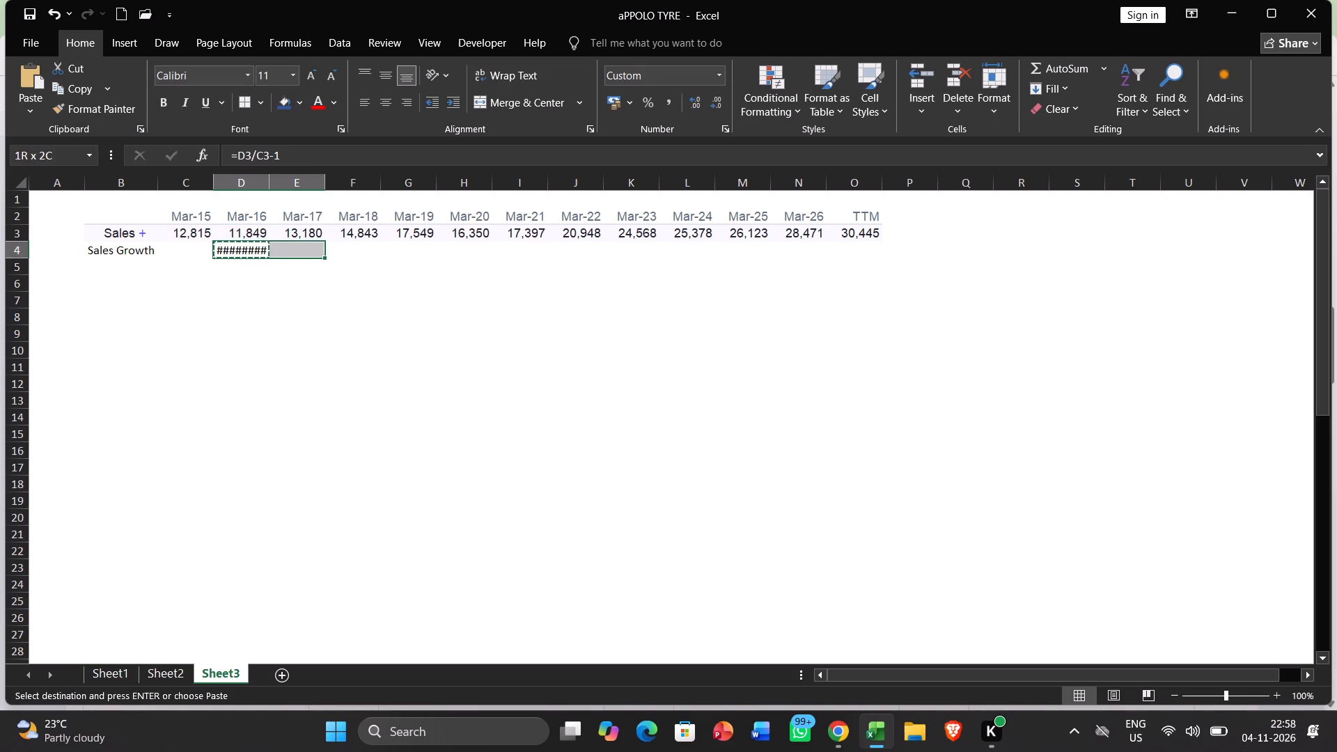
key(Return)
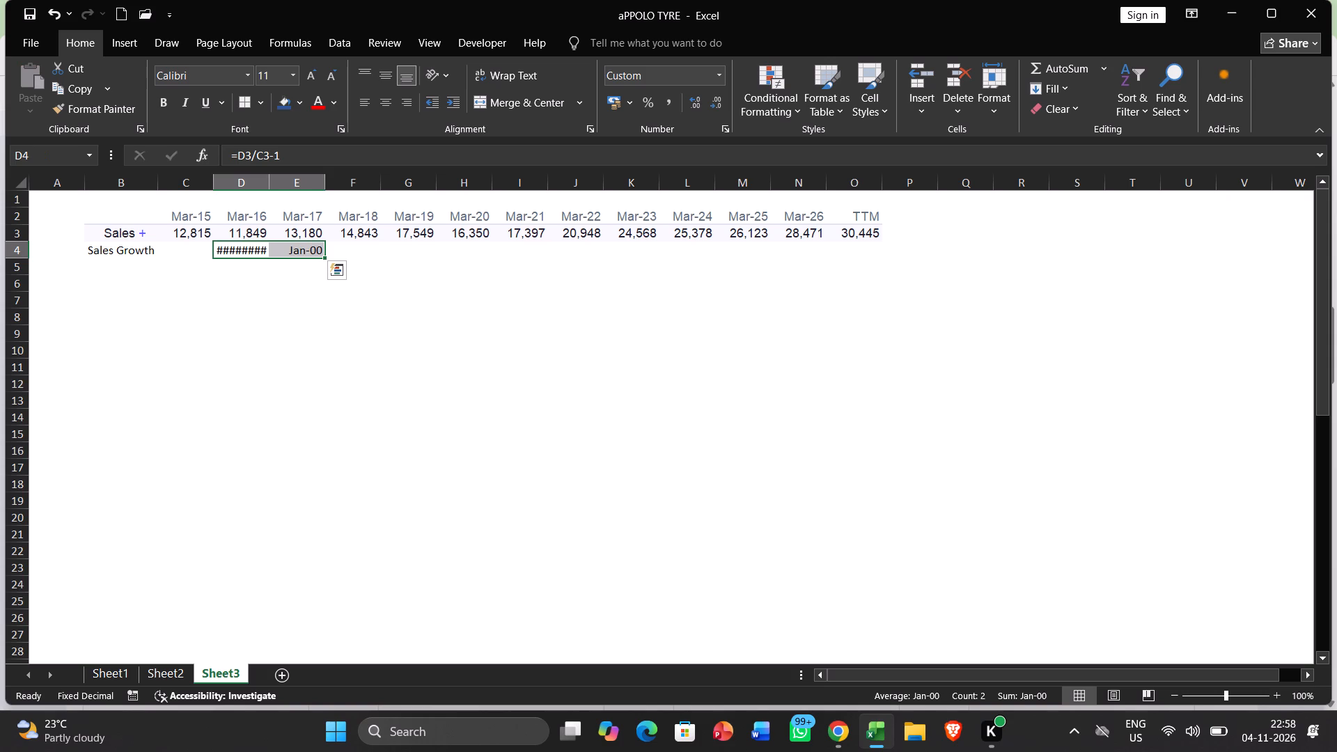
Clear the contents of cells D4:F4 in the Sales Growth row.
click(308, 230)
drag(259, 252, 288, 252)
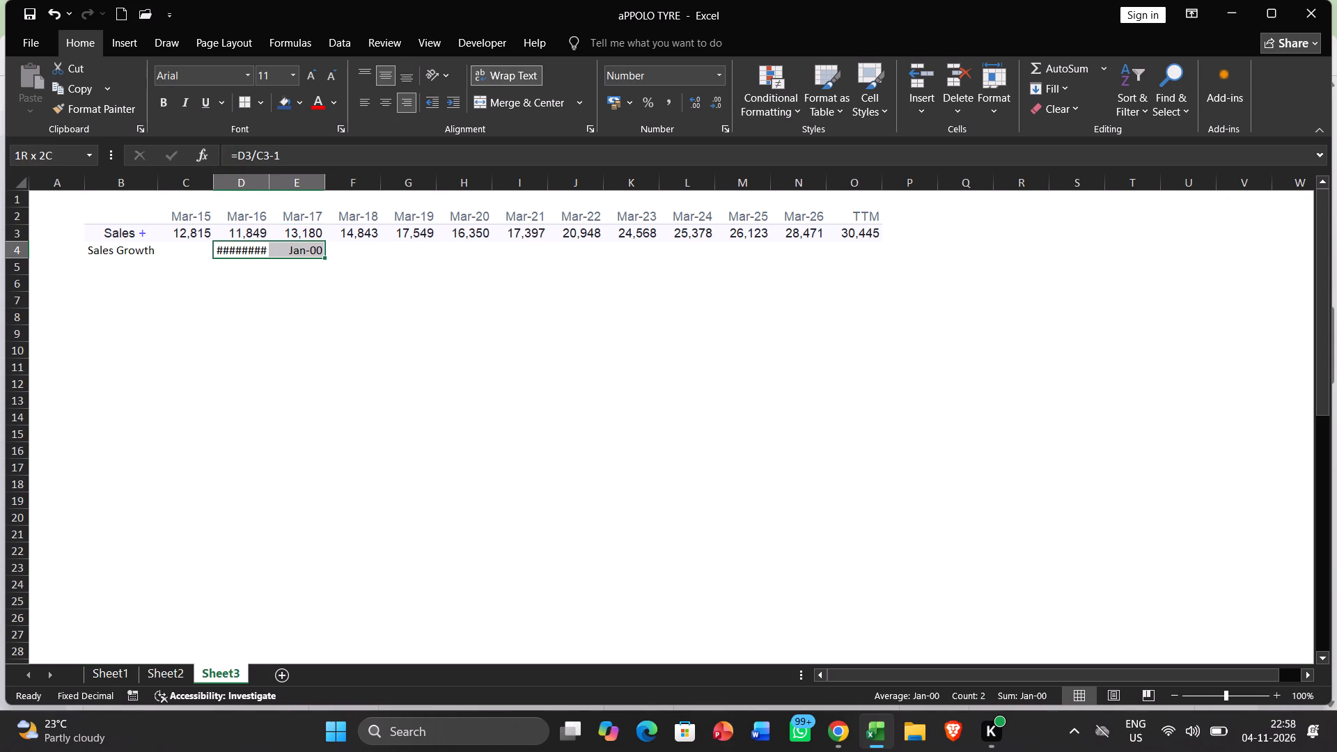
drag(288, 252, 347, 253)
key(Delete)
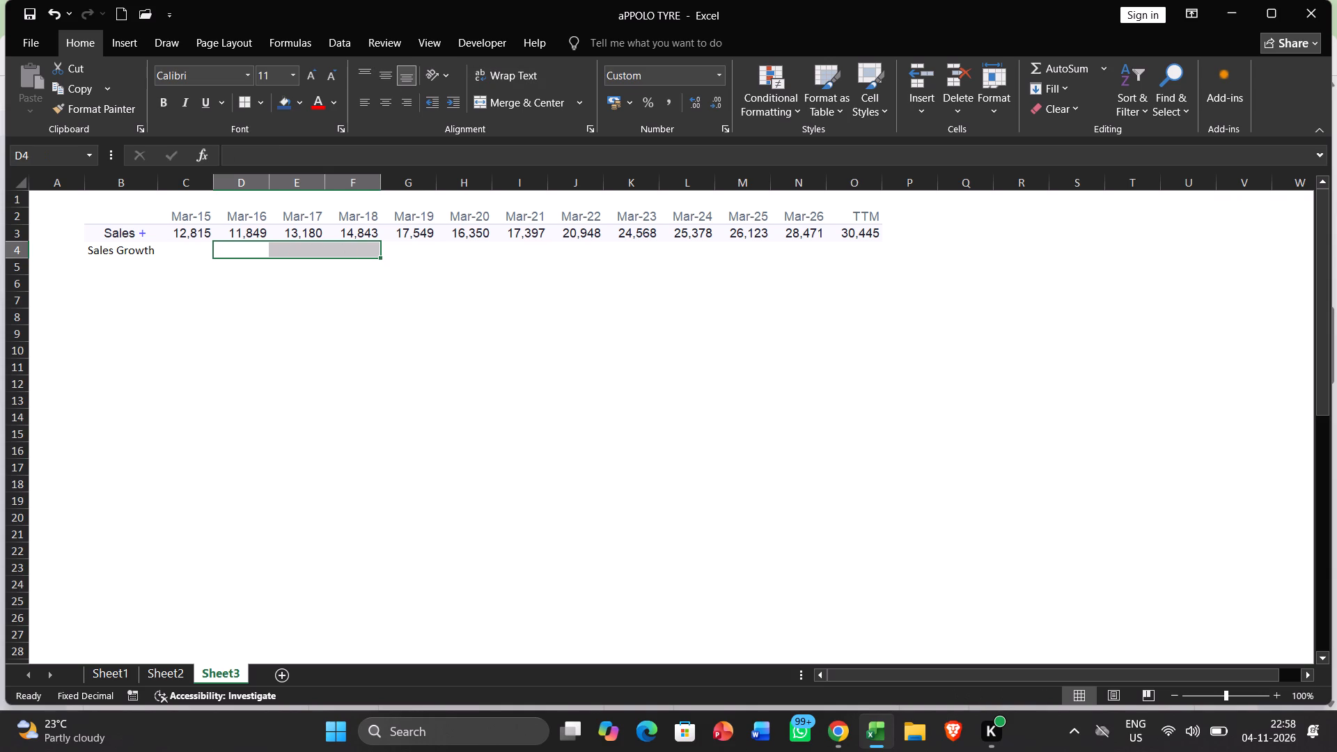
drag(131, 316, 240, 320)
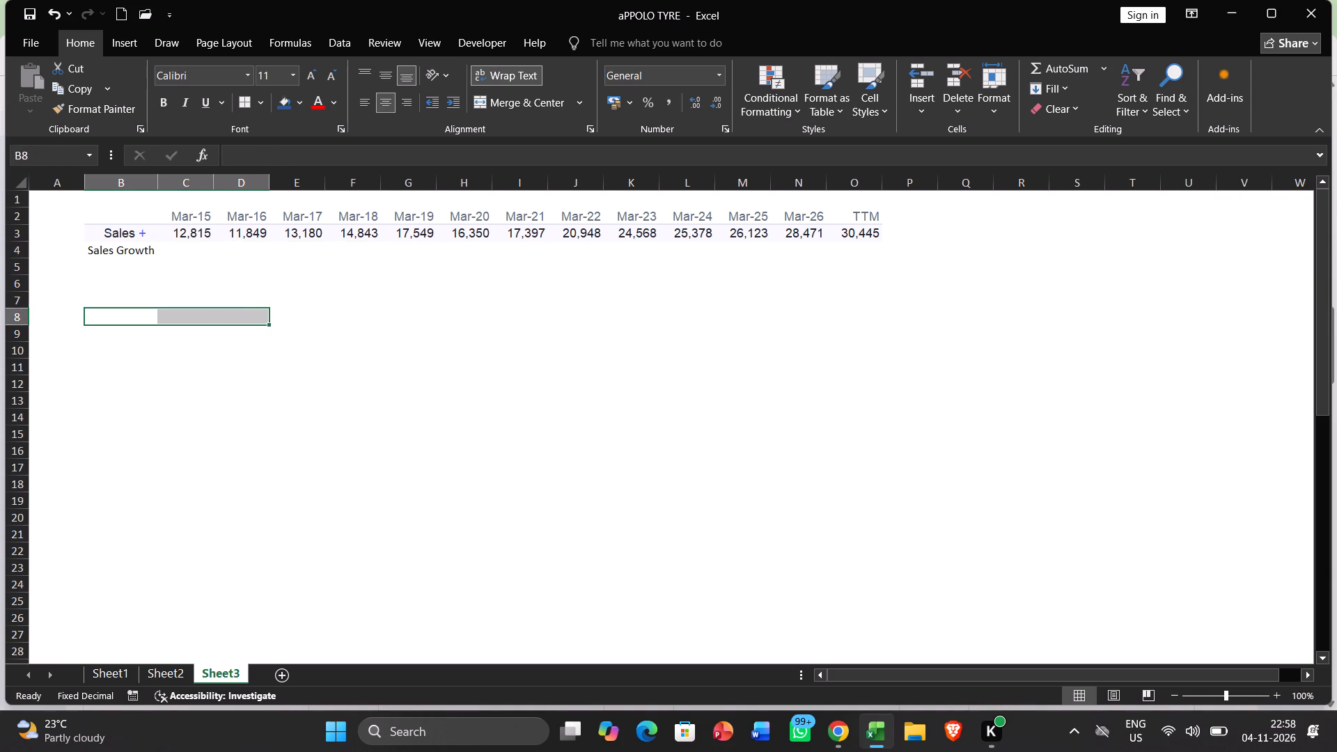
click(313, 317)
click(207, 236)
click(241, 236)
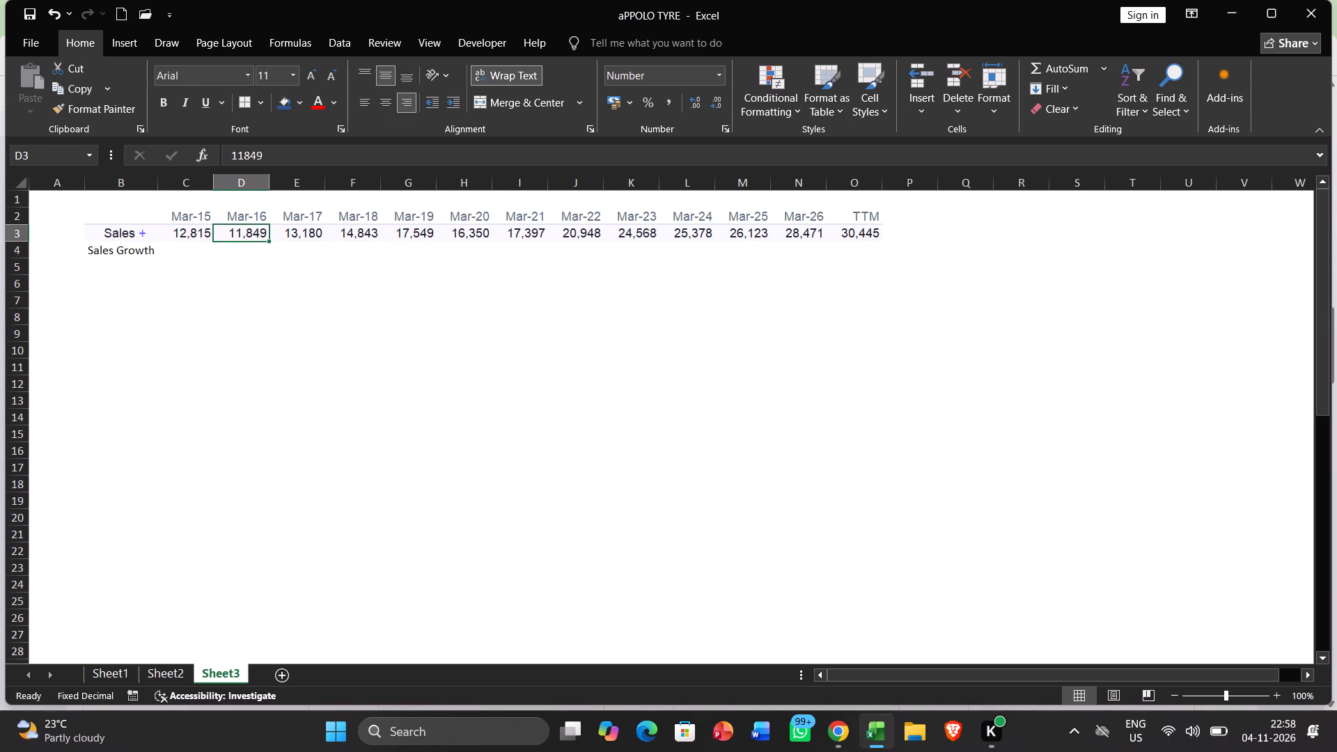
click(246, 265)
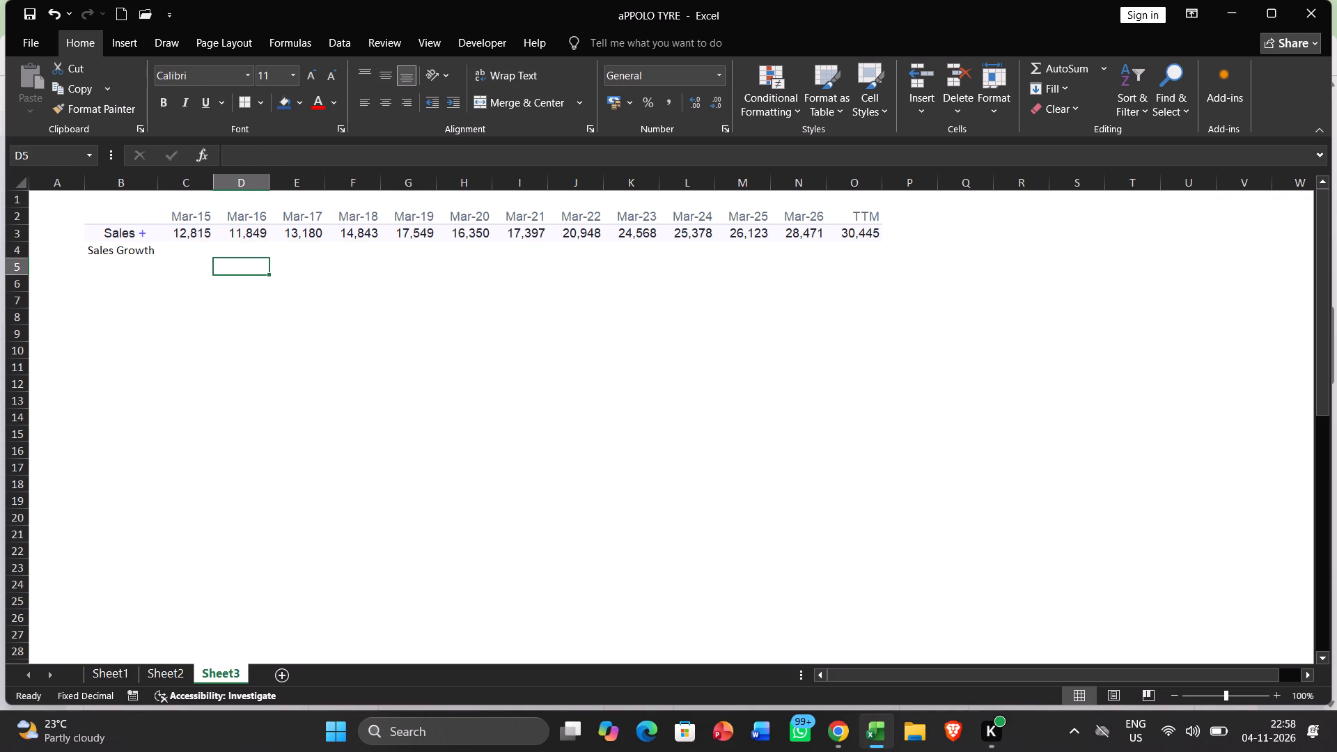
Enter the formula =D3/C3-1 in cell D4 for Mar-16 sales growth and check it.
click(251, 254)
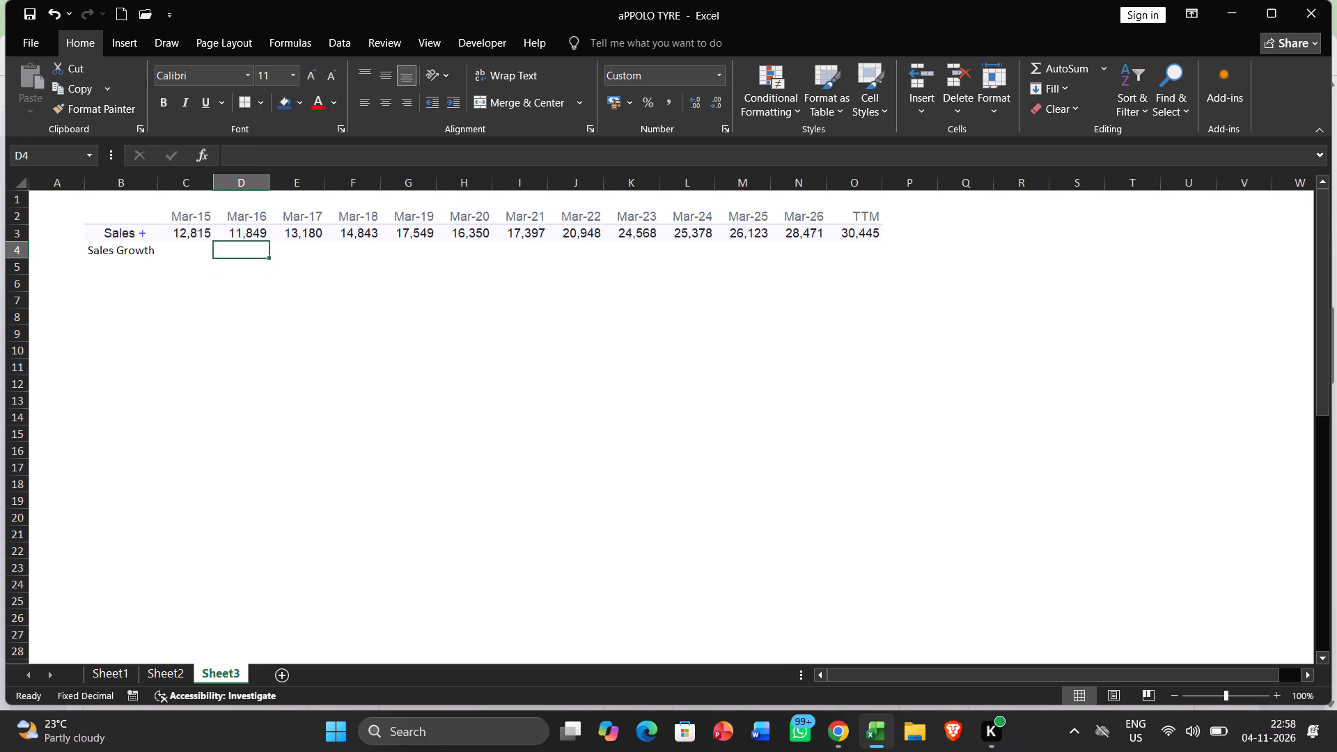
key(equal)
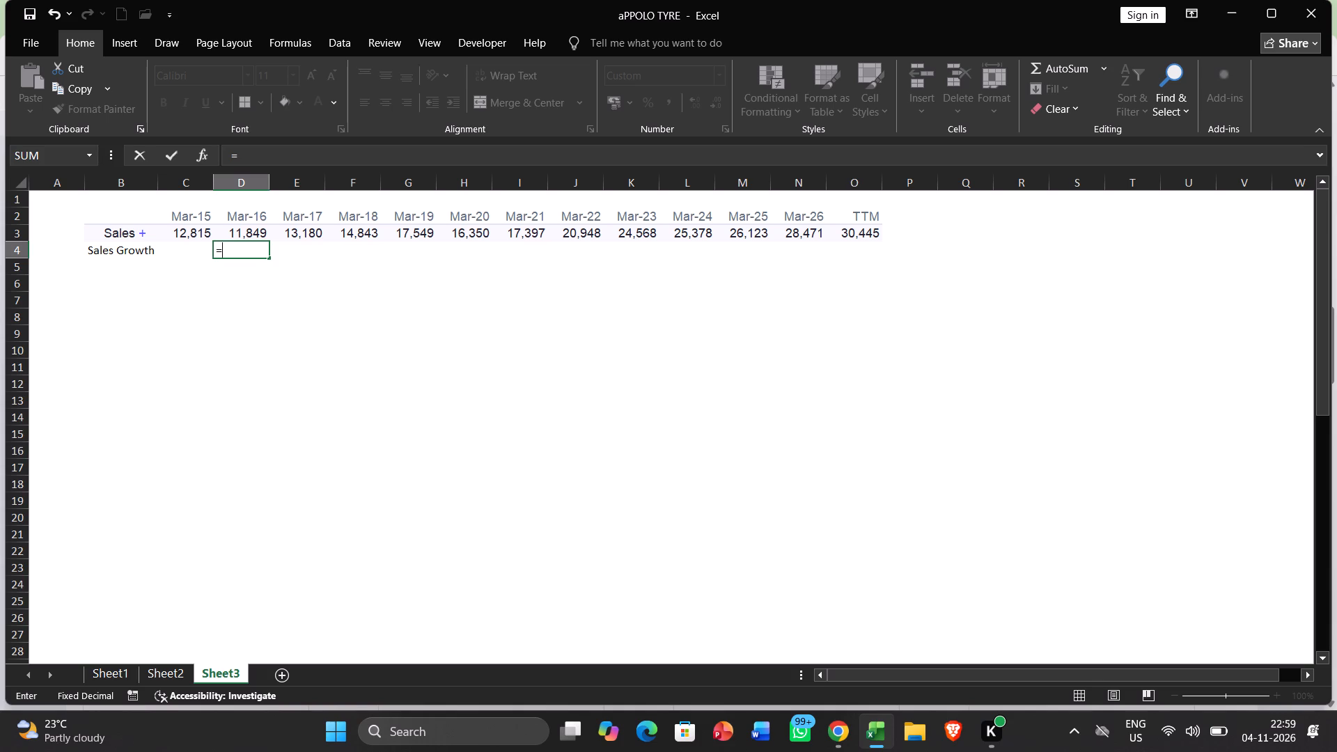
key(Up)
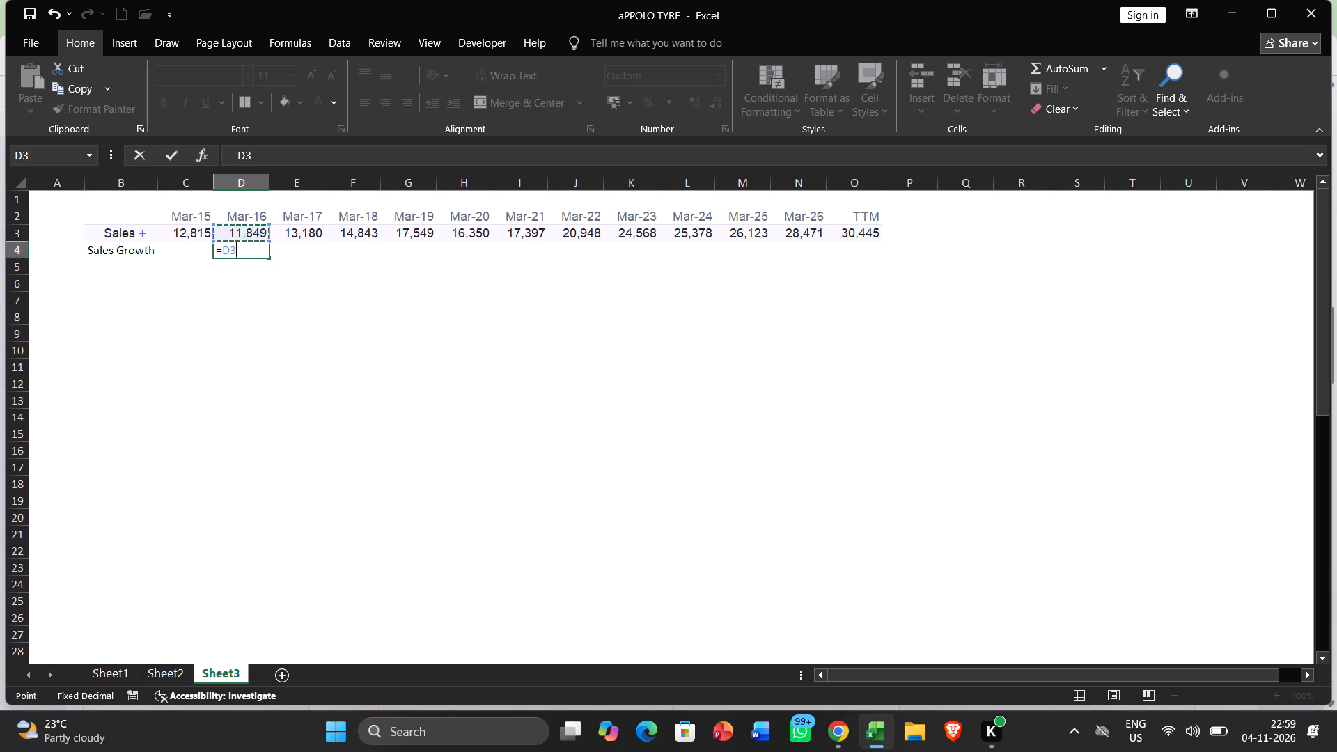
key(slash)
key(Left)
key(Up)
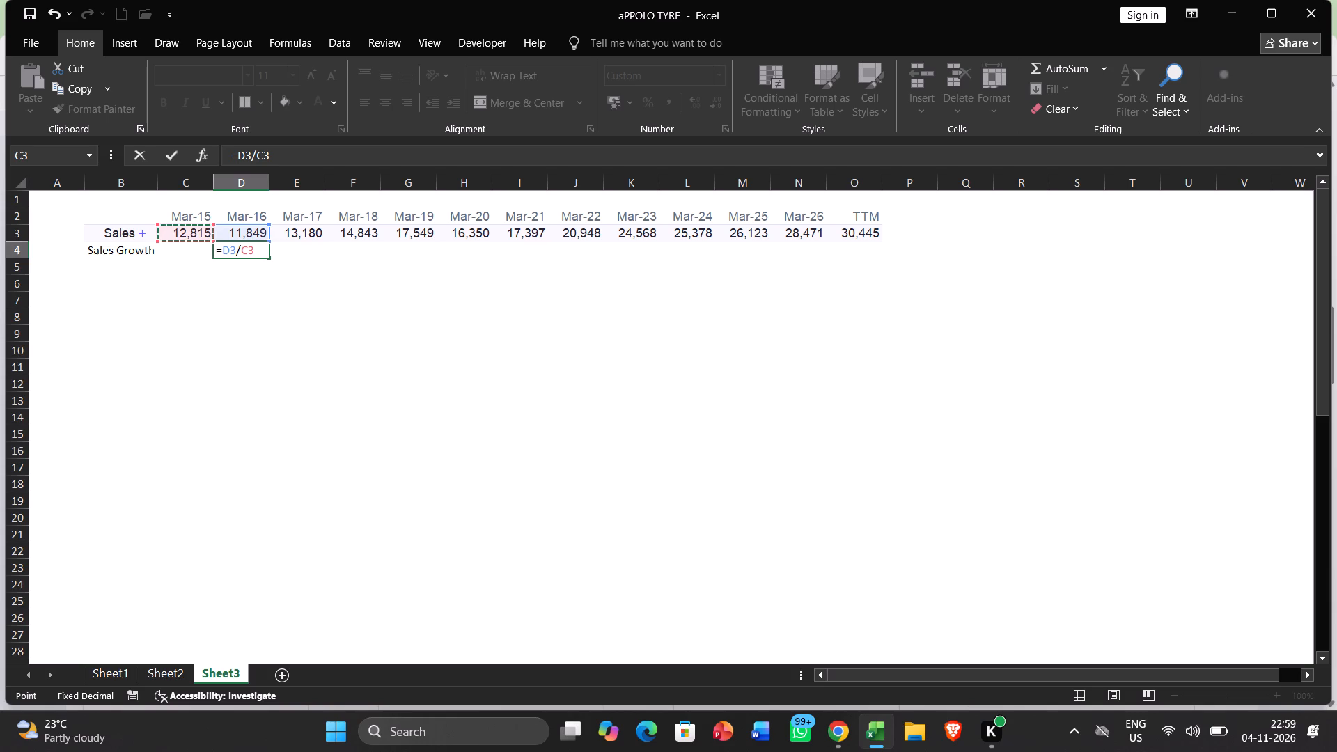
key(minus)
key(1)
key(Right)
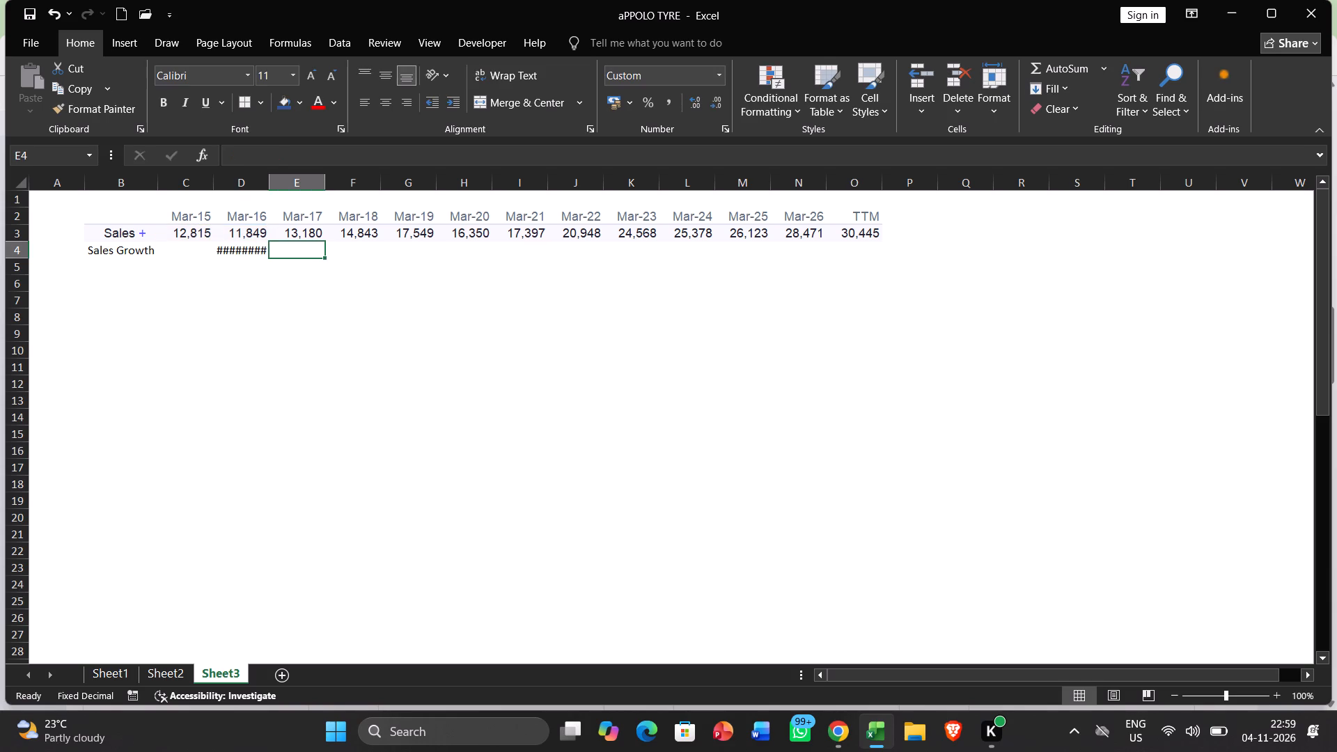
key(Left)
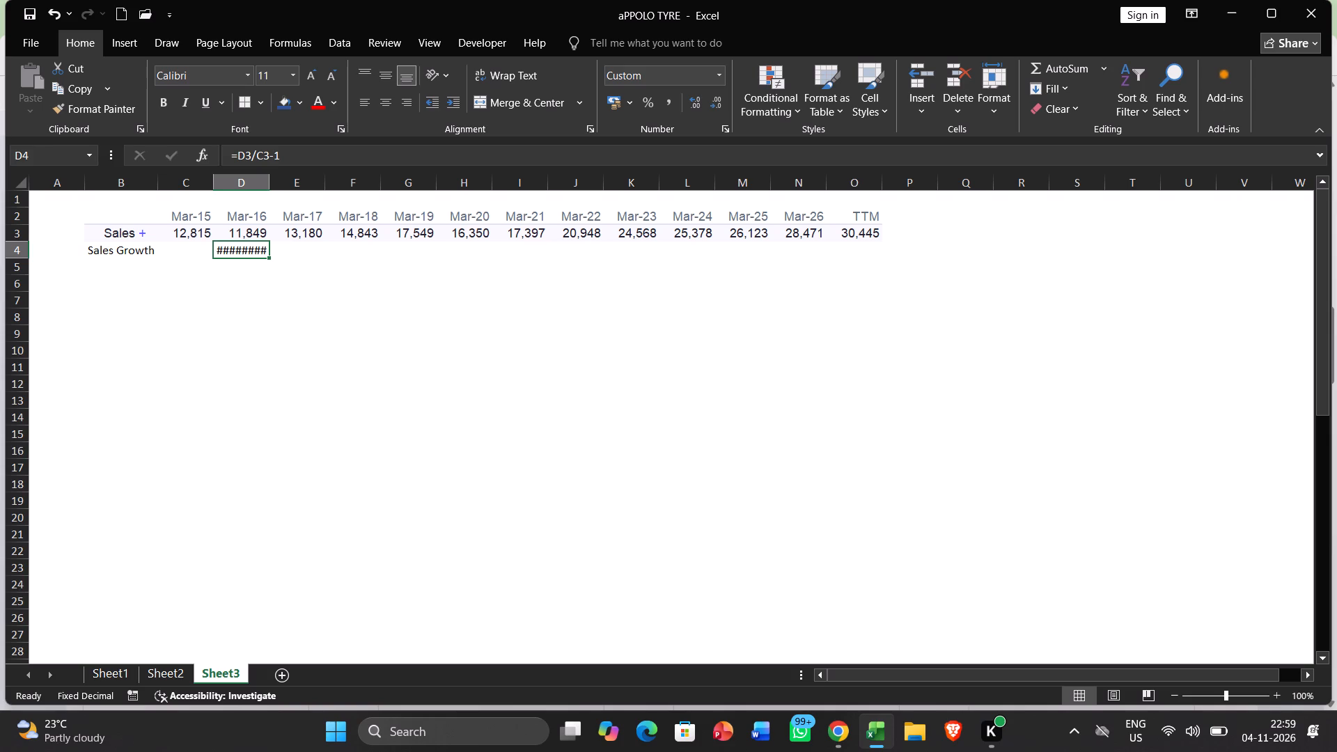
click(288, 156)
key(Return)
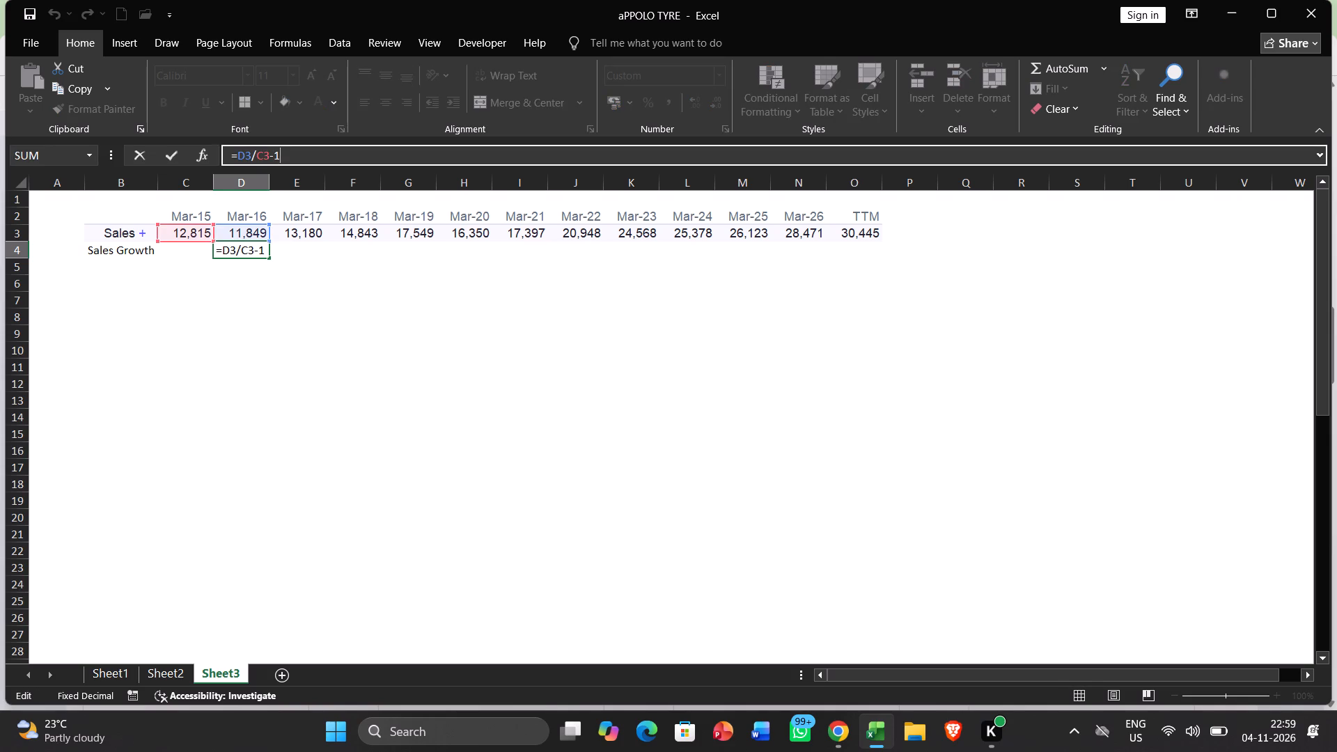
Clear the Mar-16 sales growth formula from cell D4.
key(Up)
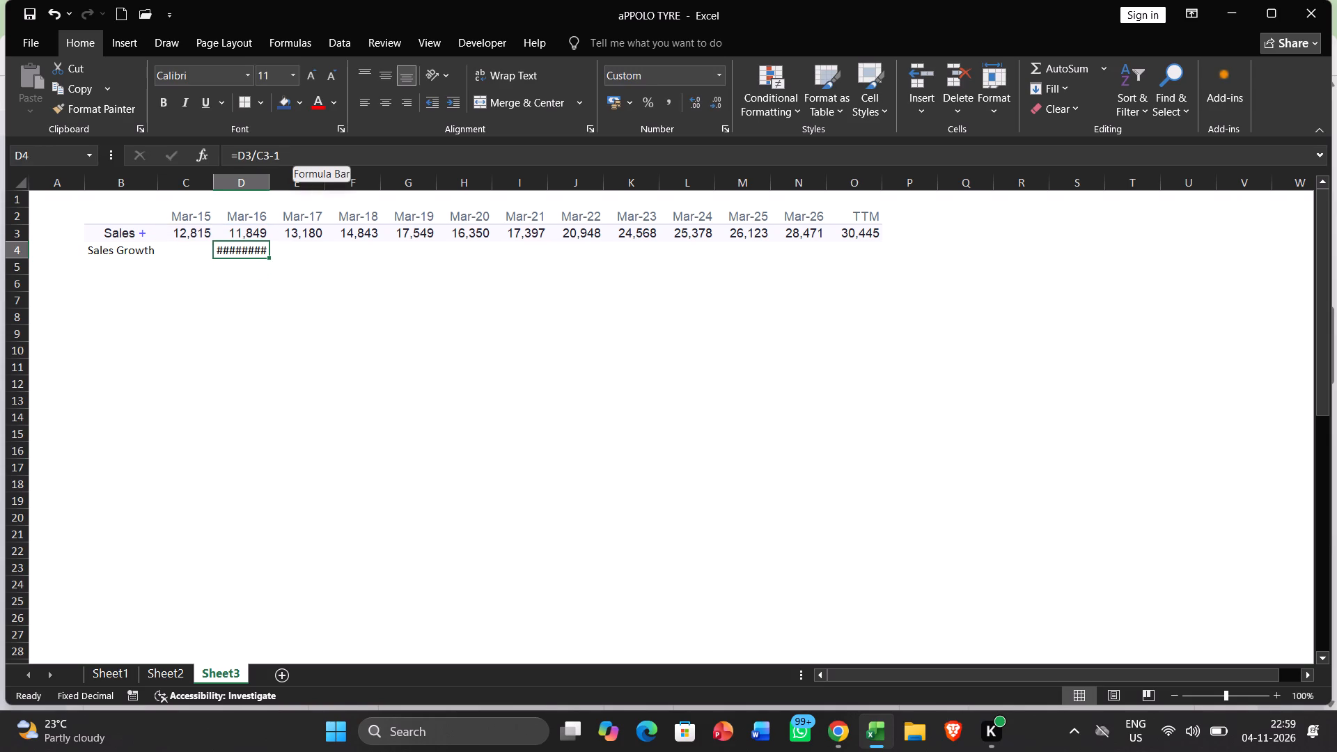
click(302, 155)
key(BackSpace)
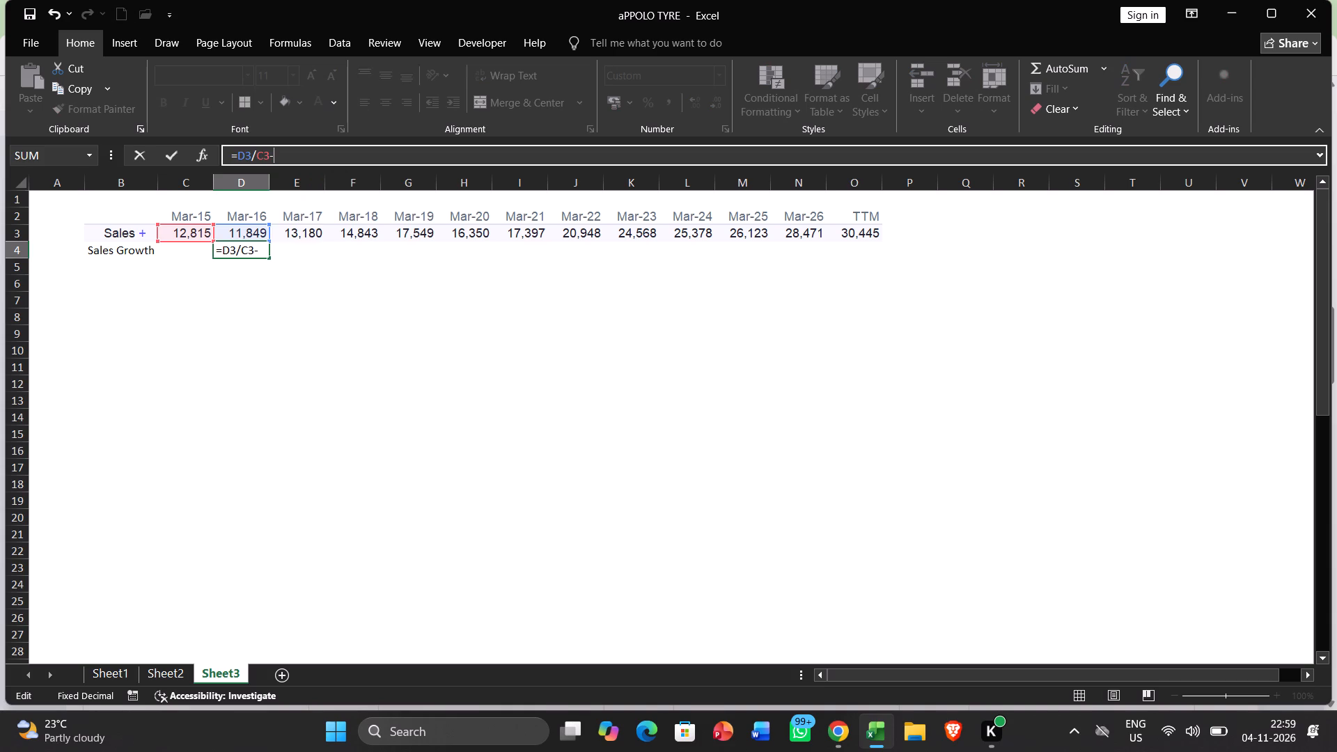
key(BackSpace)
key(BackSpace)
key(BackSpace)
key(BackSpace)
key(BackSpace)
key(BackSpace)
key(BackSpace)
key(BackSpace)
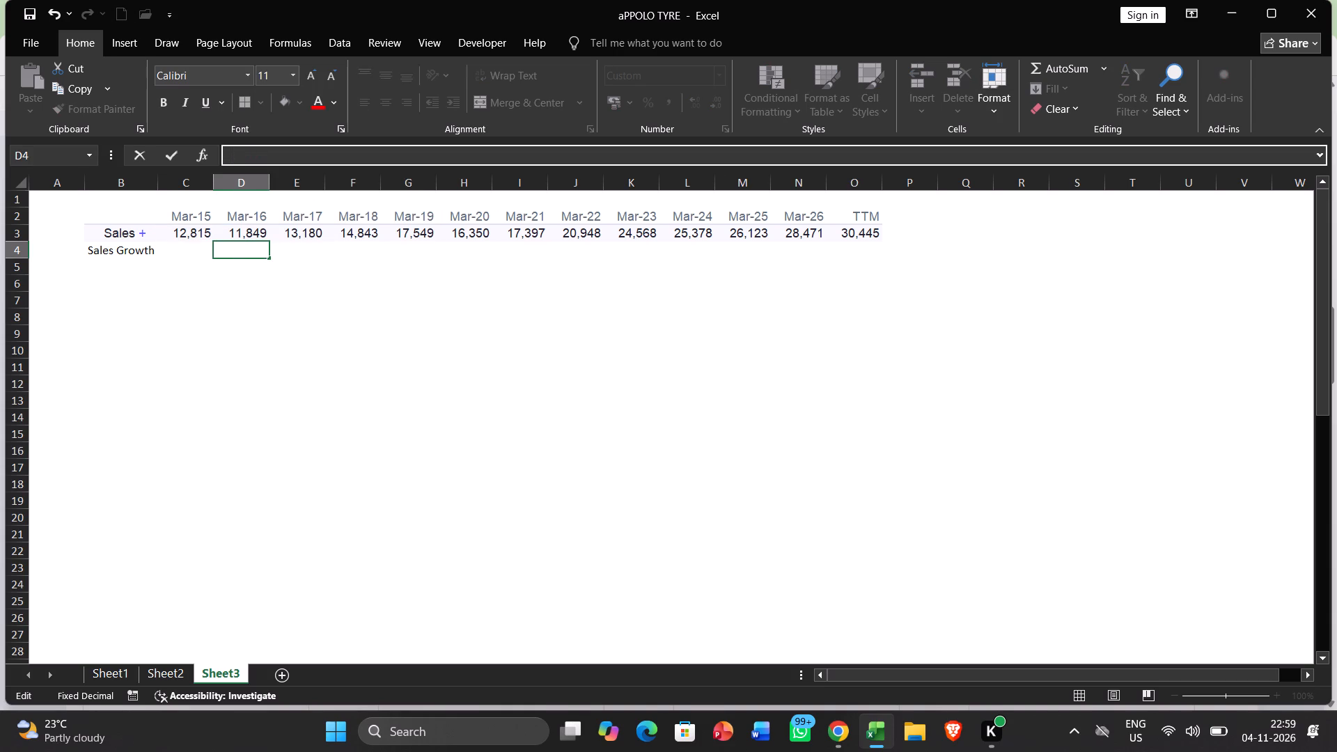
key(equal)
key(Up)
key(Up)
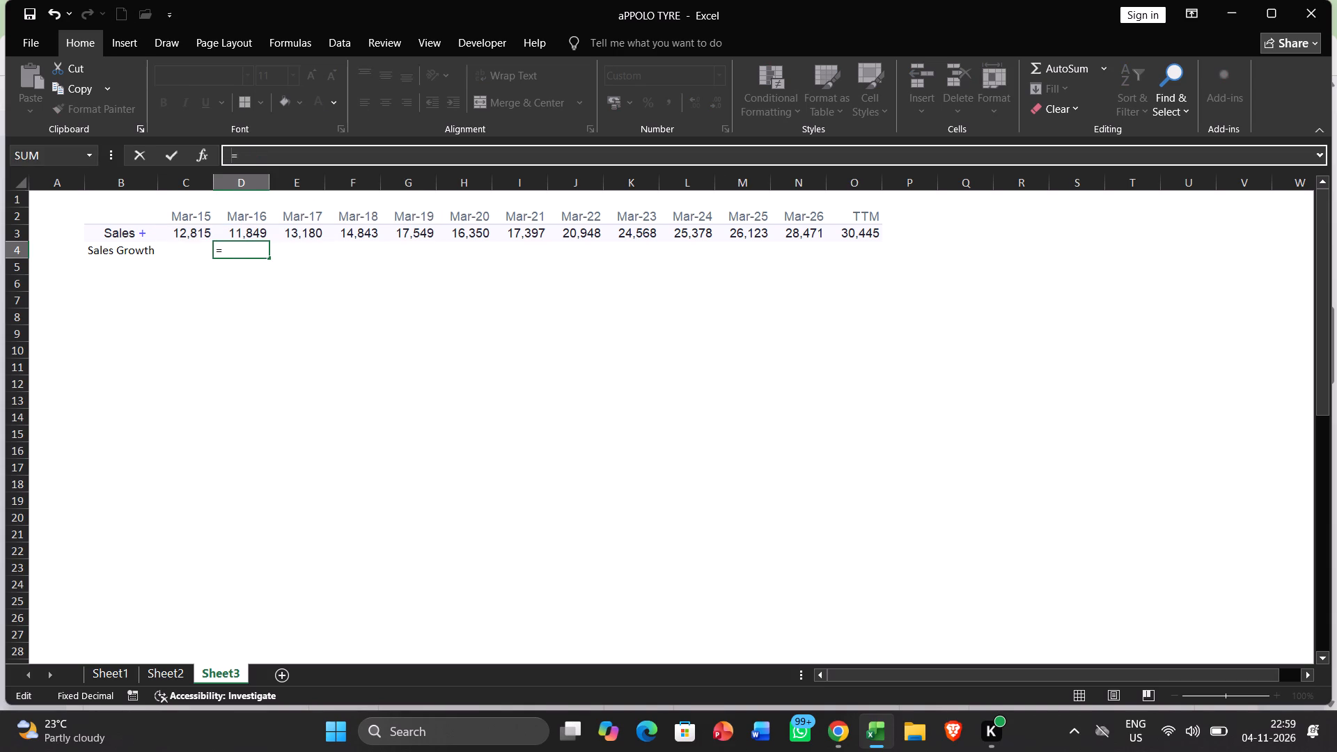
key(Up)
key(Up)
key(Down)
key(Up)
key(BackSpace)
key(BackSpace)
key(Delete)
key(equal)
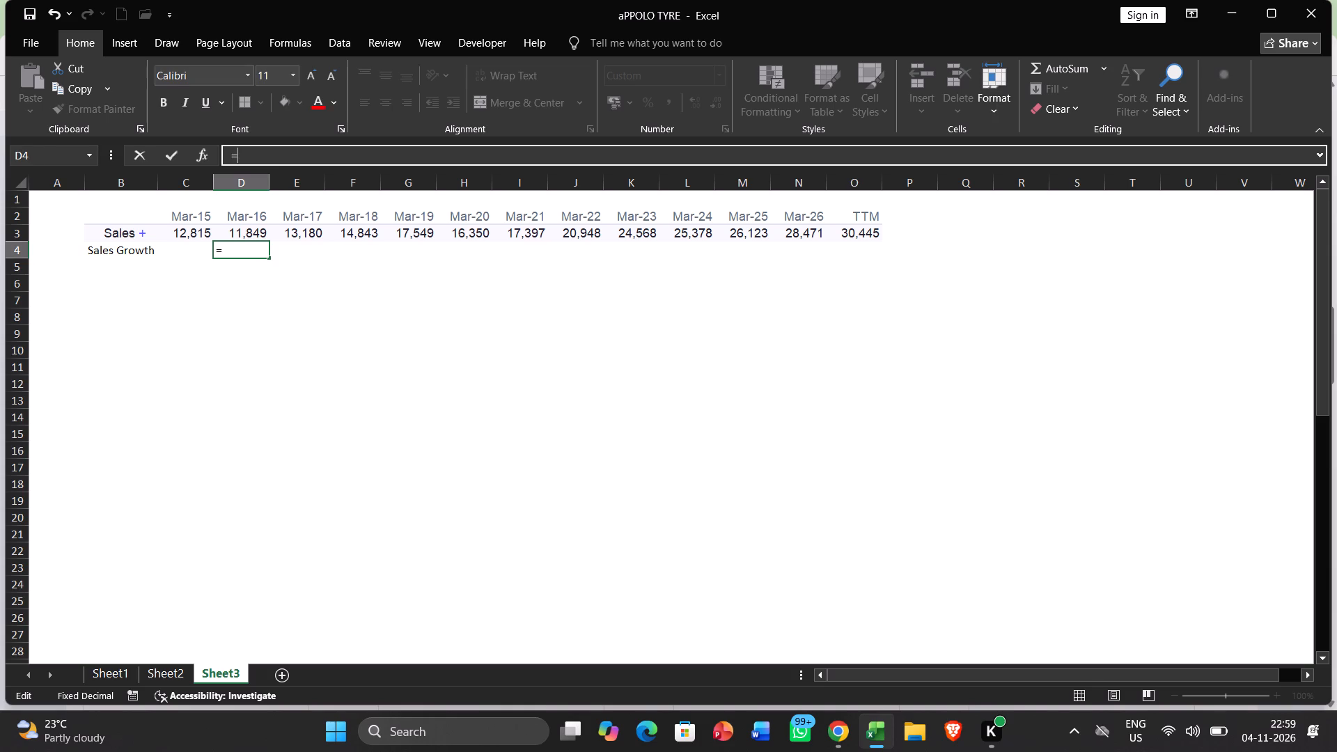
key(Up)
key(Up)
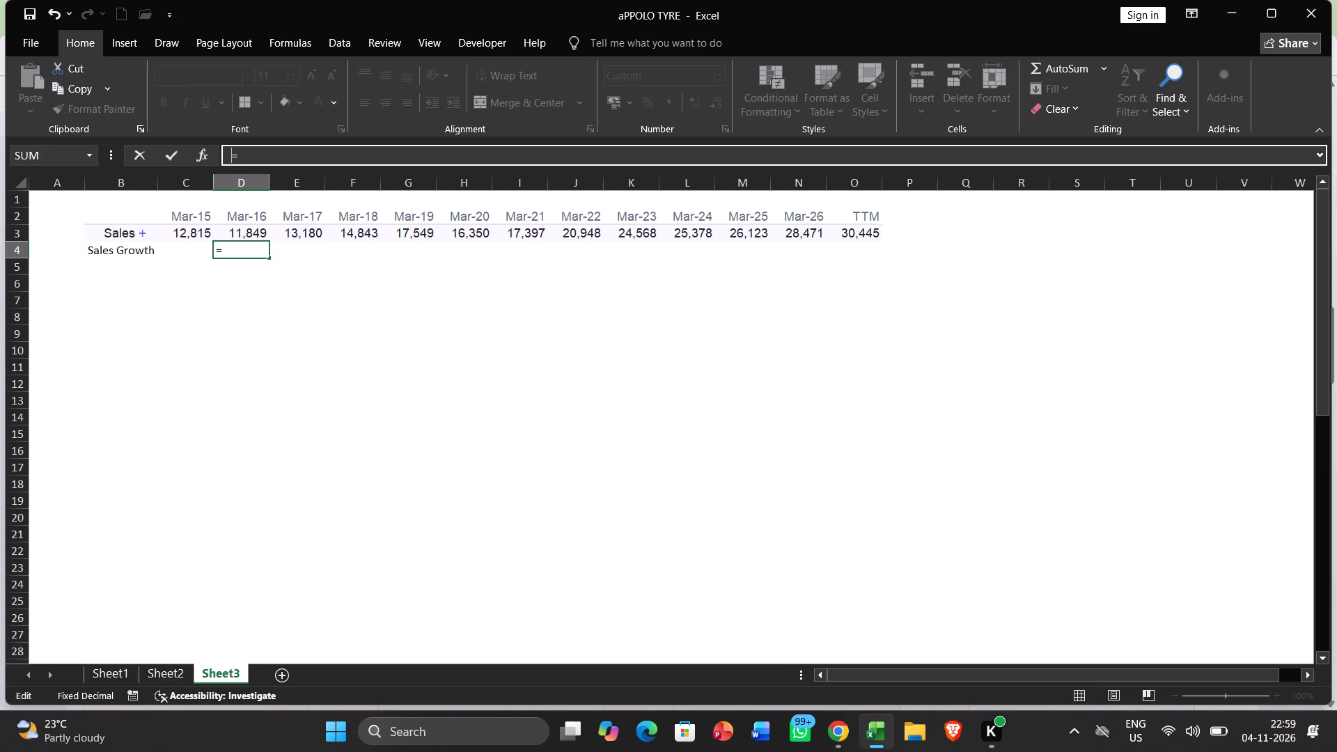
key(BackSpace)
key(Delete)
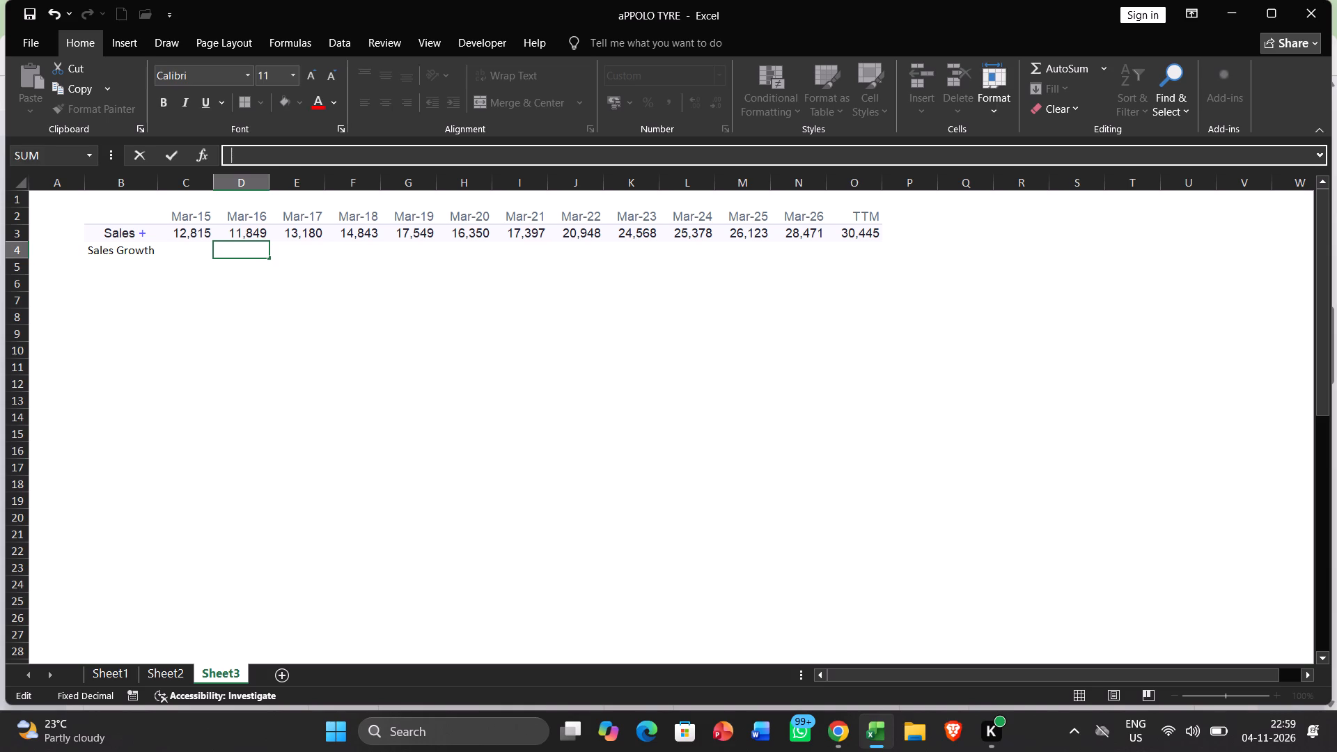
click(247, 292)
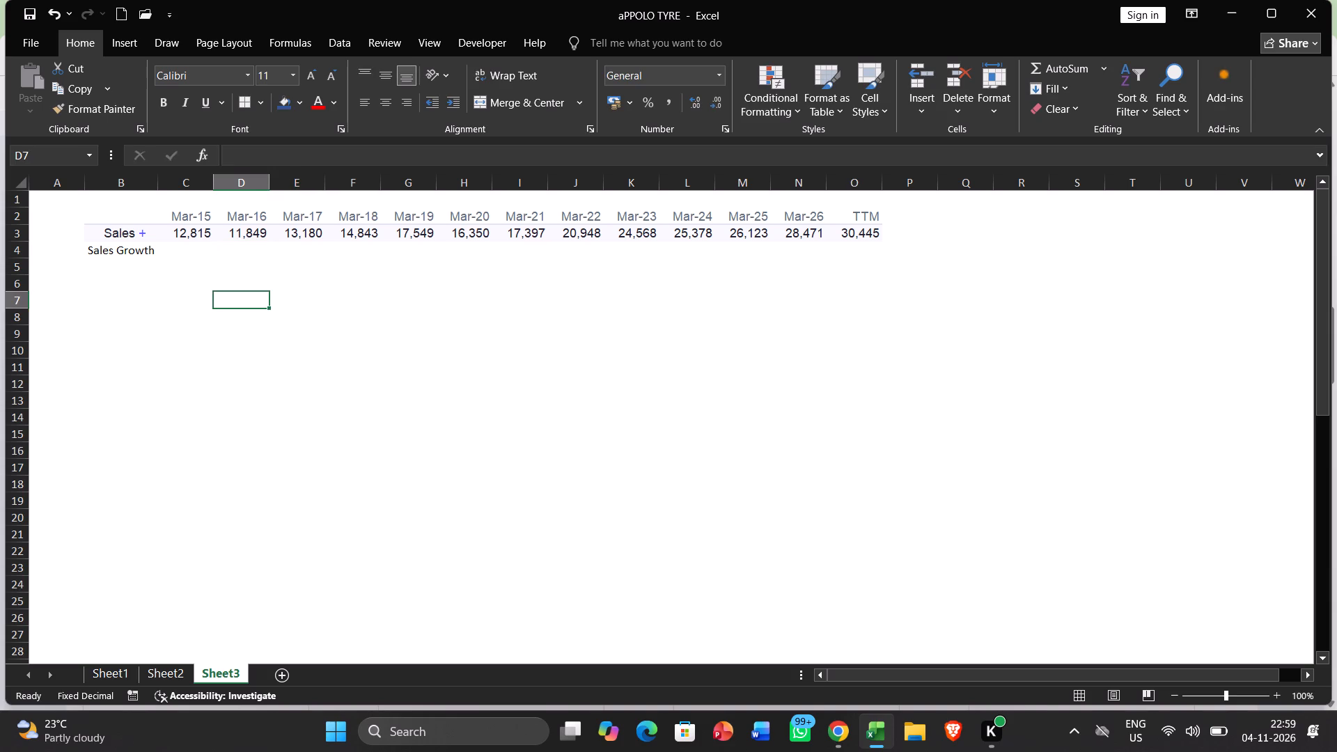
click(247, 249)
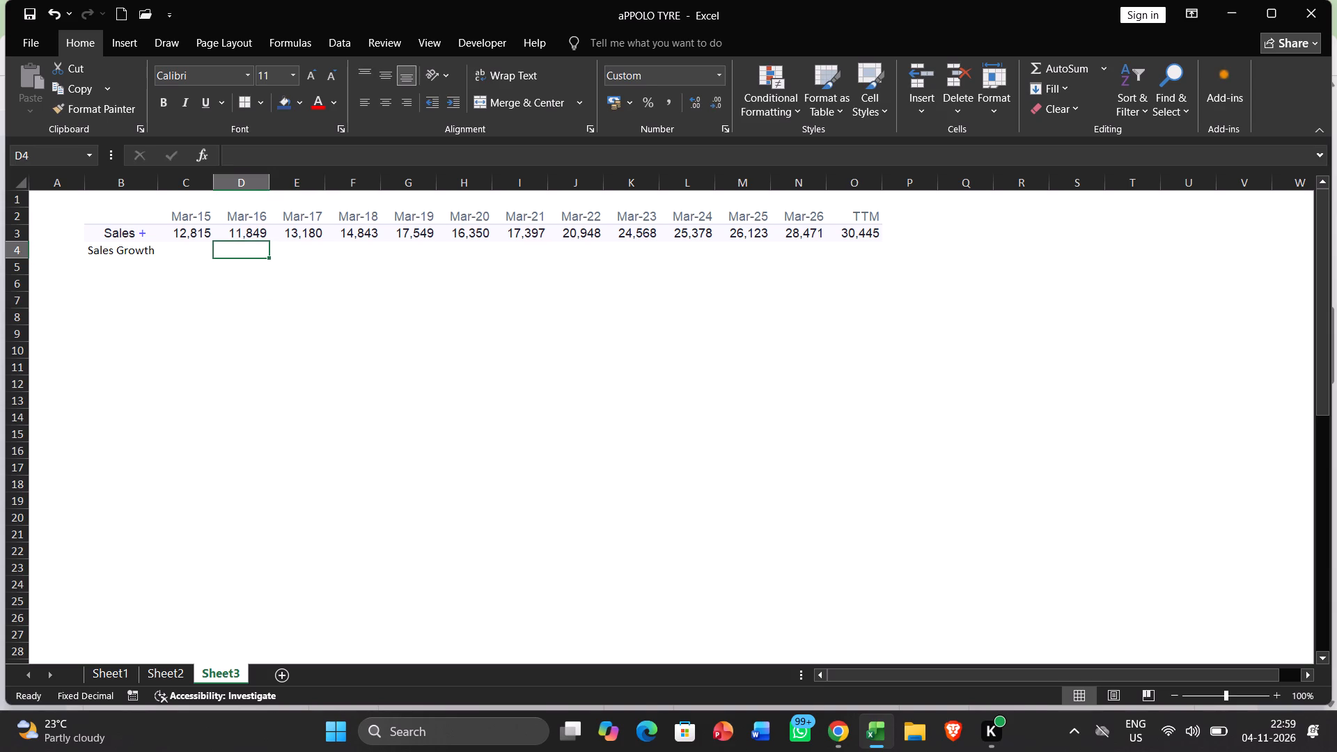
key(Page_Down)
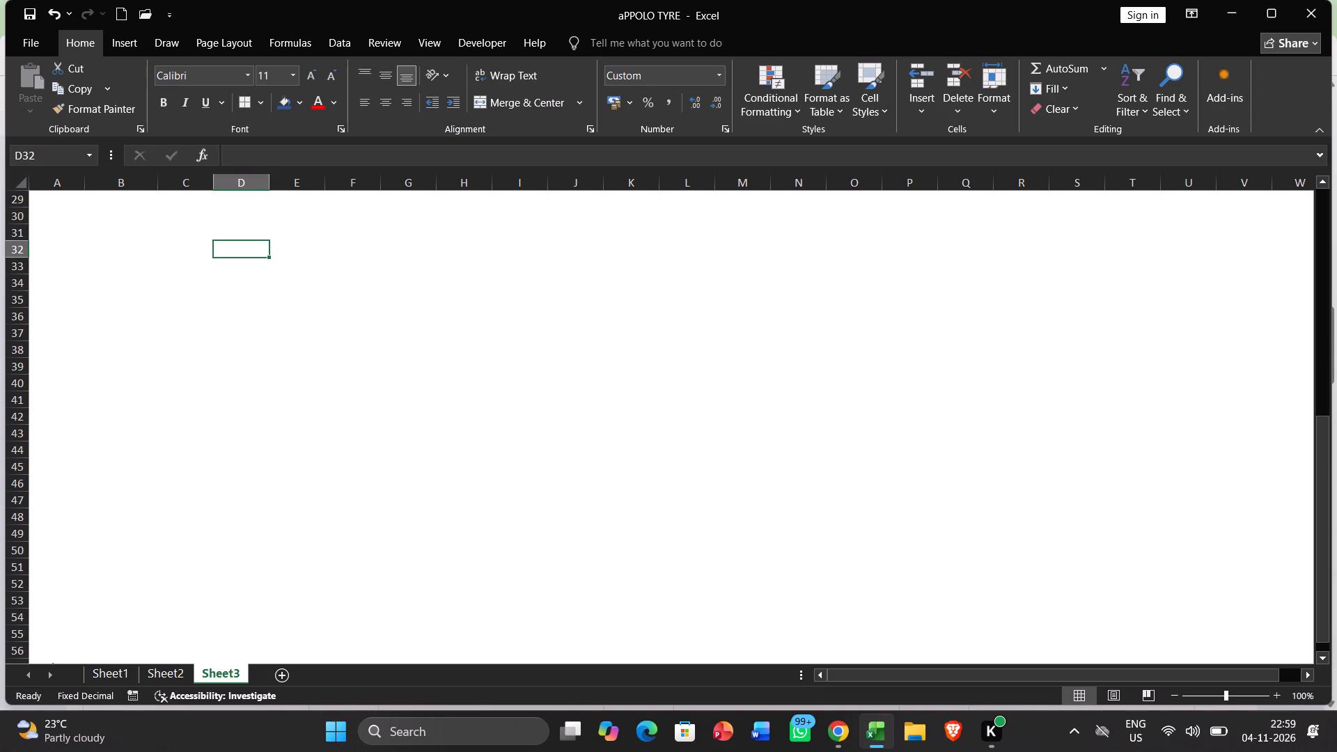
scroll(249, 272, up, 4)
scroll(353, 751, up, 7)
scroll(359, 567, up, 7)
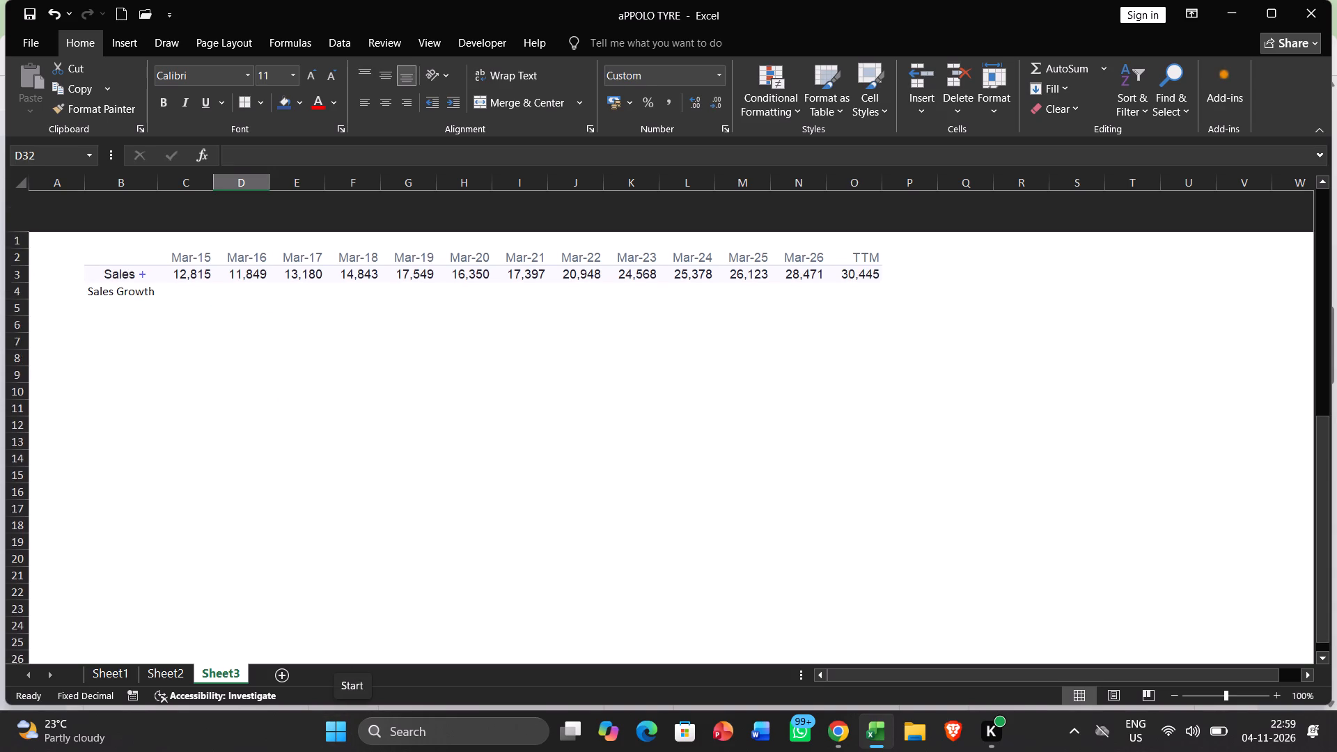
Enter the formula =E3/D3-1 in cell E4 for Mar-17 sales growth and reselect the cell to check it.
click(362, 253)
click(299, 260)
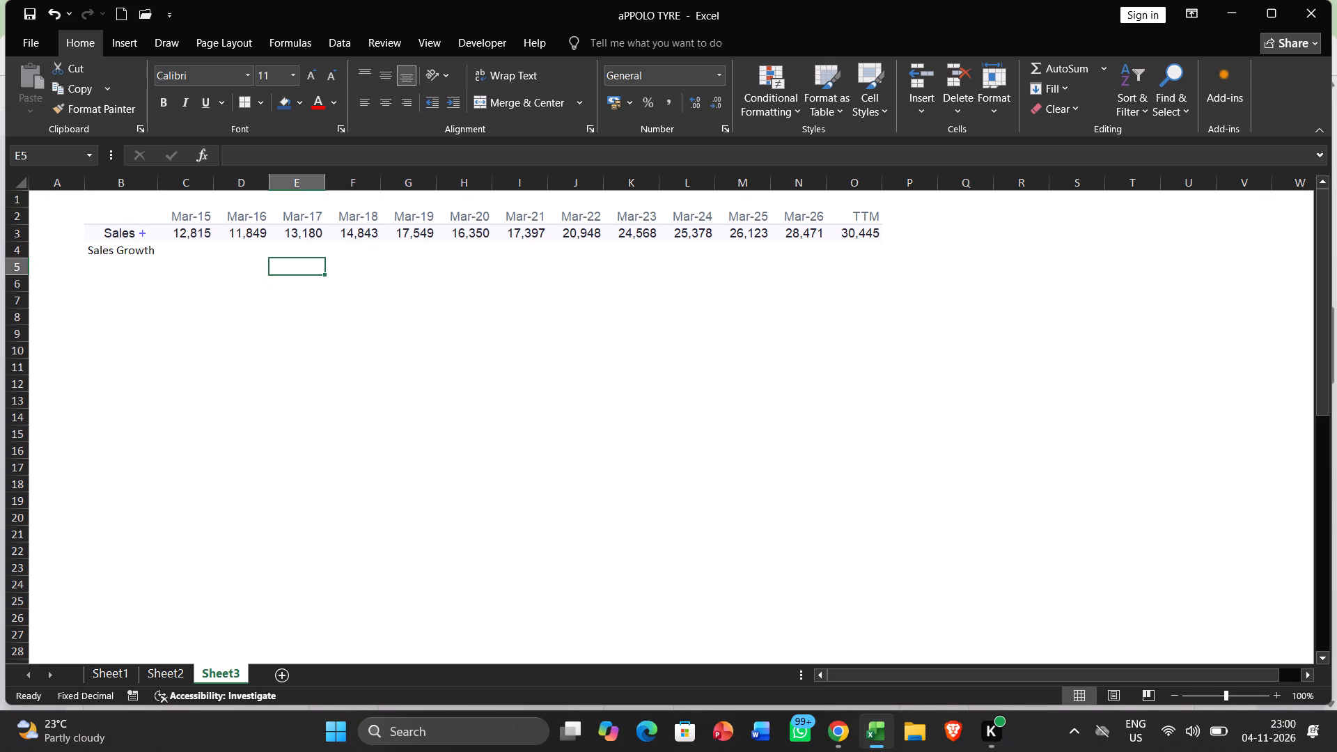
click(305, 252)
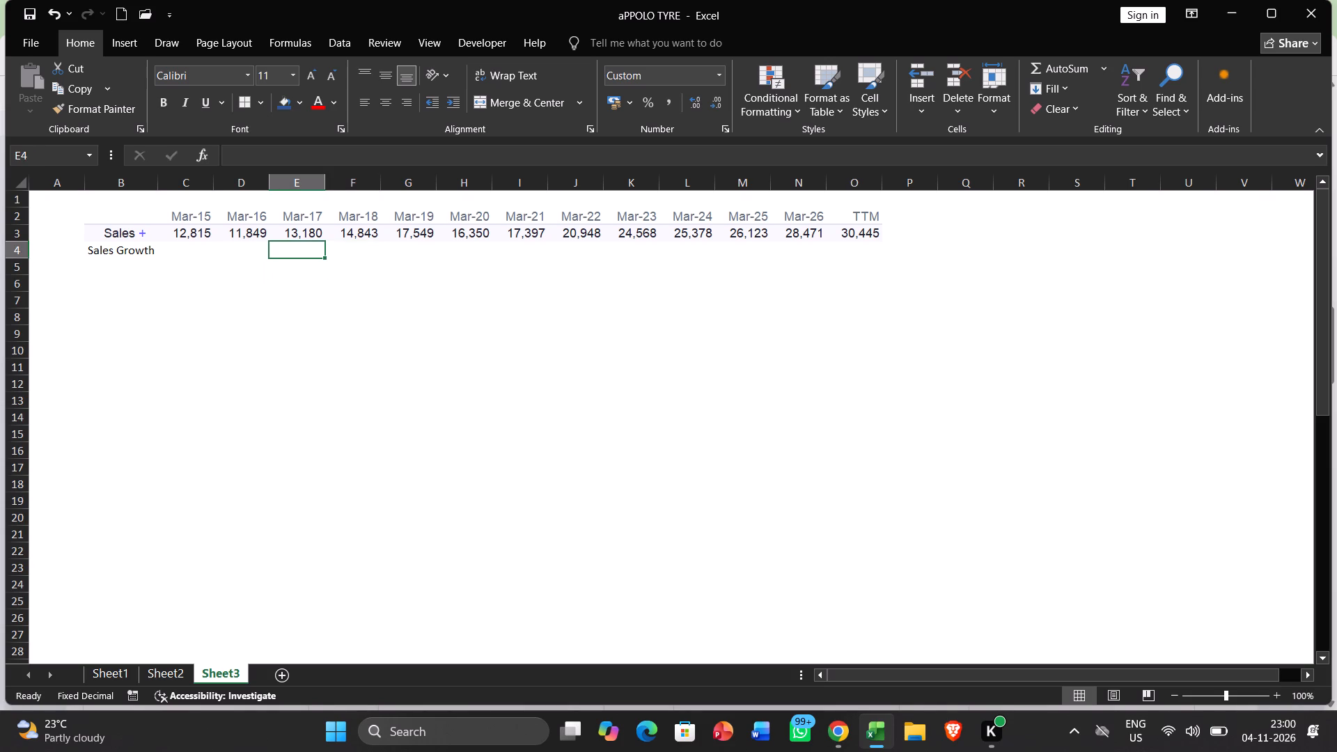
key(equal)
key(Up)
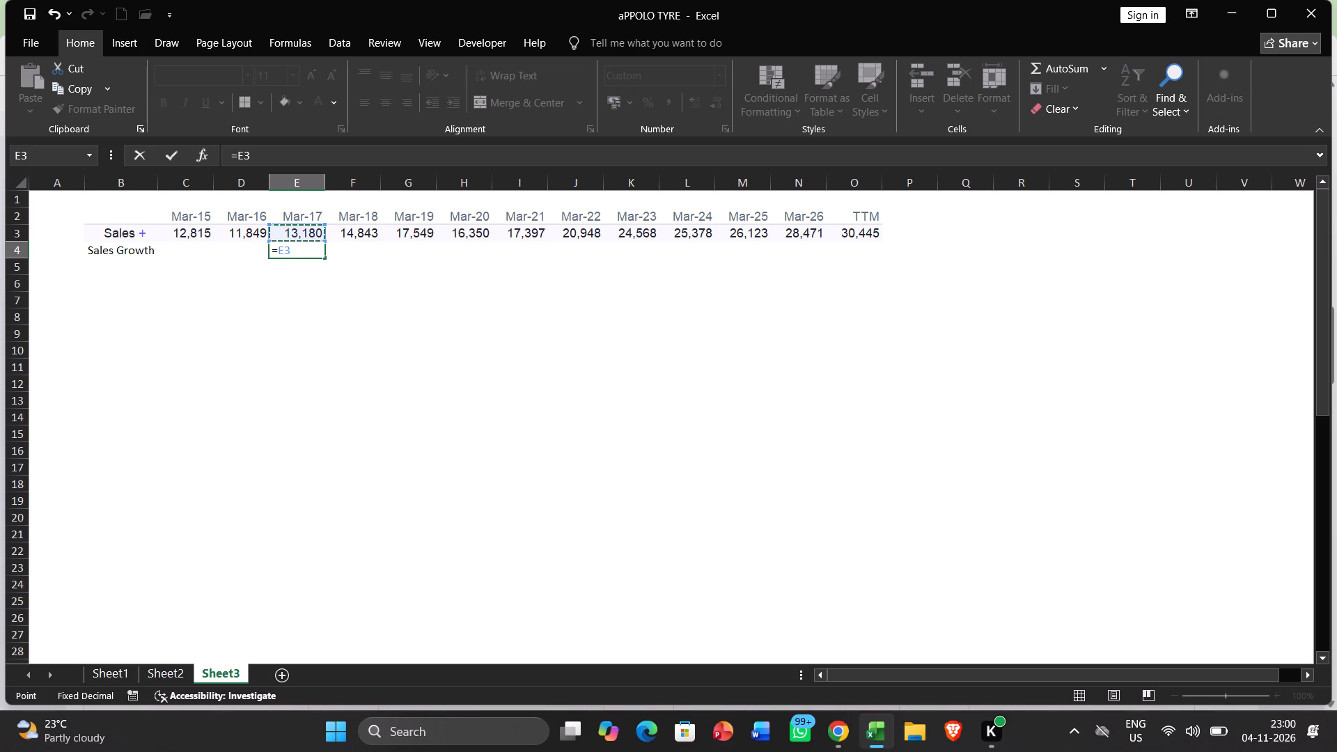
key(slash)
key(Up)
key(Left)
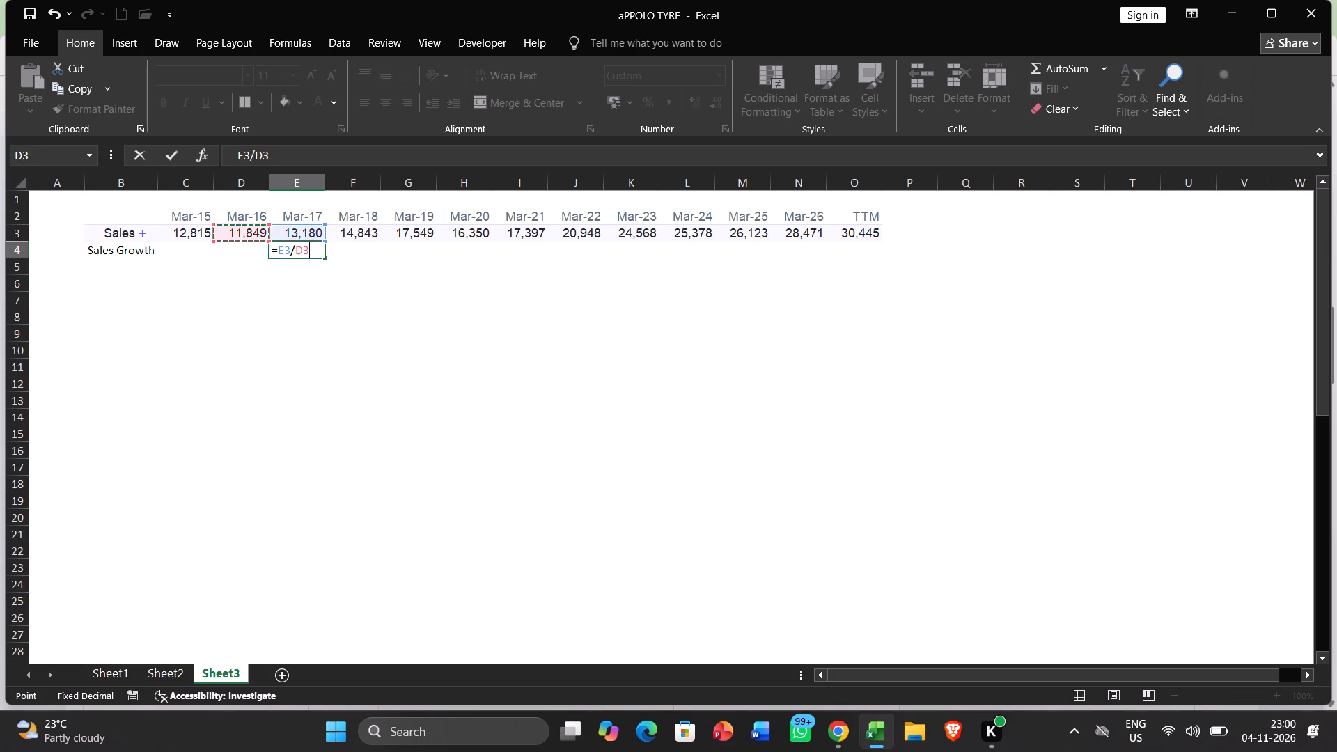
text(-1)
key(Return)
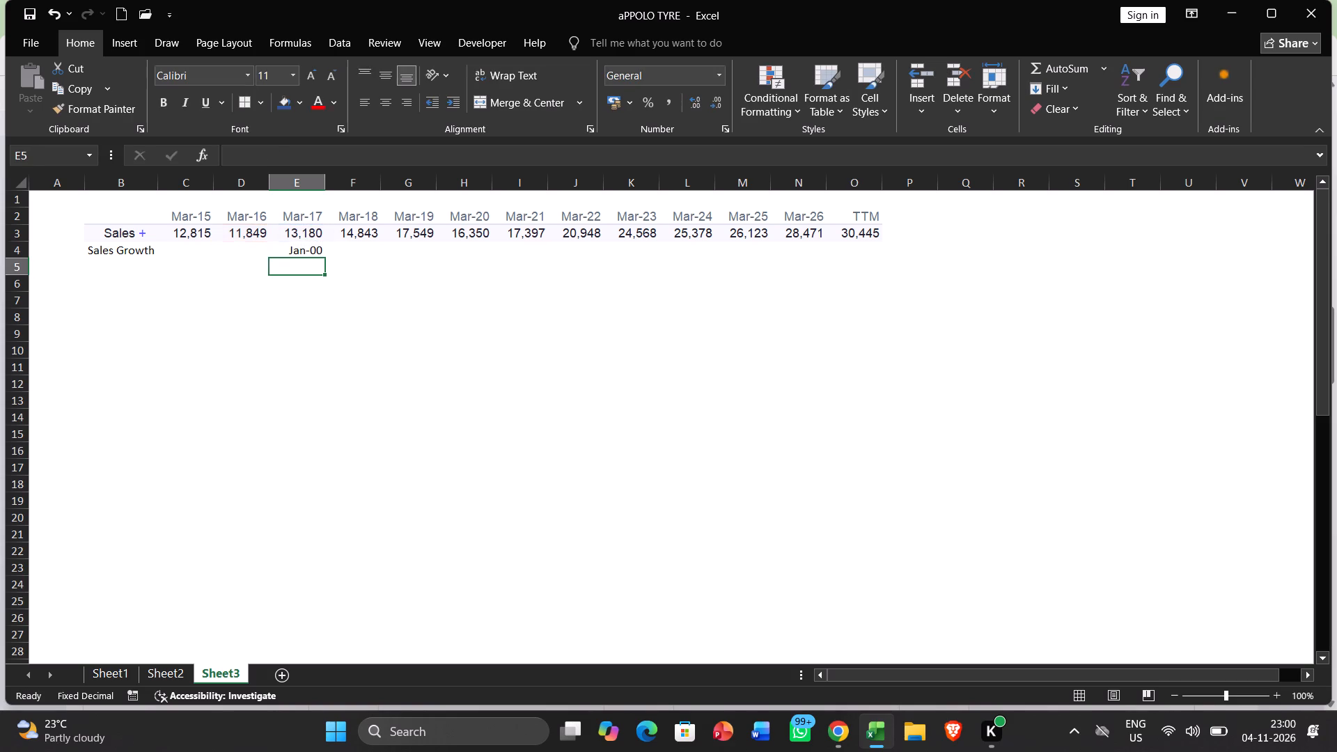
key(Up)
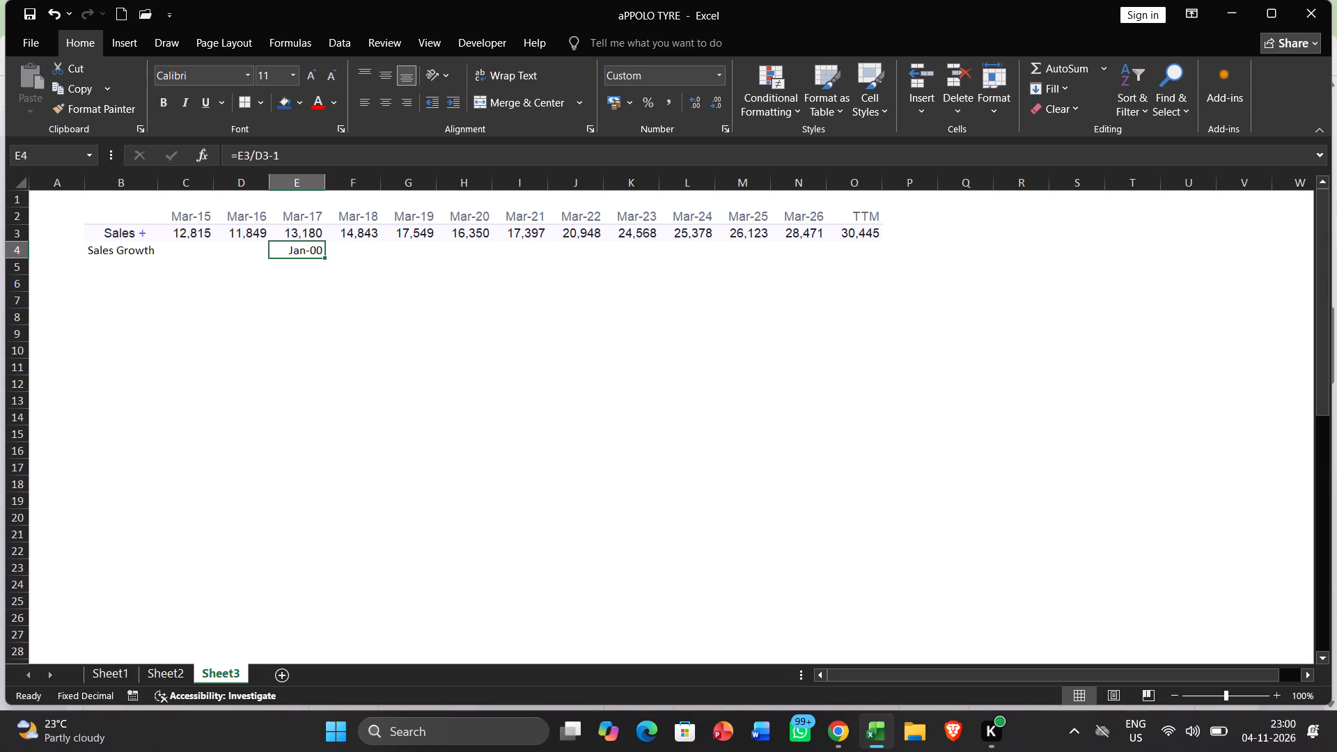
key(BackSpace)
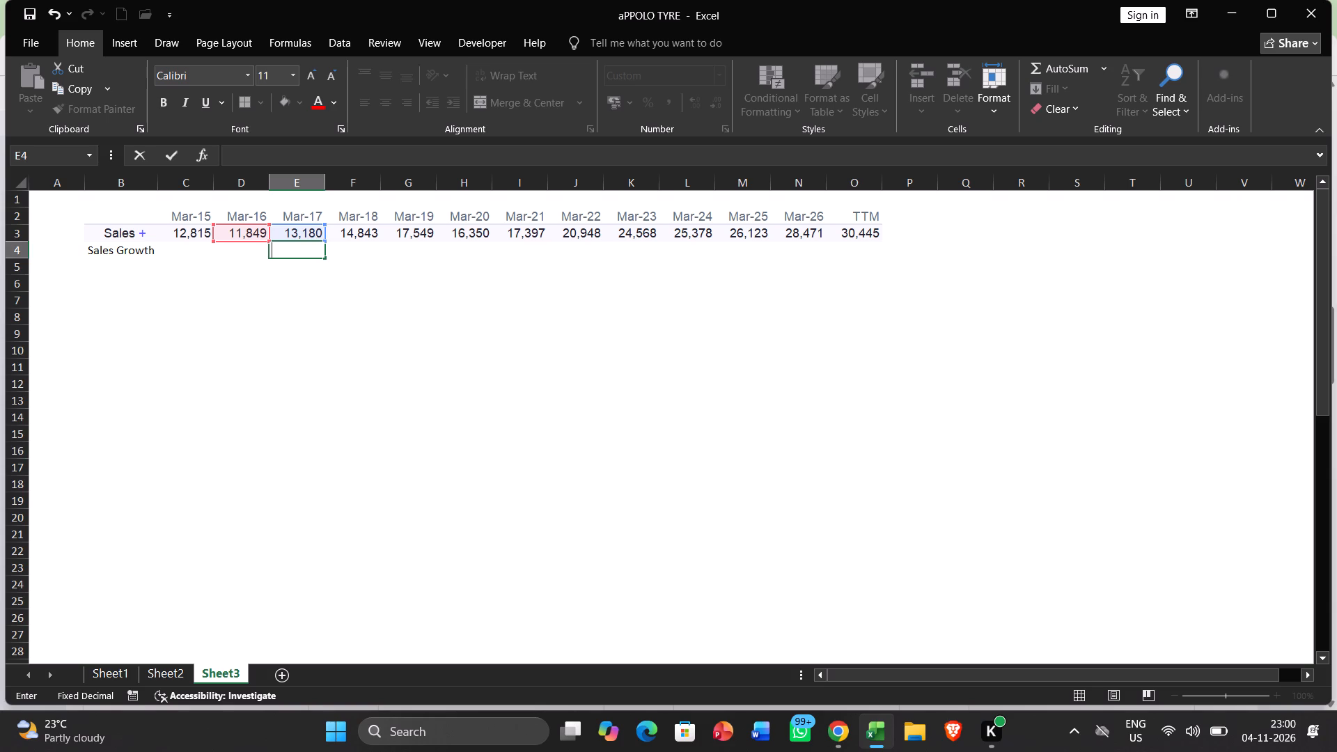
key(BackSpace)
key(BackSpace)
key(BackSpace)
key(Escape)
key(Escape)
Copy the year headings and sales figures in C2:O3 and paste them starting at cell C9.
key(Left)
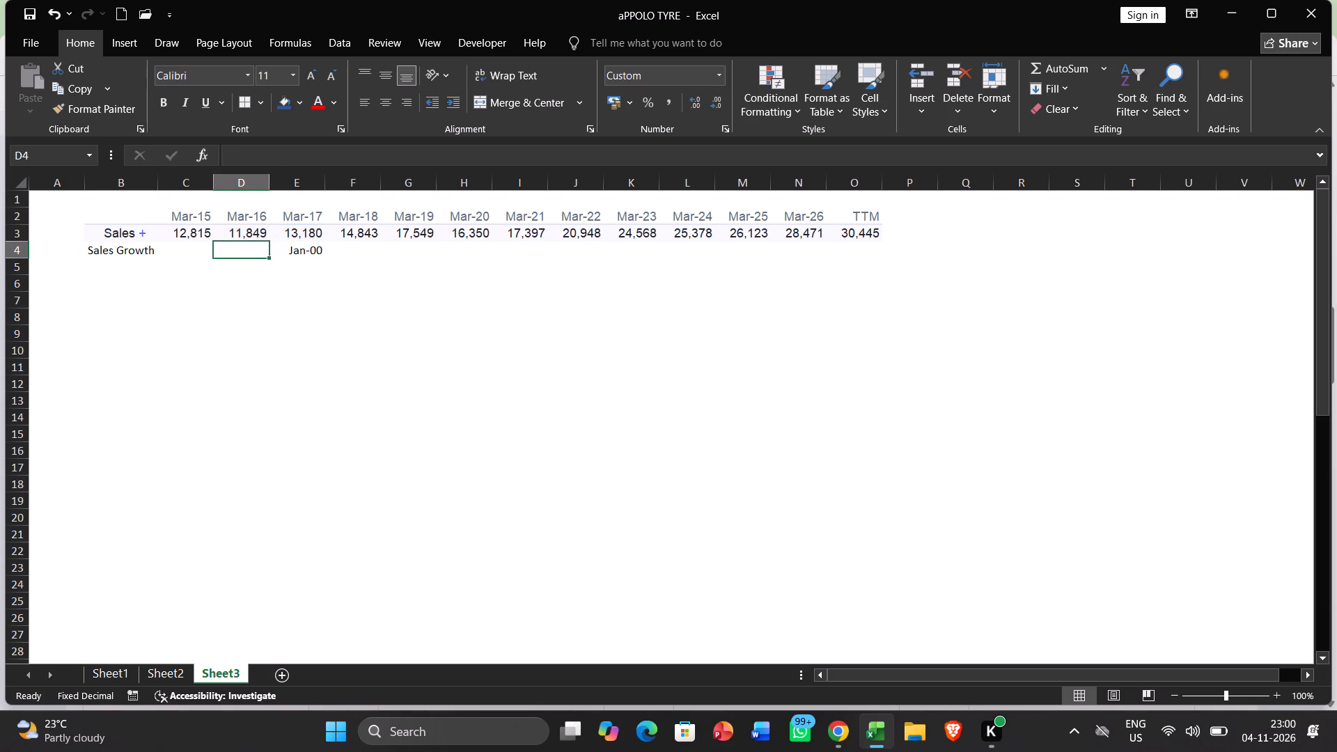
key(Left)
key(Up)
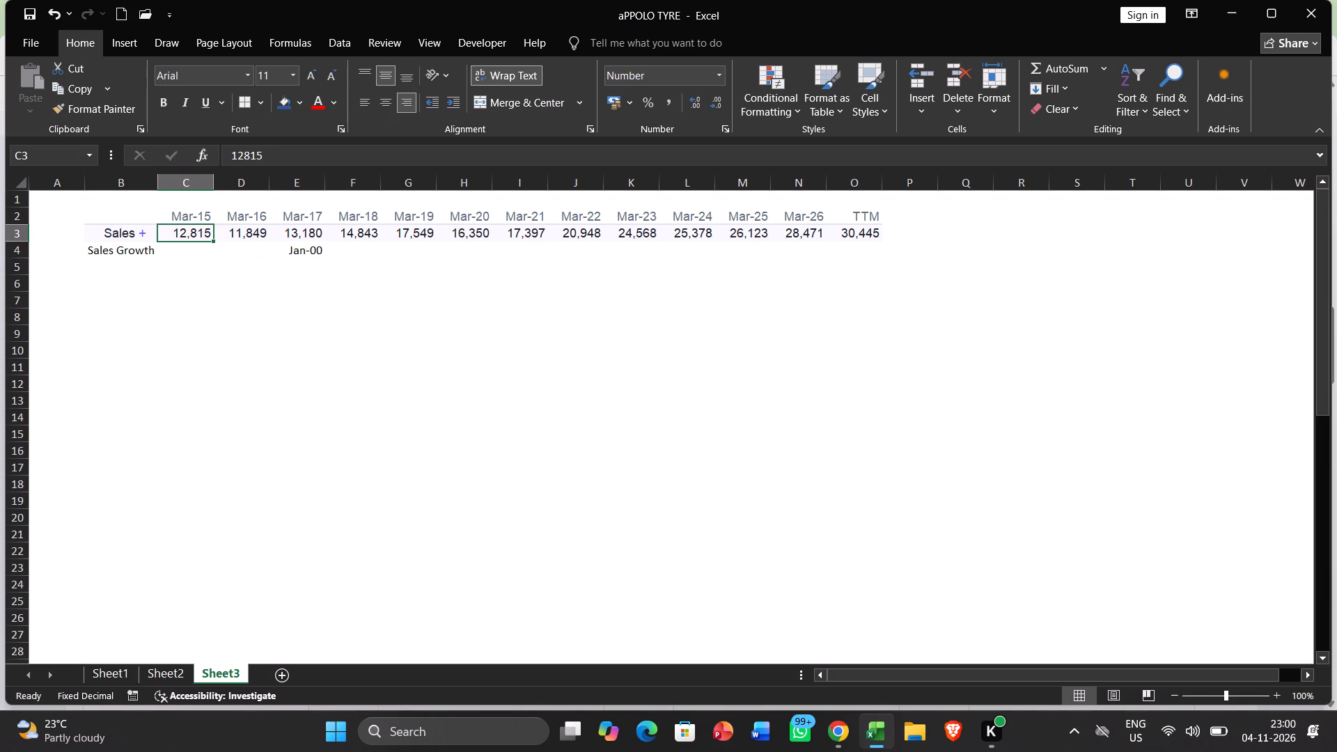
key(shift+Right)
key(shift+Right)
key(shift+Right)
key(shift+Right)
key(shift+Right)
key(shift+Right)
key(shift+Right)
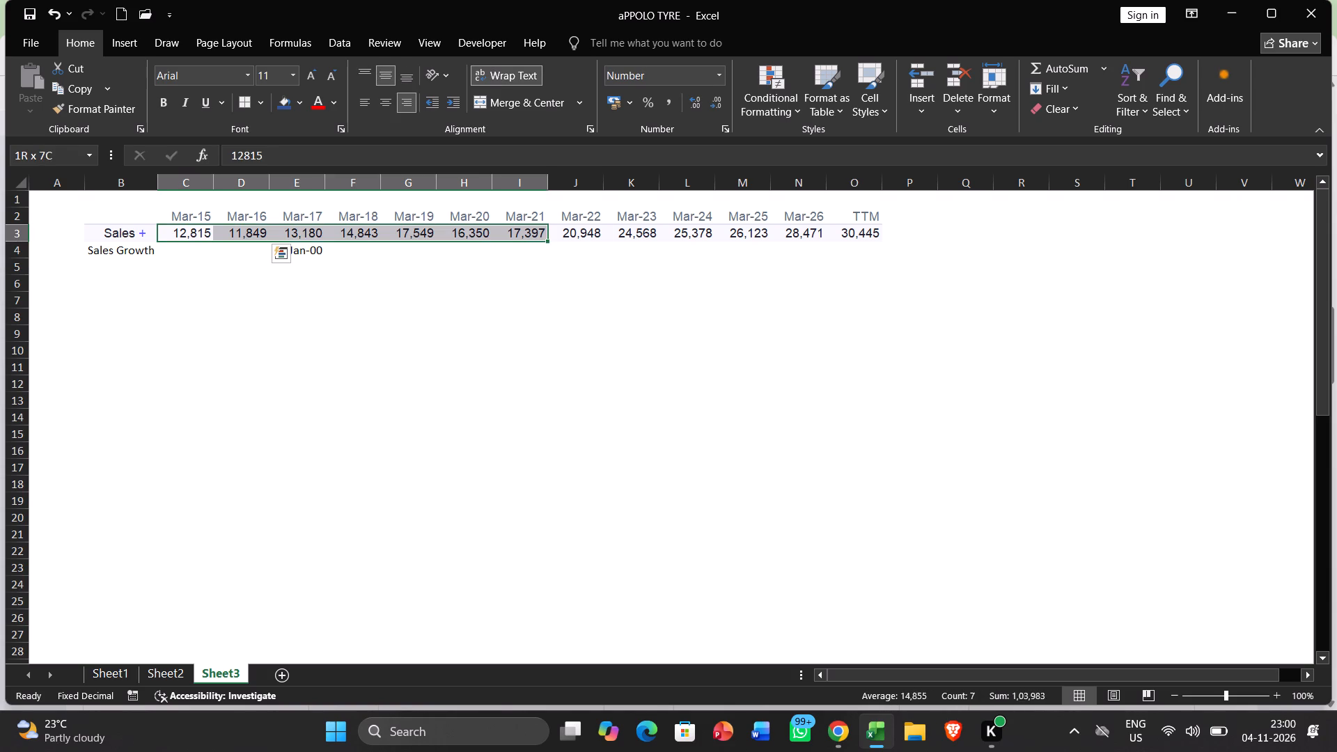
key(shift+Right)
key(shift+Right)
key(shift+Right)
key(shift+Right)
key(shift+Right)
key(shift+Up)
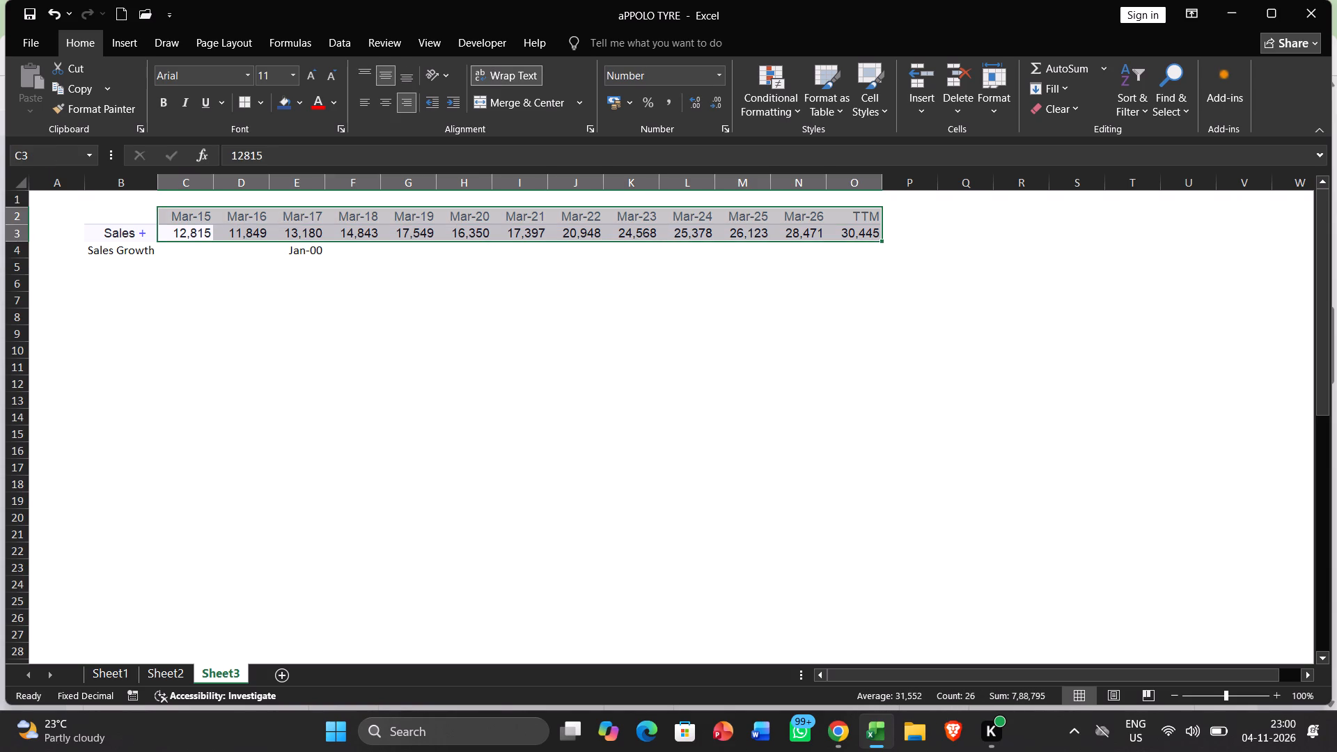
click(892, 256)
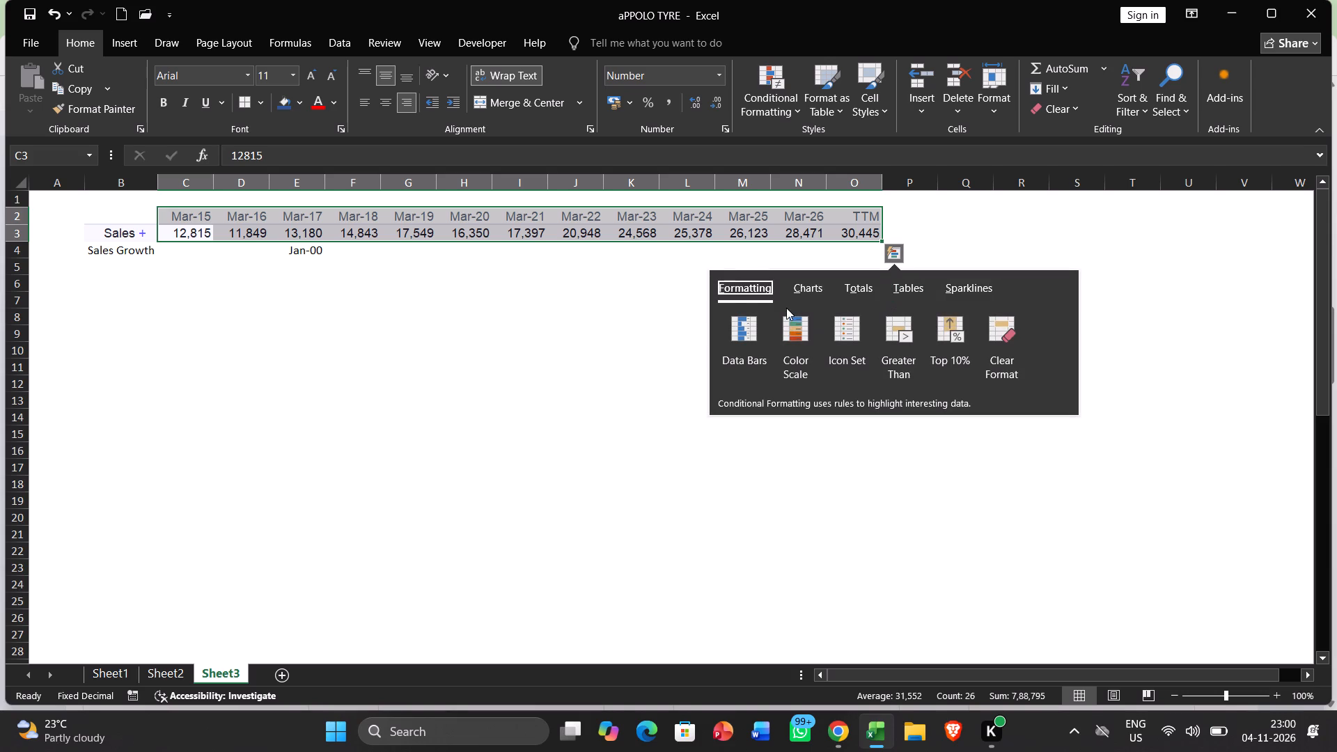
click(844, 239)
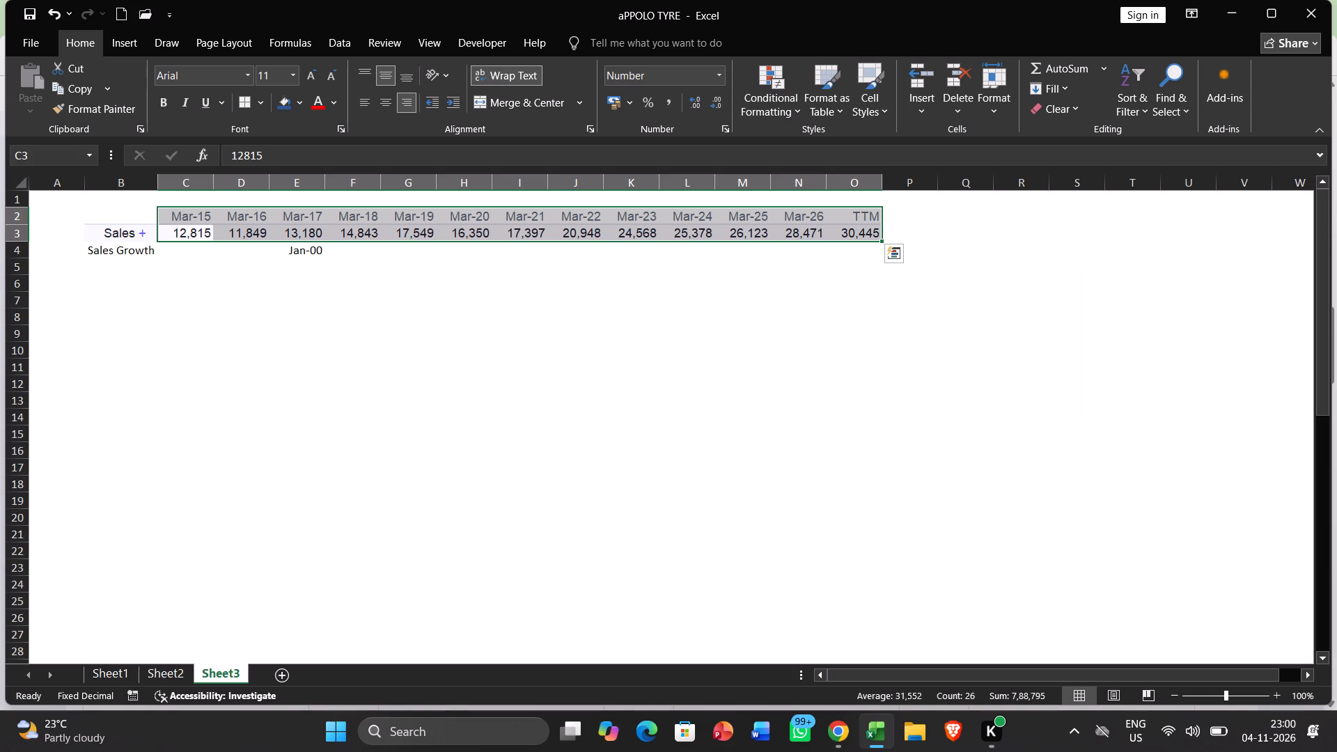
key(ctrl+shift+v)
key(ctrl+c)
key(Down)
key(Down)
key(Down)
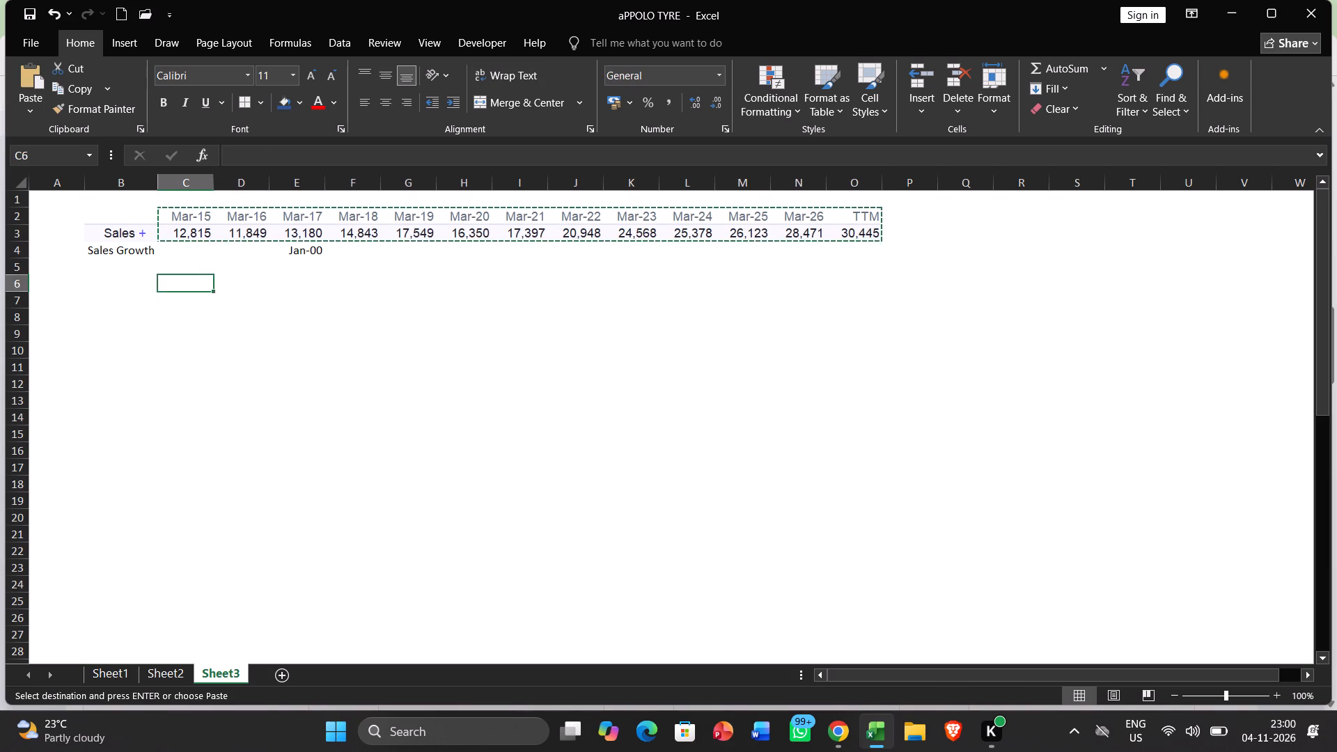
key(Down)
key(Down)
key(Down)
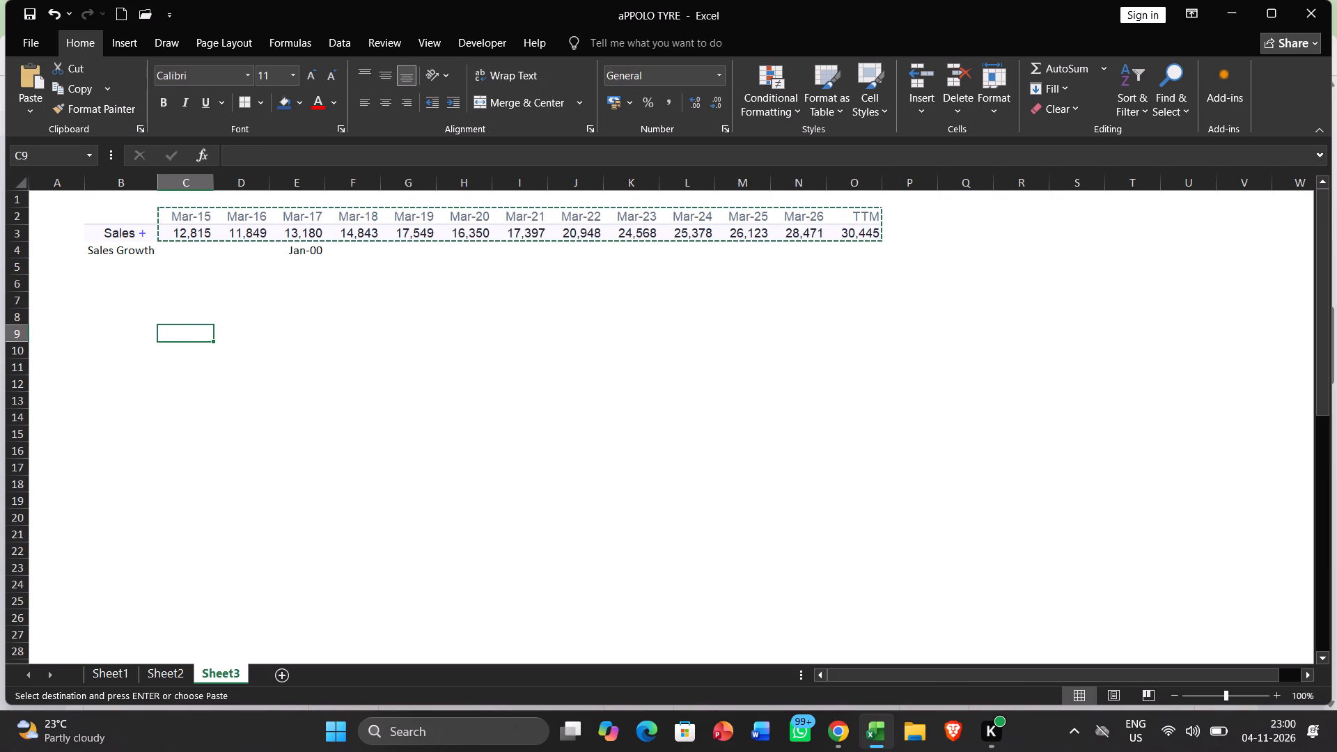
key(ctrl+shift+v)
key(ctrl+shift+v)
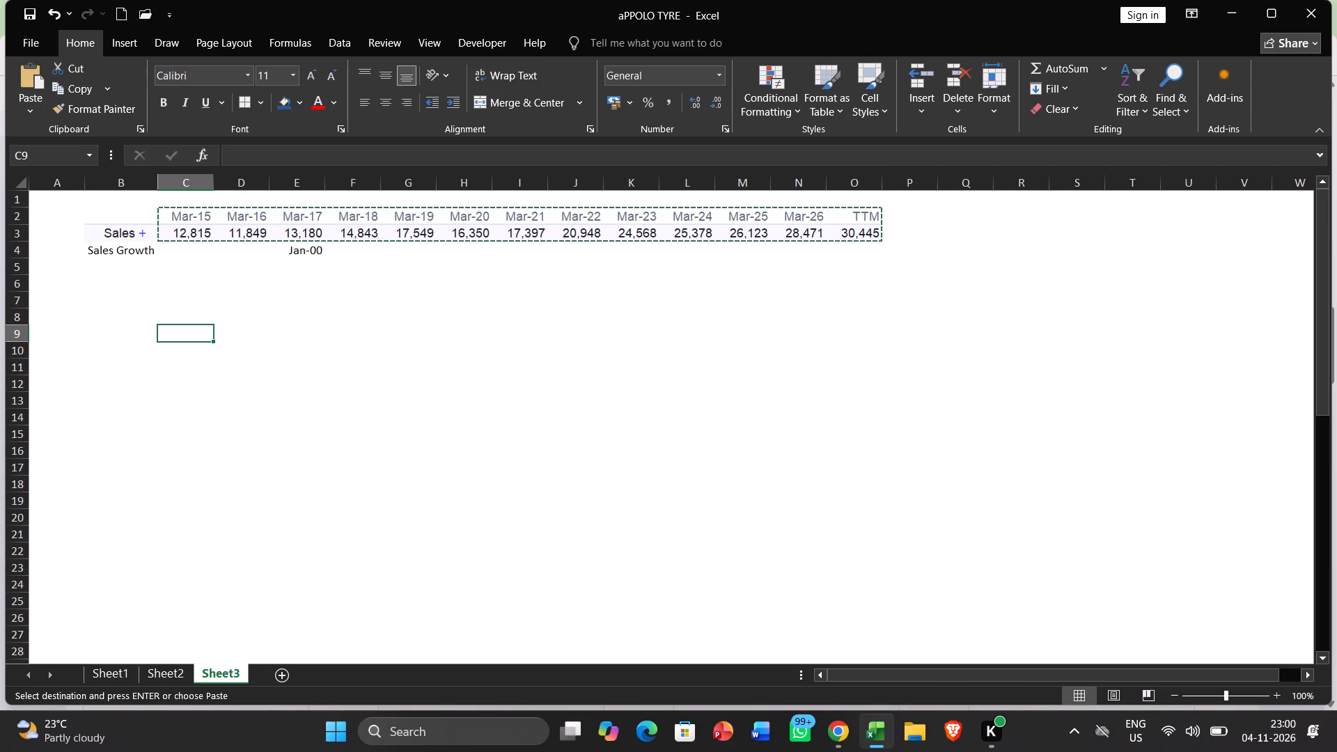
key(ctrl+shift+v)
key(ctrl+shift+v)
key(ctrl+v)
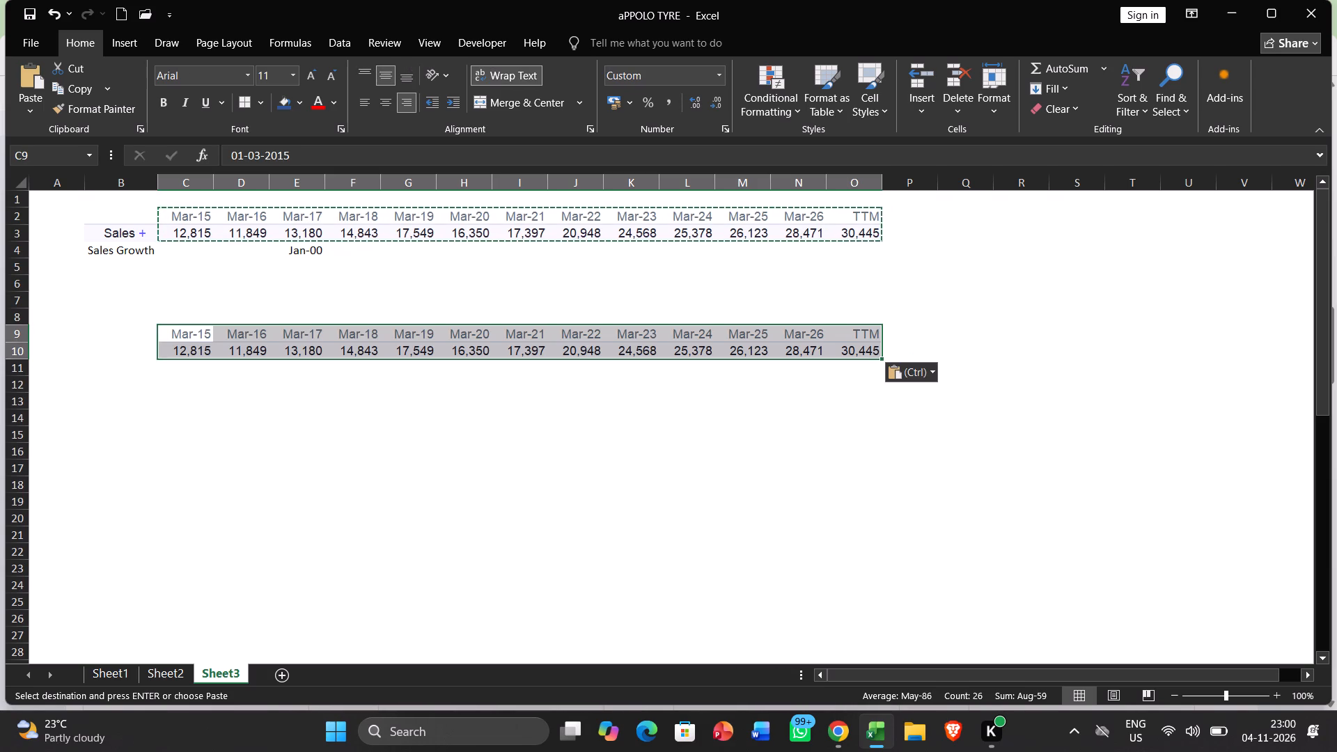
Convert the pasted block in C9:O10 to values and number formatting only, dropping the source styling.
click(912, 378)
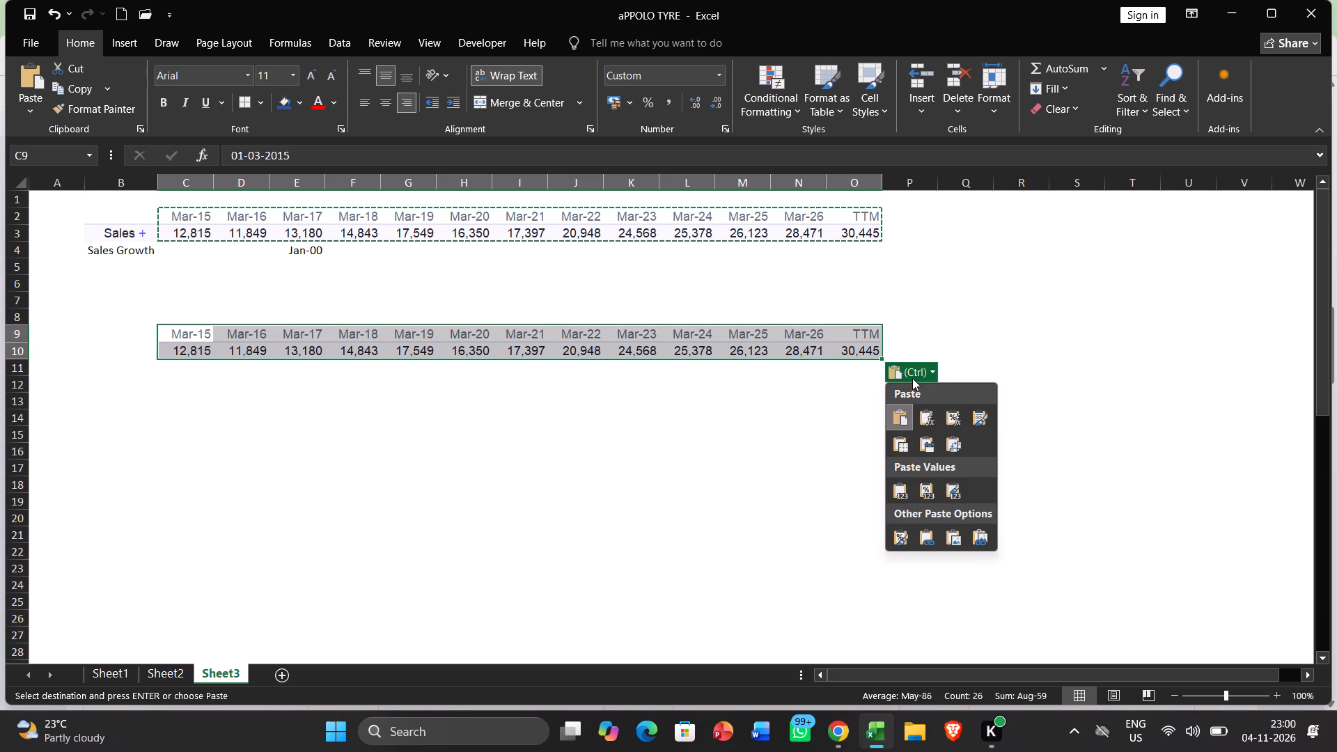
click(924, 481)
click(737, 460)
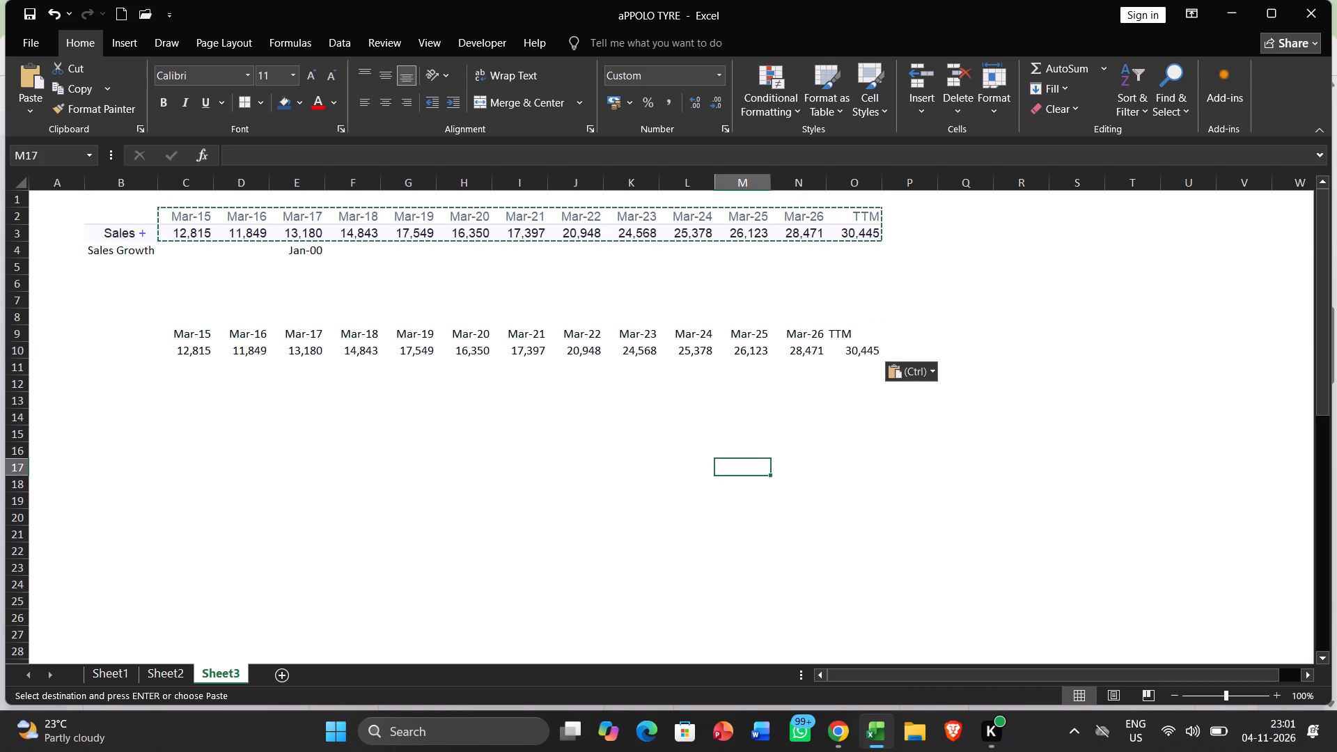
Enter the formula =D10/C10-1 in cell D11 for Mar-16 sales growth in the pasted table.
key(Down)
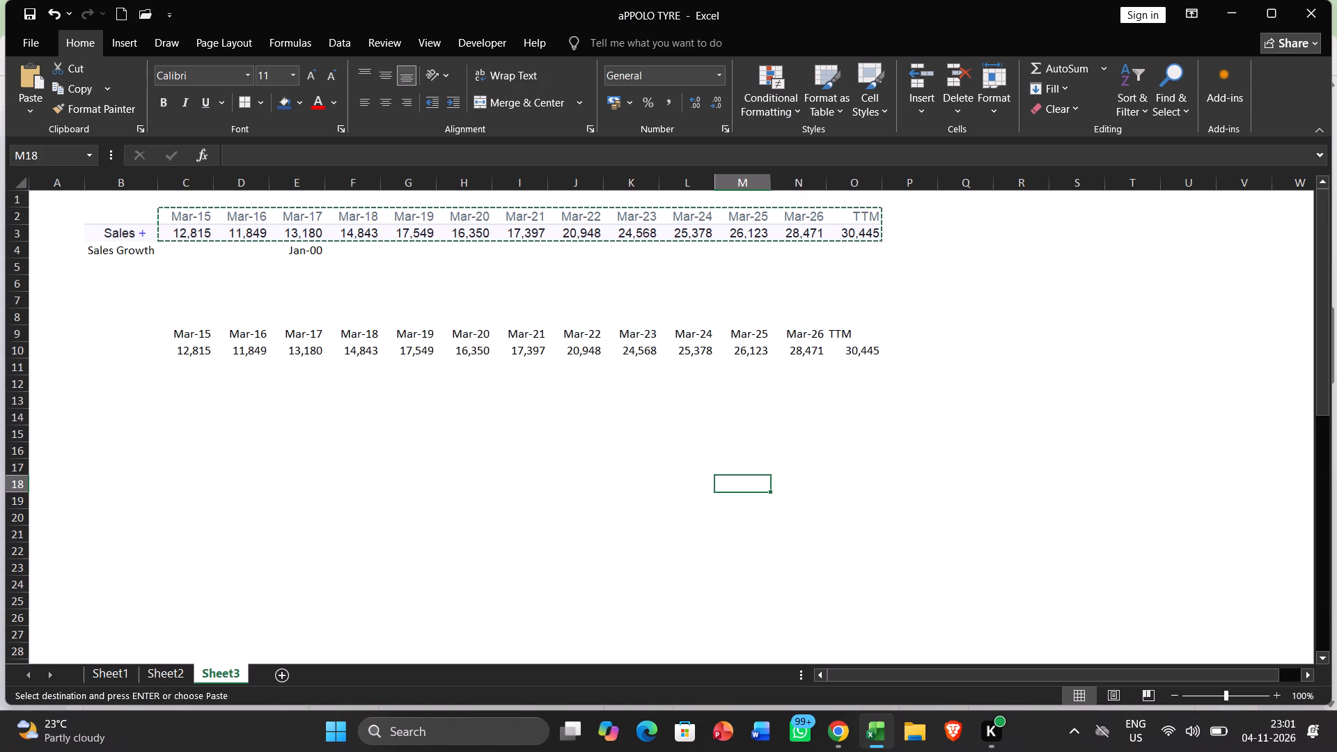
key(Escape)
key(Left)
key(Left)
key(Left)
key(Left)
key(Left)
key(Left)
key(Left)
key(Left)
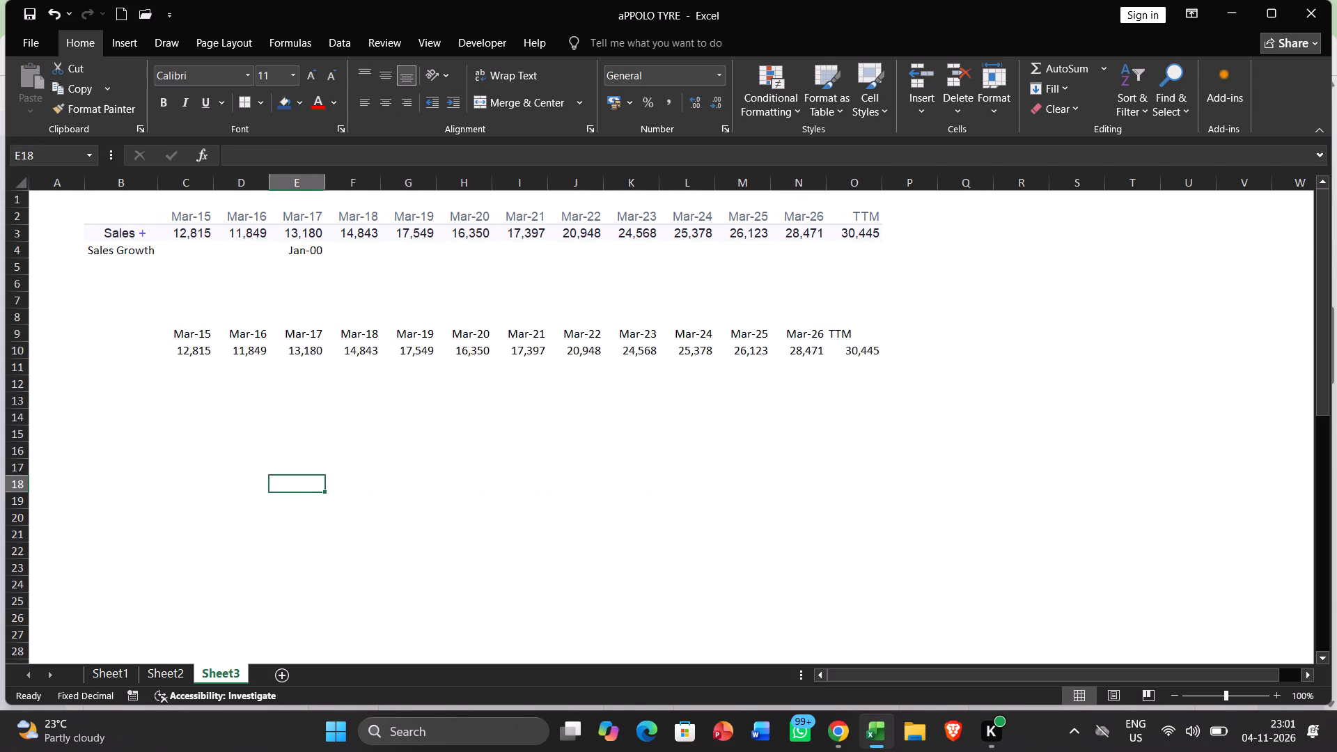
key(Left)
key(Left)
key(Up)
key(Up)
key(Up)
key(Up)
key(Up)
key(Up)
key(Up)
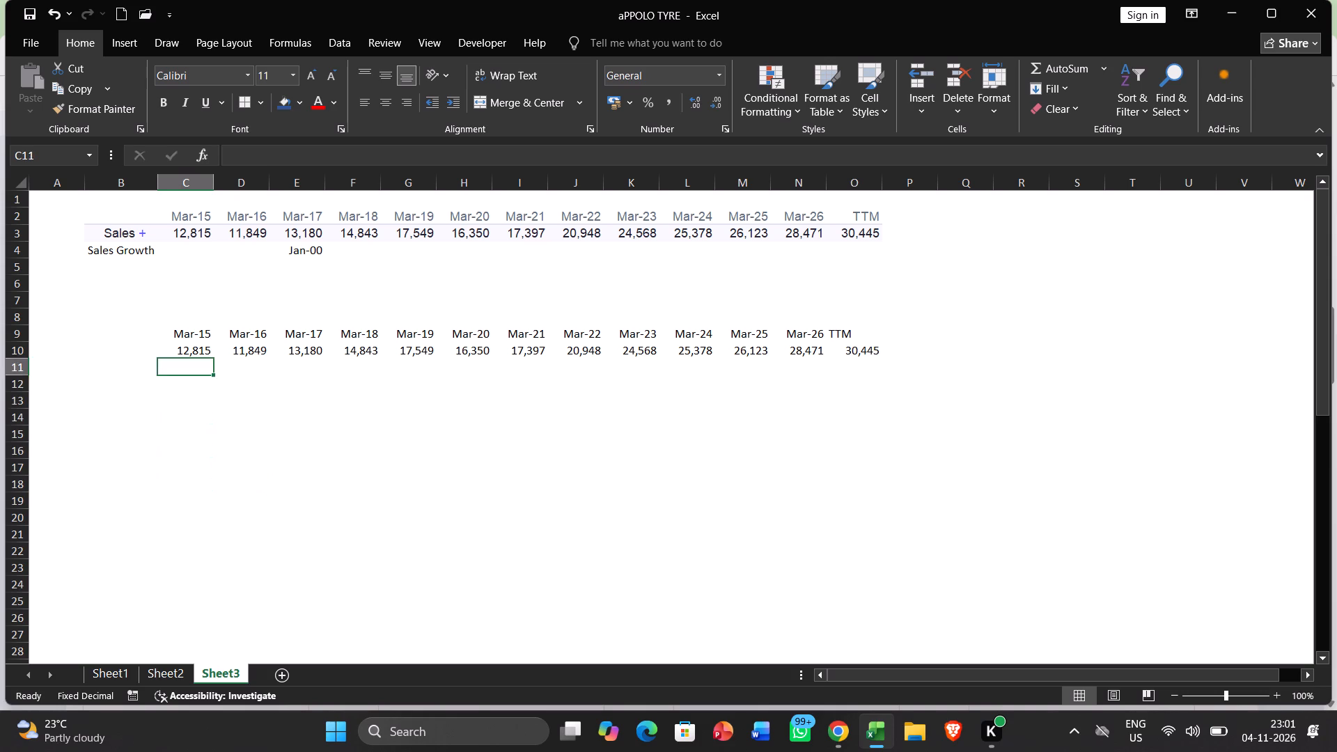
key(Down)
key(Up)
key(Right)
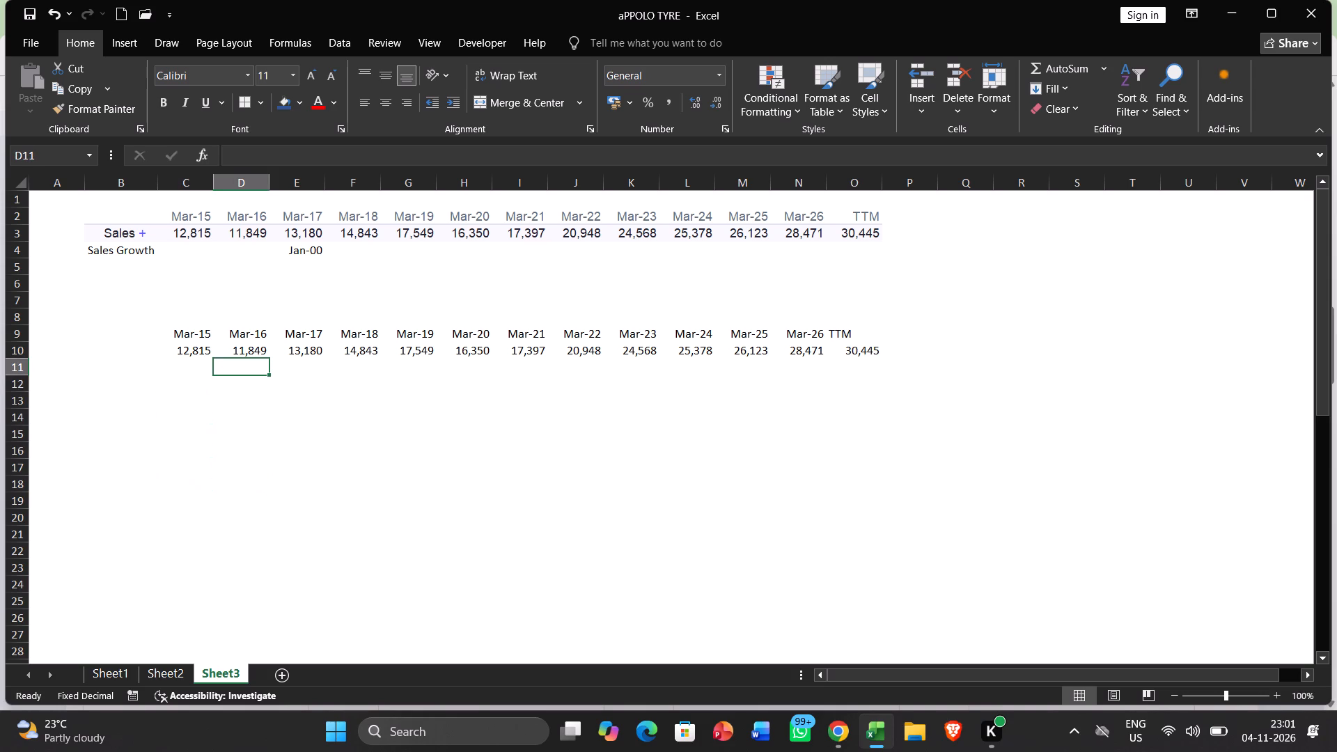
key(equal)
key(Up)
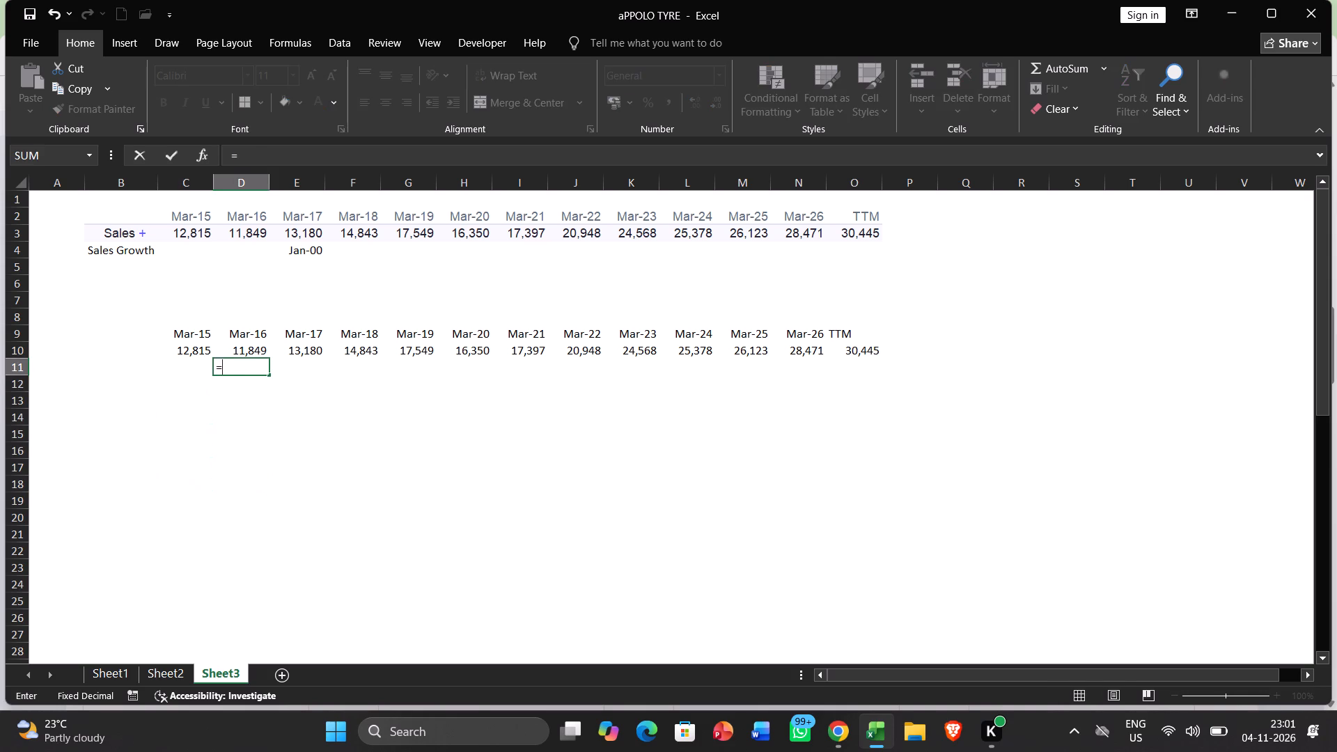
key(slash)
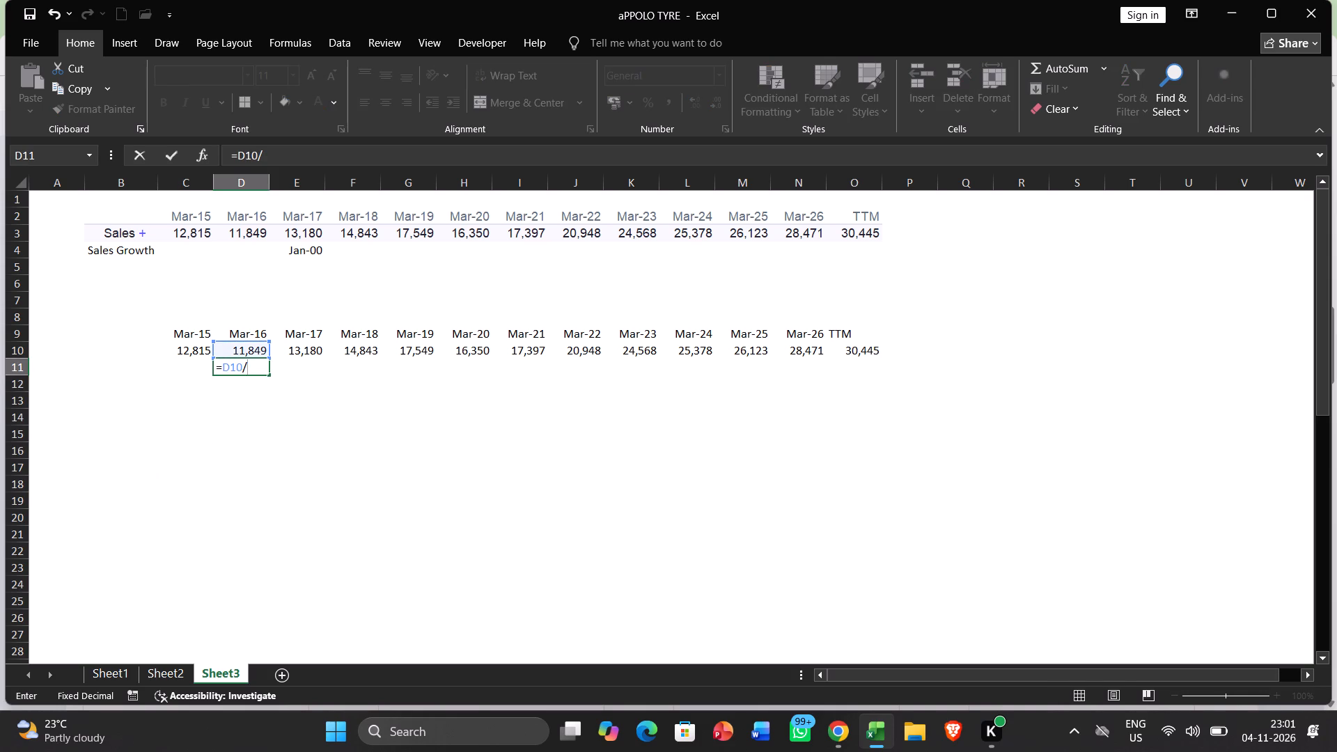
key(Up)
key(Left)
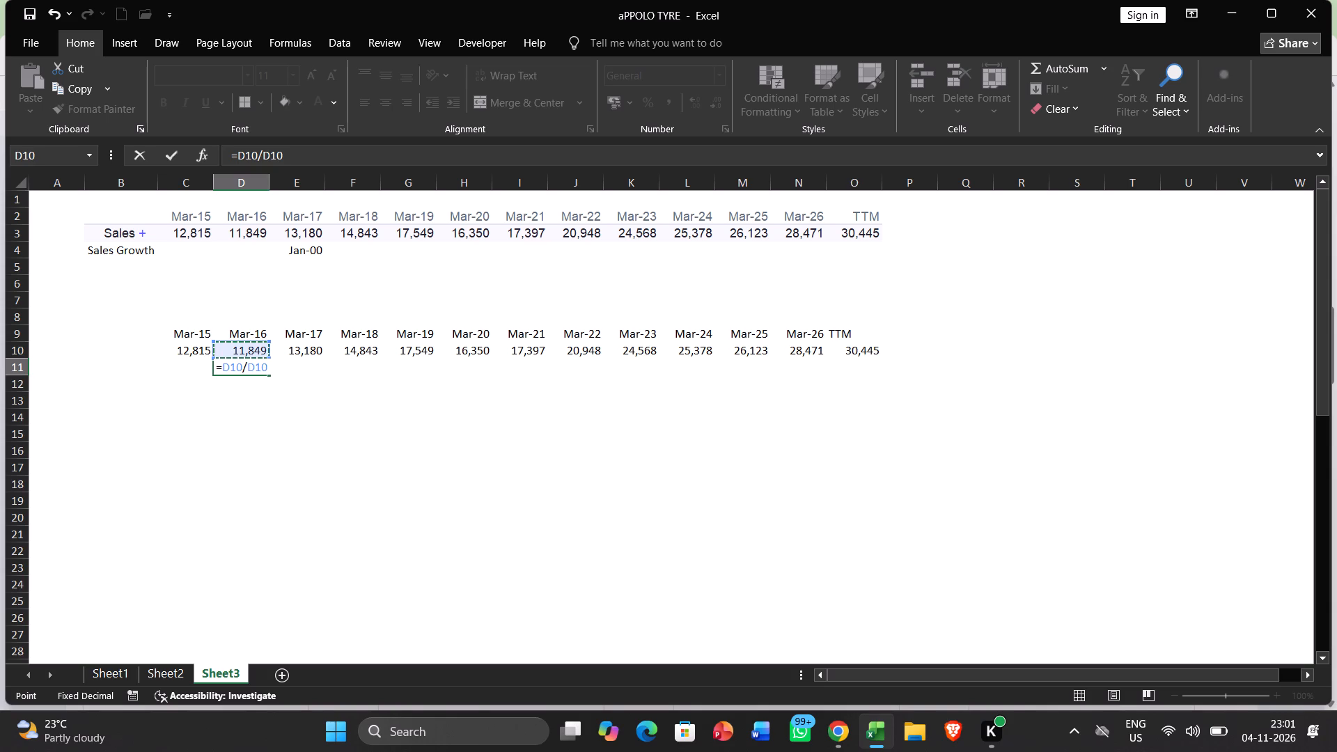
text(-1)
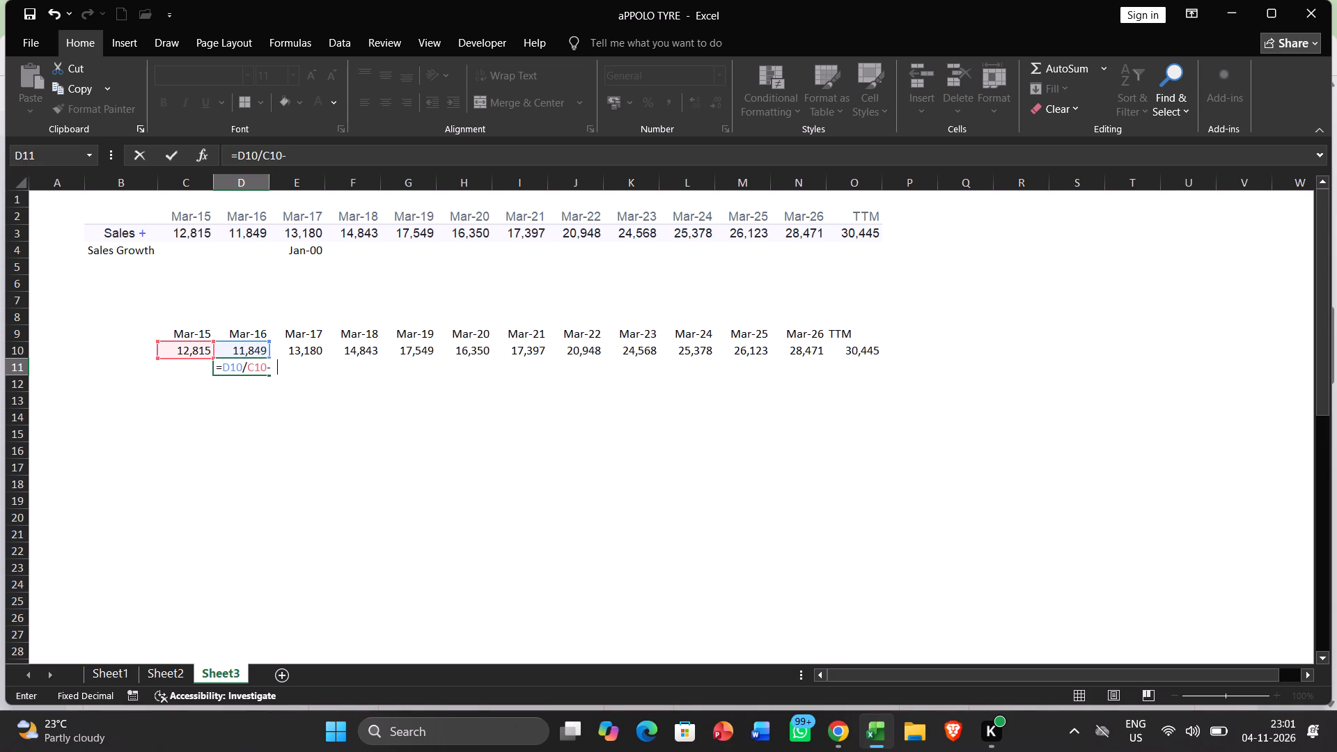
key(Return)
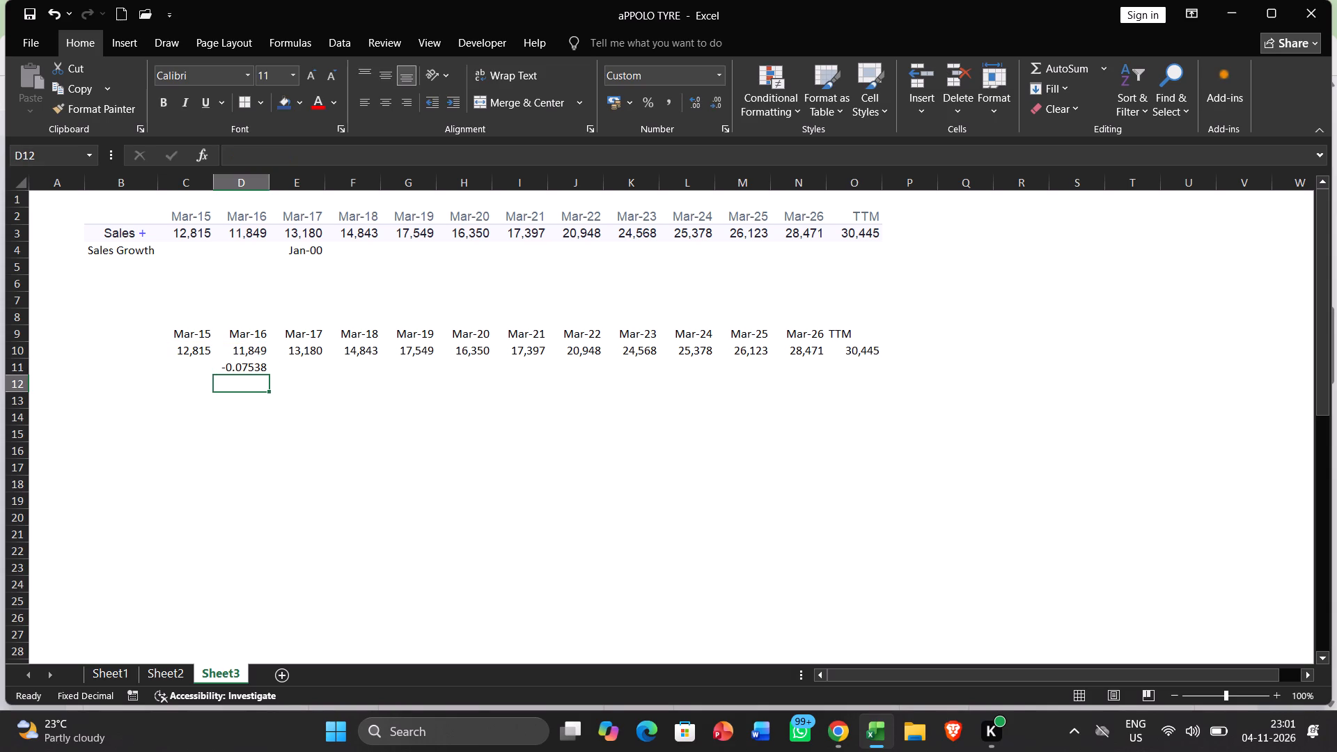
Format the growth value in cell D11 as a percentage with no decimal places.
key(Up)
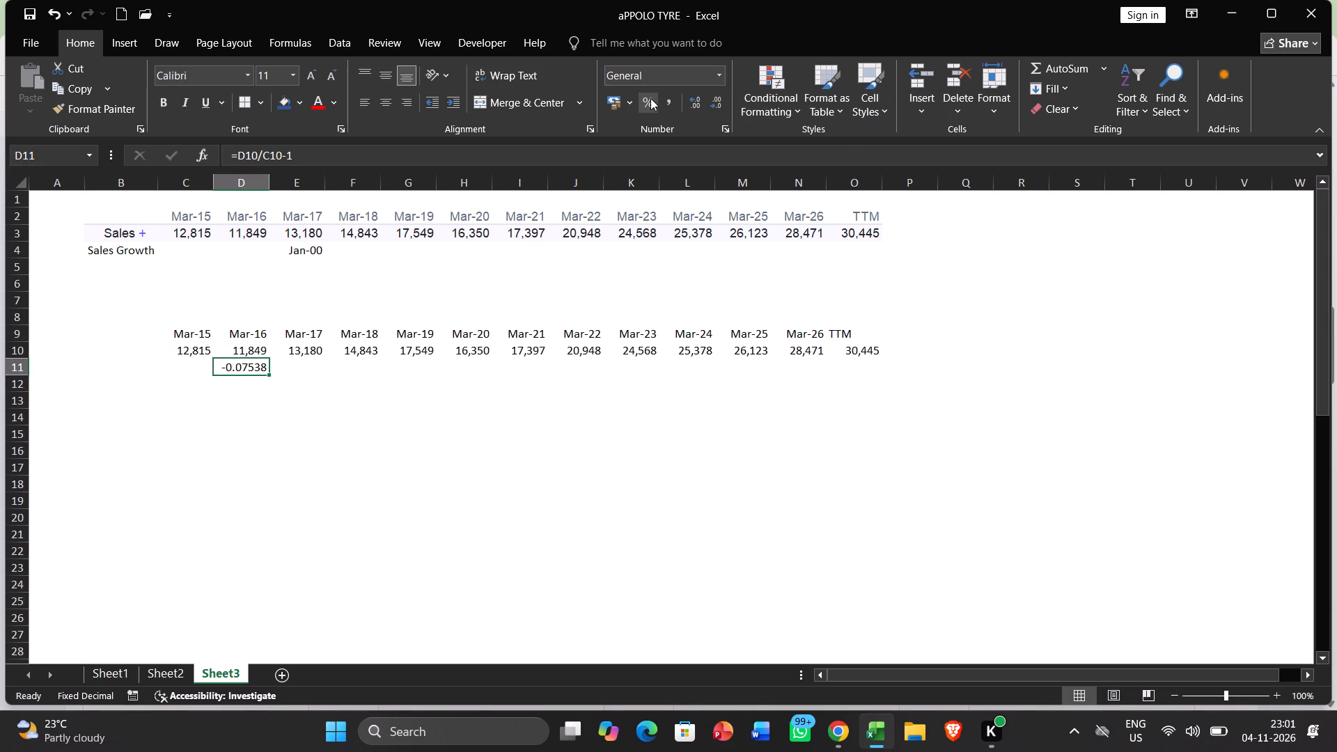
click(650, 98)
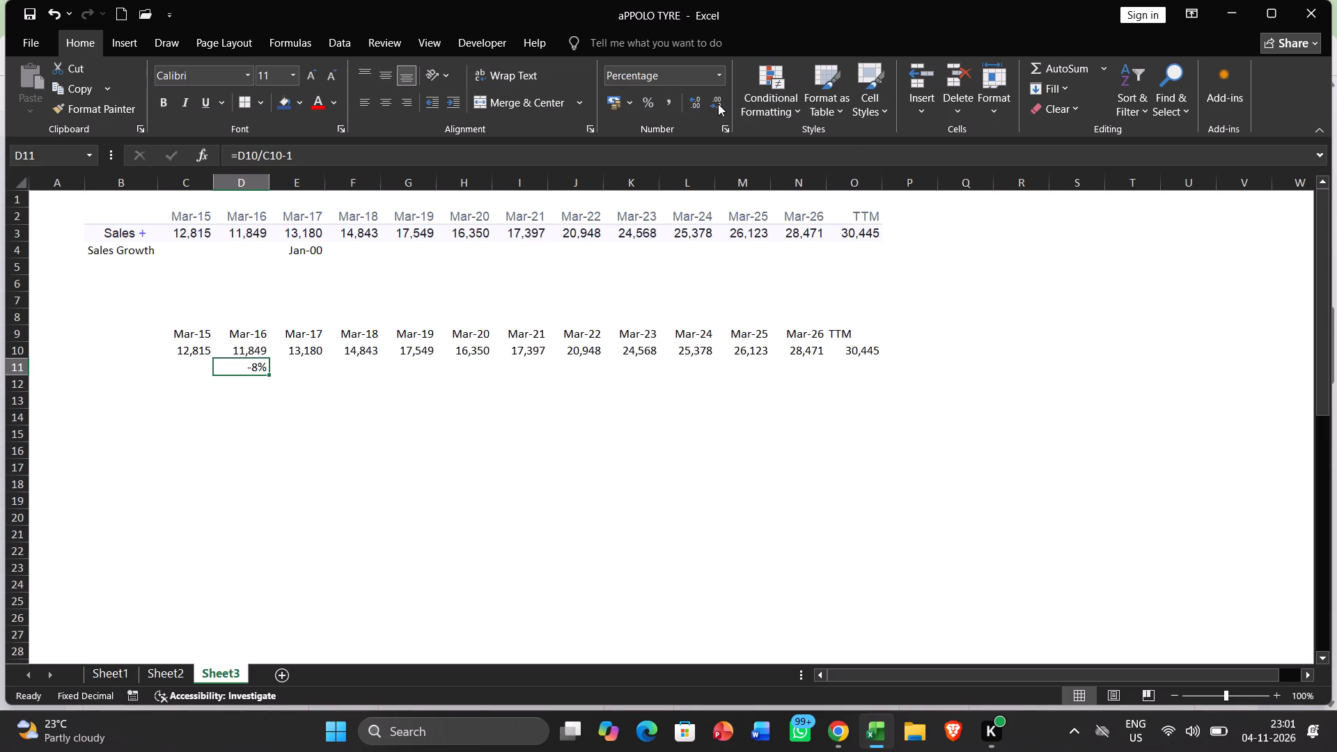
click(718, 104)
Copy the growth formula in D11 across row 11 through the TTM column, filling D11:O11.
key(ctrl+c)
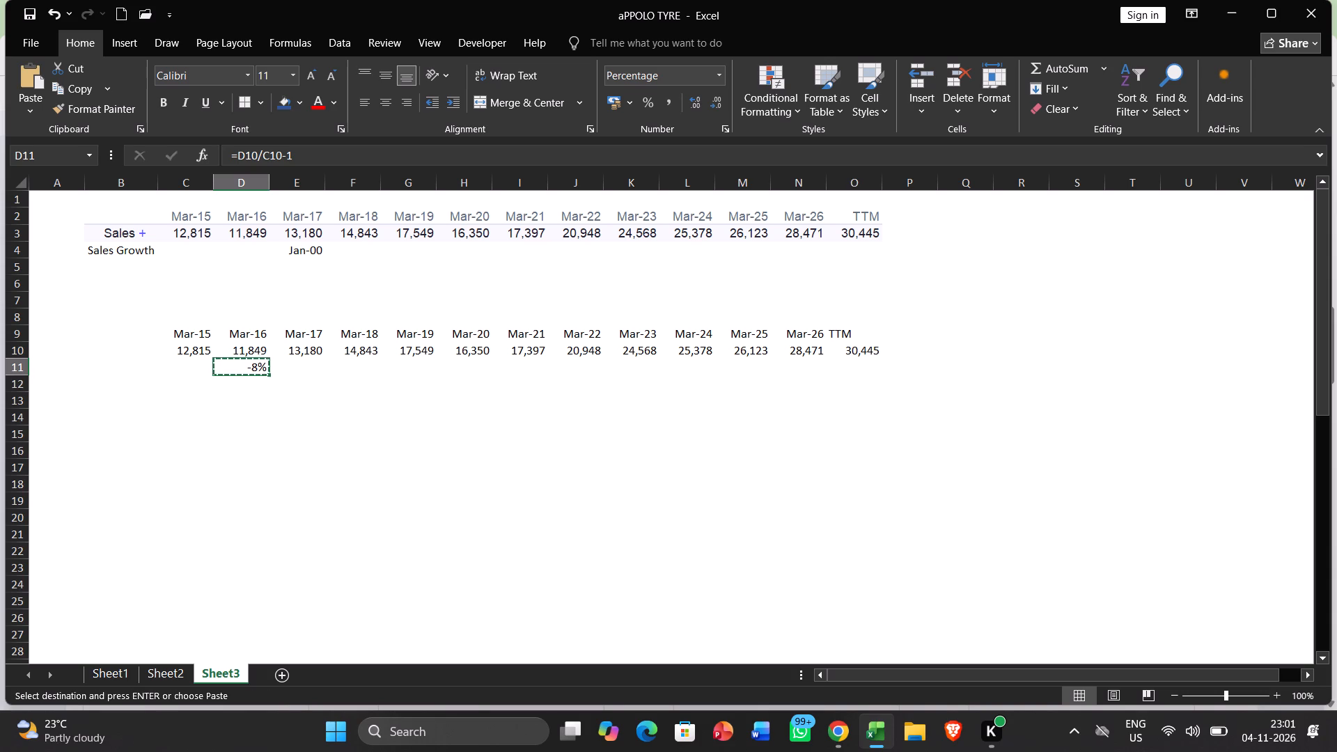
key(shift+Right)
key(shift+Page_Down)
key(shift+Right)
scroll(417, 340, up, 3)
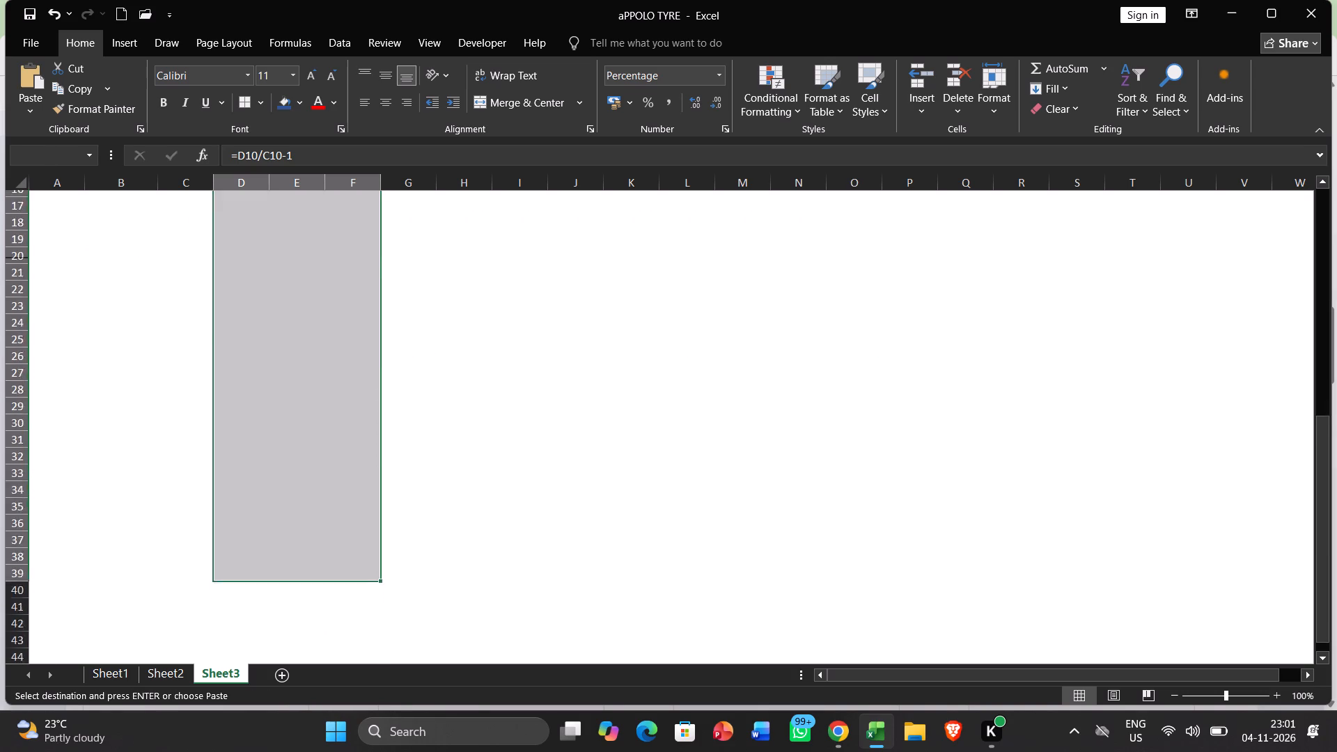
scroll(417, 340, up, 5)
key(shift+Up)
key(shift+Up)
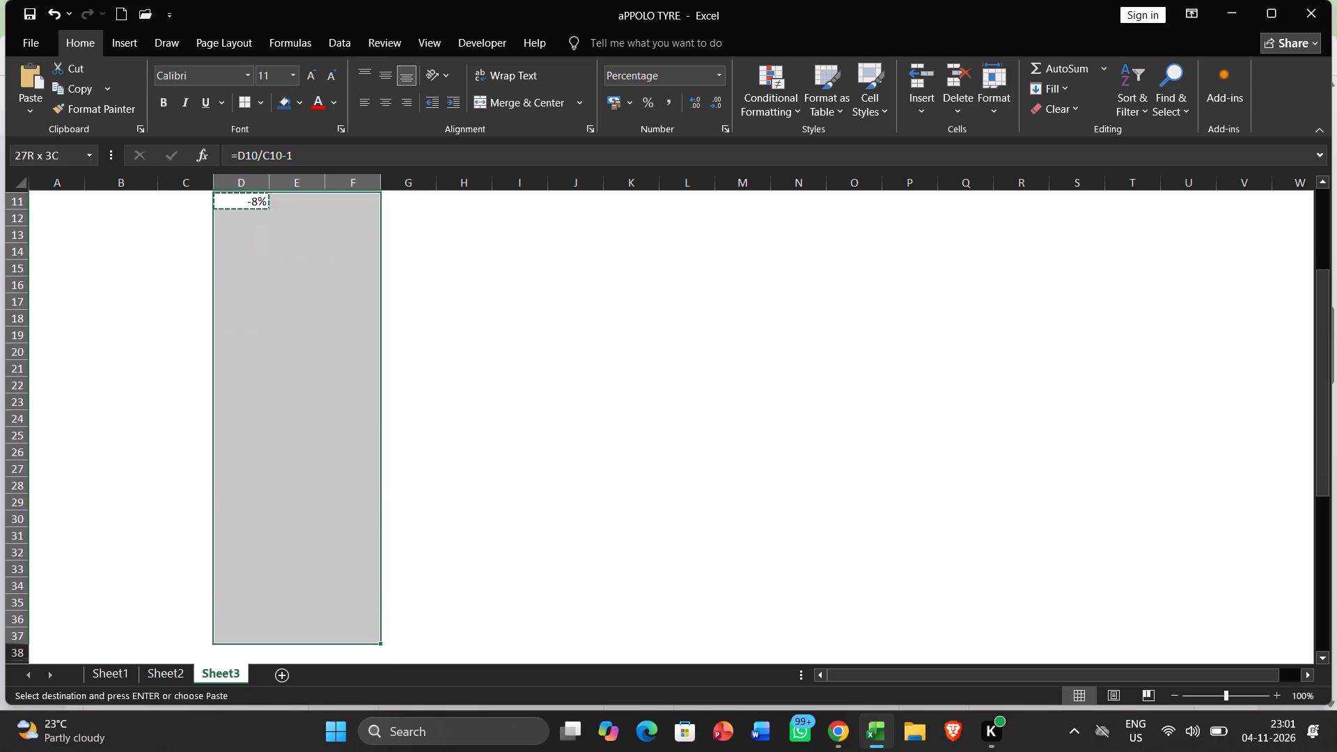
key(shift+Up)
key(shift+Up)
key(shift+Up)
key(shift+Up)
key(shift+Up)
key(shift+Up)
key(shift+Up)
key(shift+Up)
key(shift+Up)
key(shift+Up)
key(shift+Up)
key(shift+Up)
key(shift+Up)
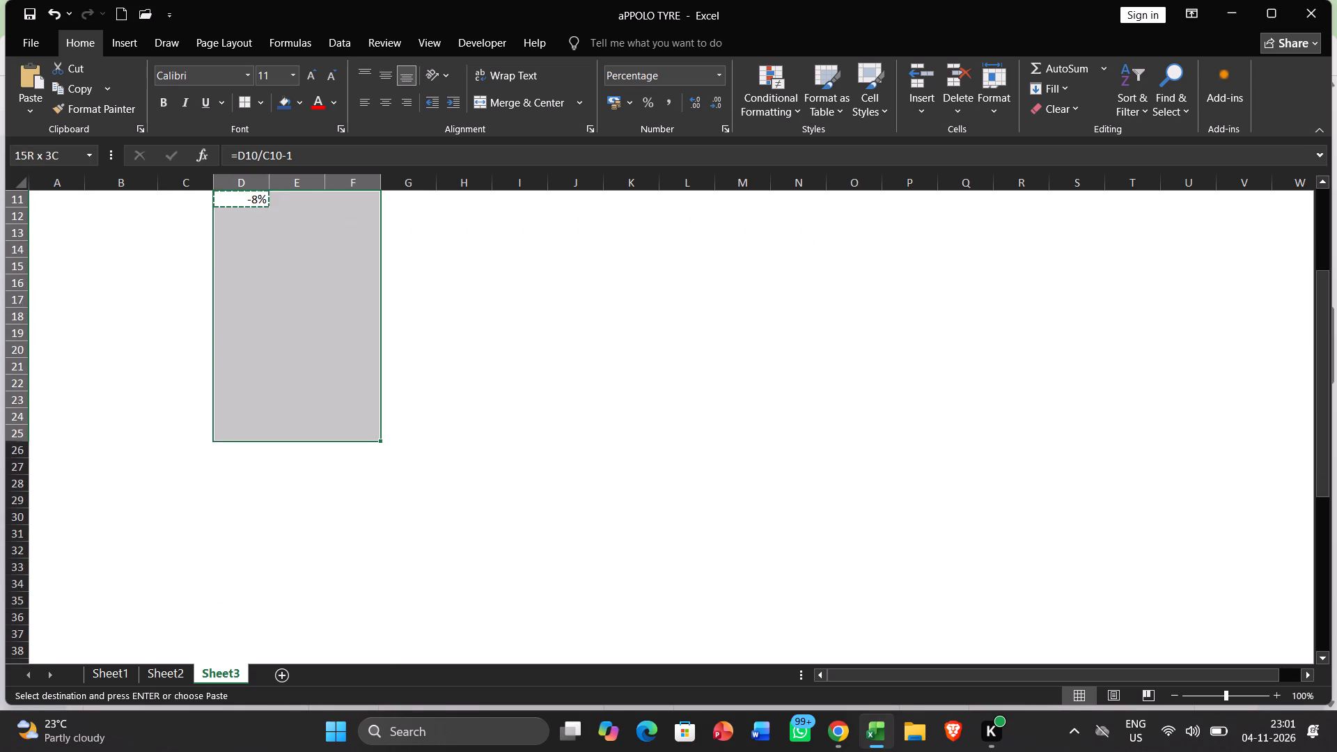
key(shift+Up)
key(shift+Up)
key(shift+Up)
key(shift+Up)
key(shift+Up)
key(shift+Up)
key(shift+Up)
key(shift+Up)
key(shift+Up)
key(shift+Up)
key(shift+Up)
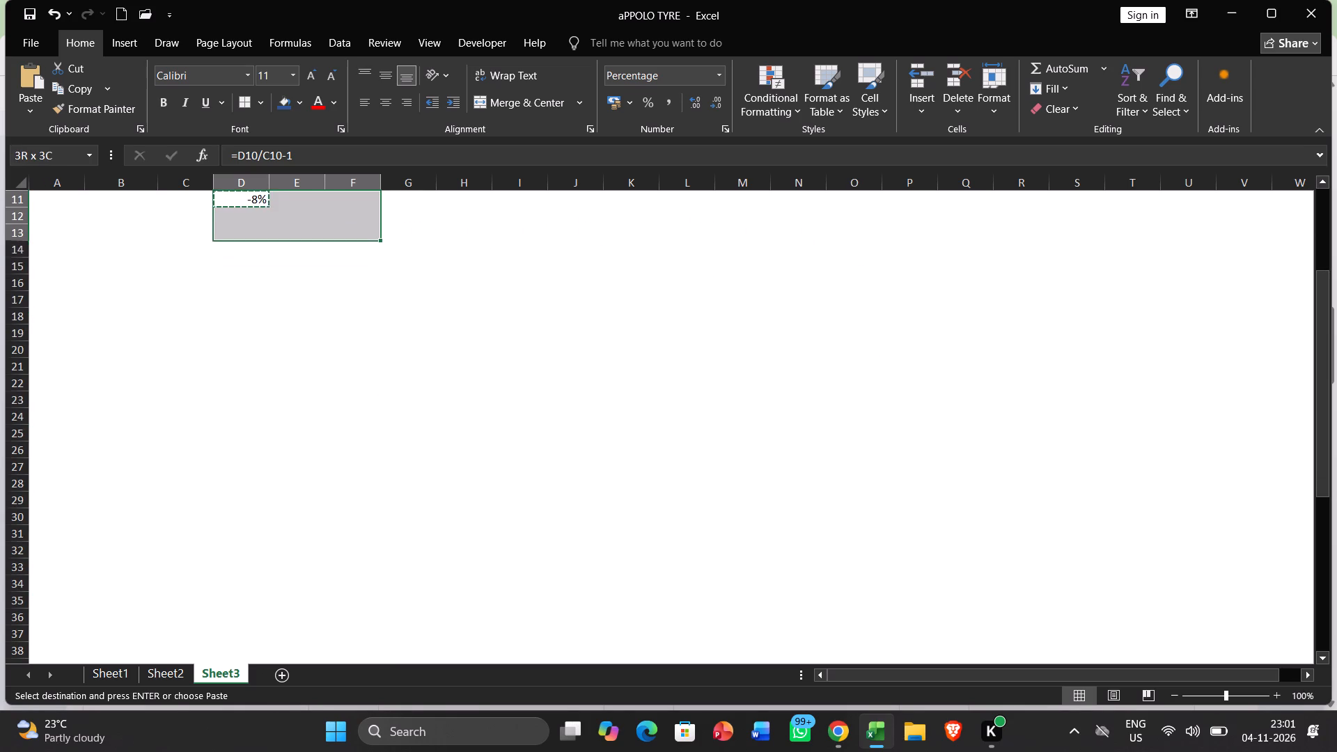
key(shift+Up)
key(shift+Up)
key(shift+Right)
key(shift+Right)
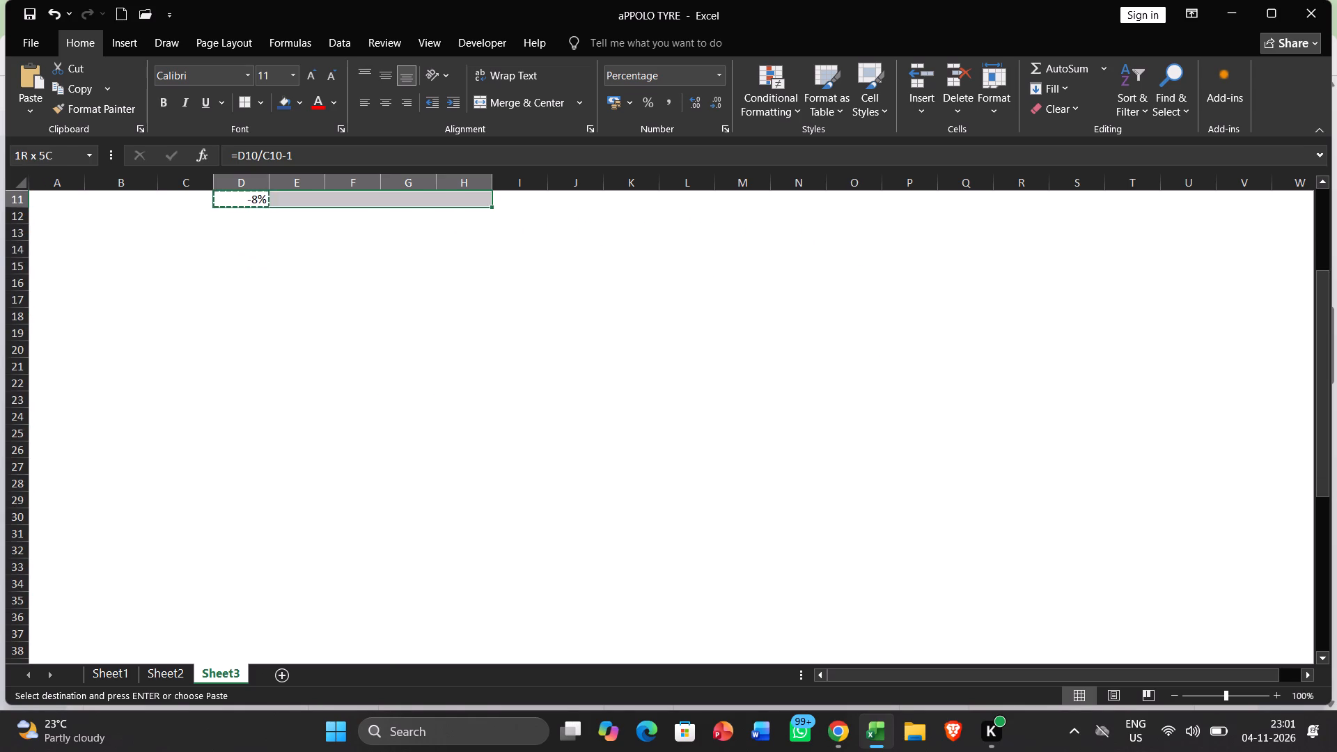
scroll(417, 340, up, 3)
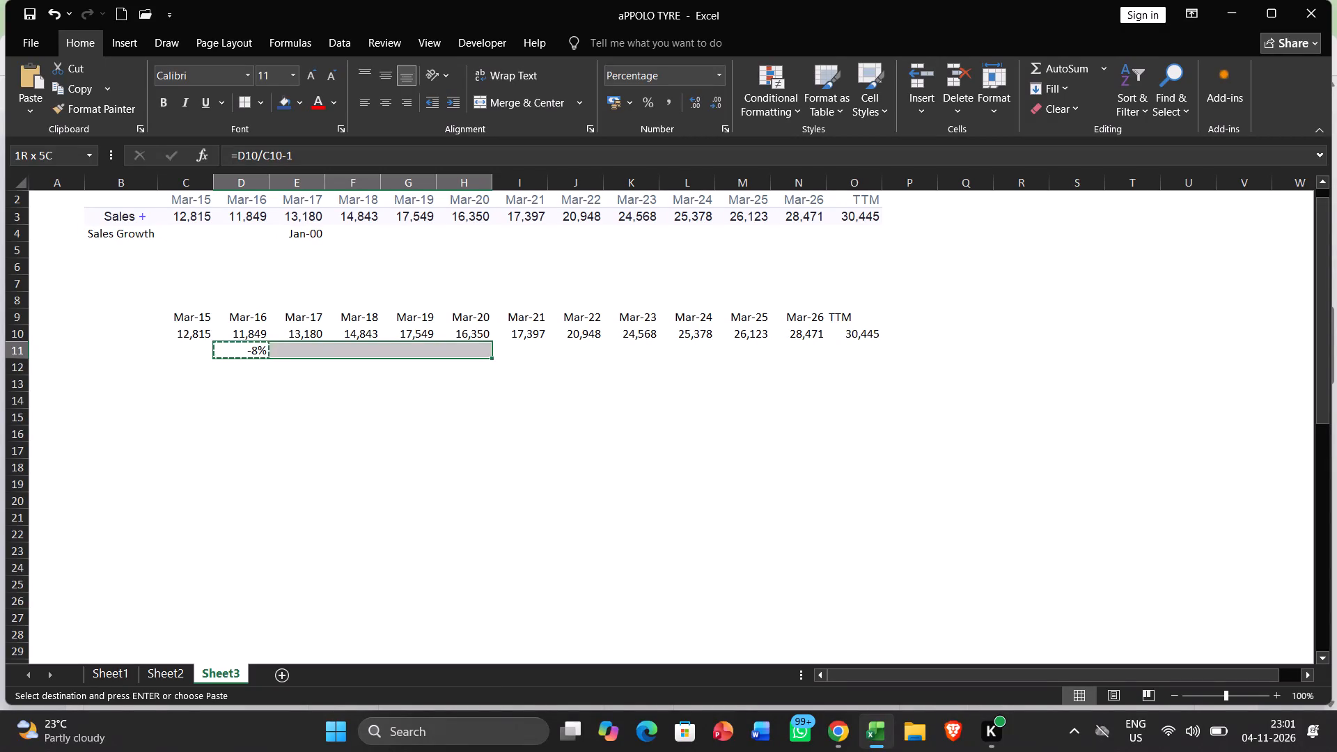
key(shift+Right)
key(shift+Right)
key(shift+Right)
key(shift+Right)
key(shift+Right)
key(shift+Right)
key(shift+Right)
key(shift+Right)
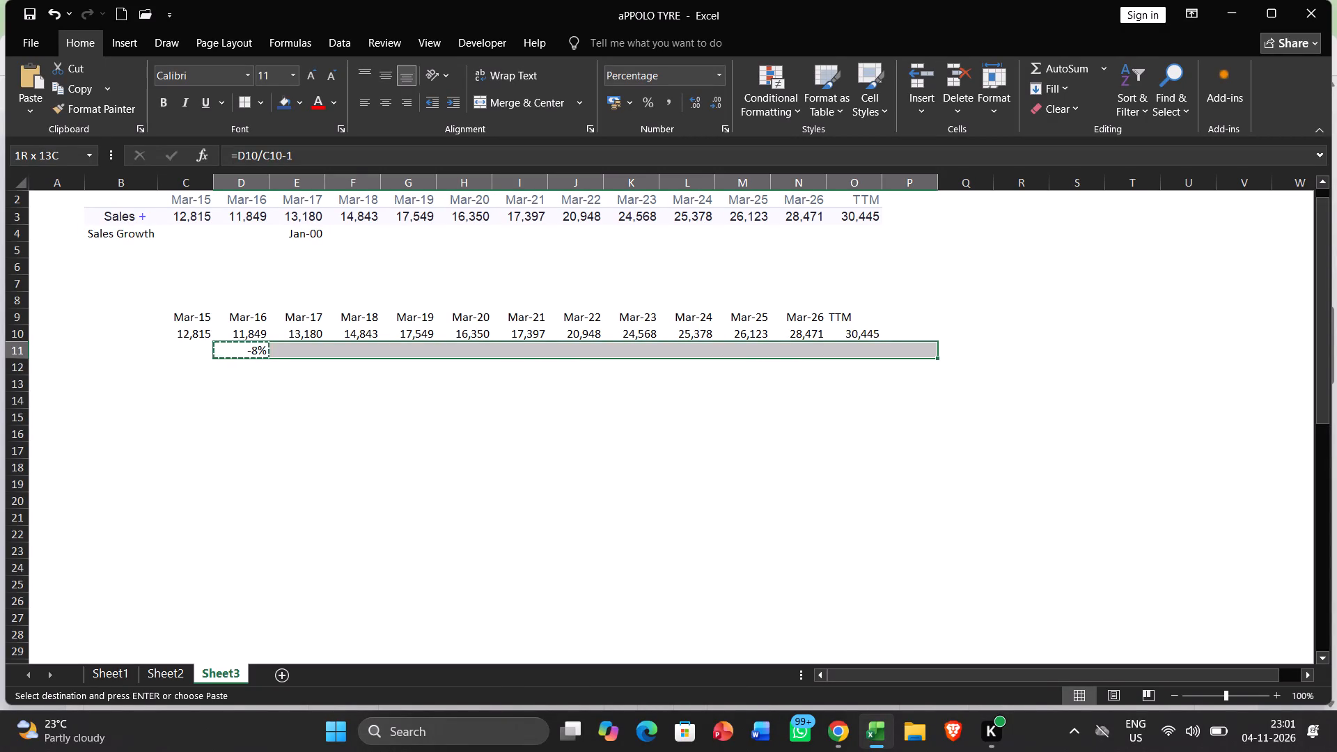
key(shift+Left)
key(Return)
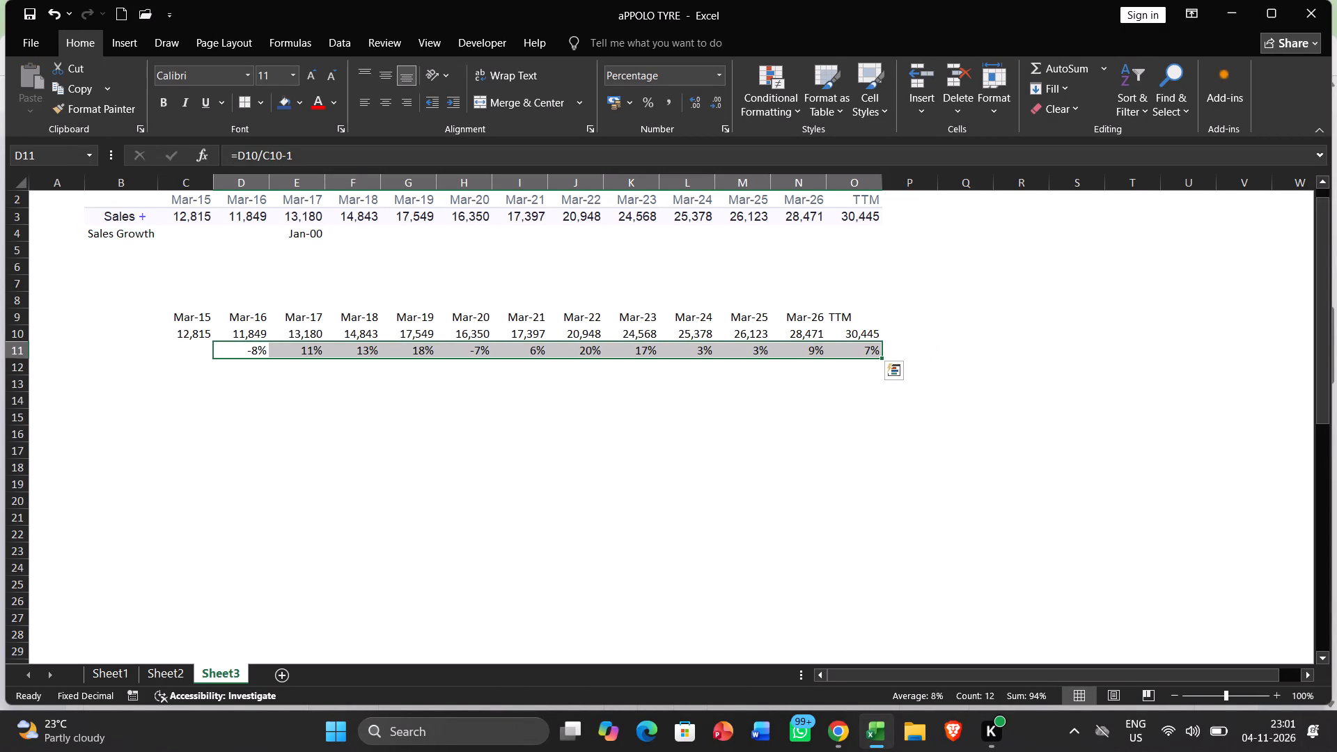
key(Down)
key(Up)
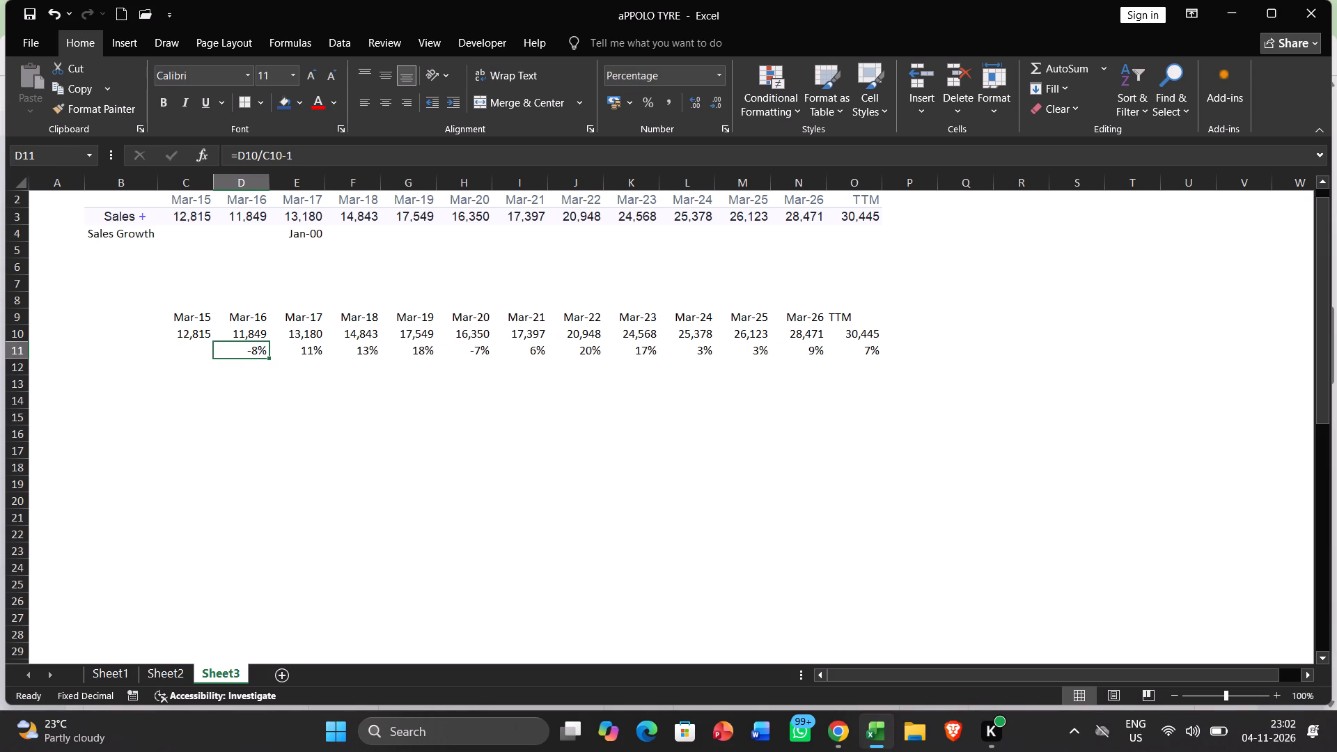
Label the rows of the new table Sales in cell B10 and Sales Growth in cell B11.
key(Up)
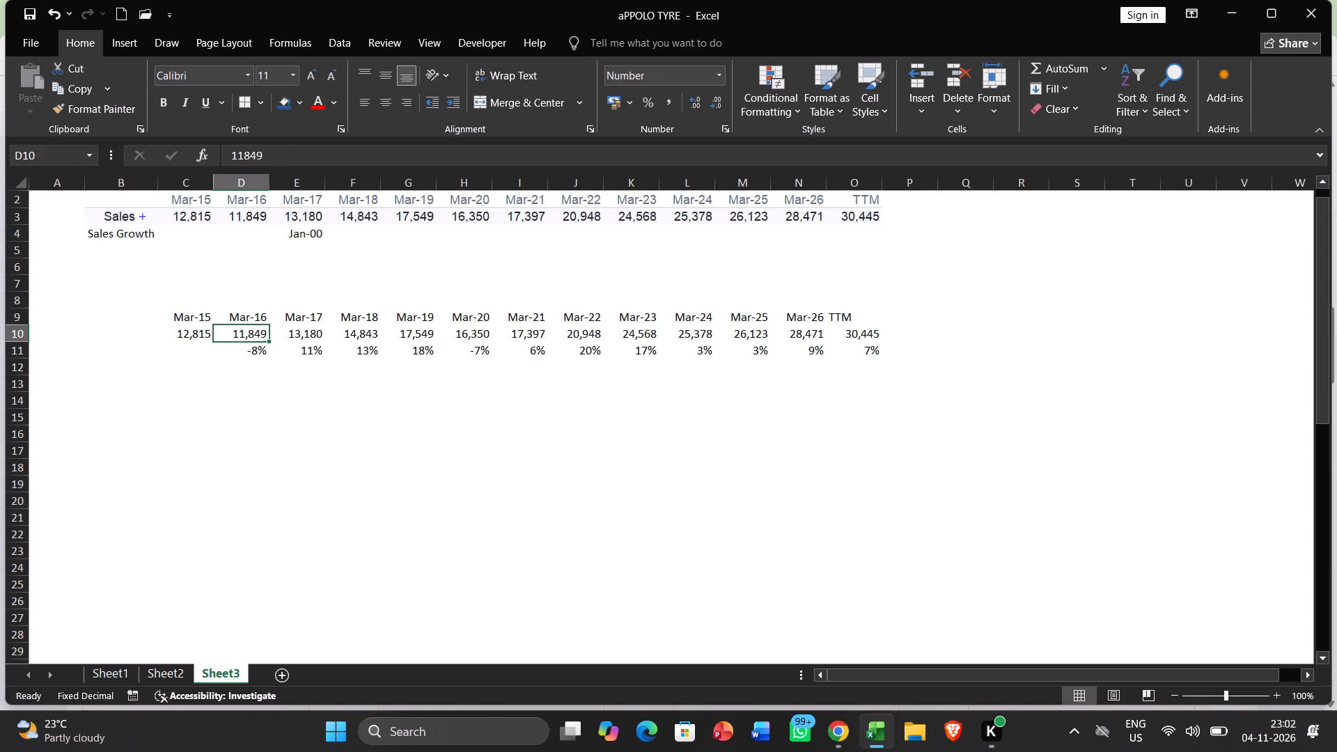
key(Up)
key(Left)
key(Left)
key(Down)
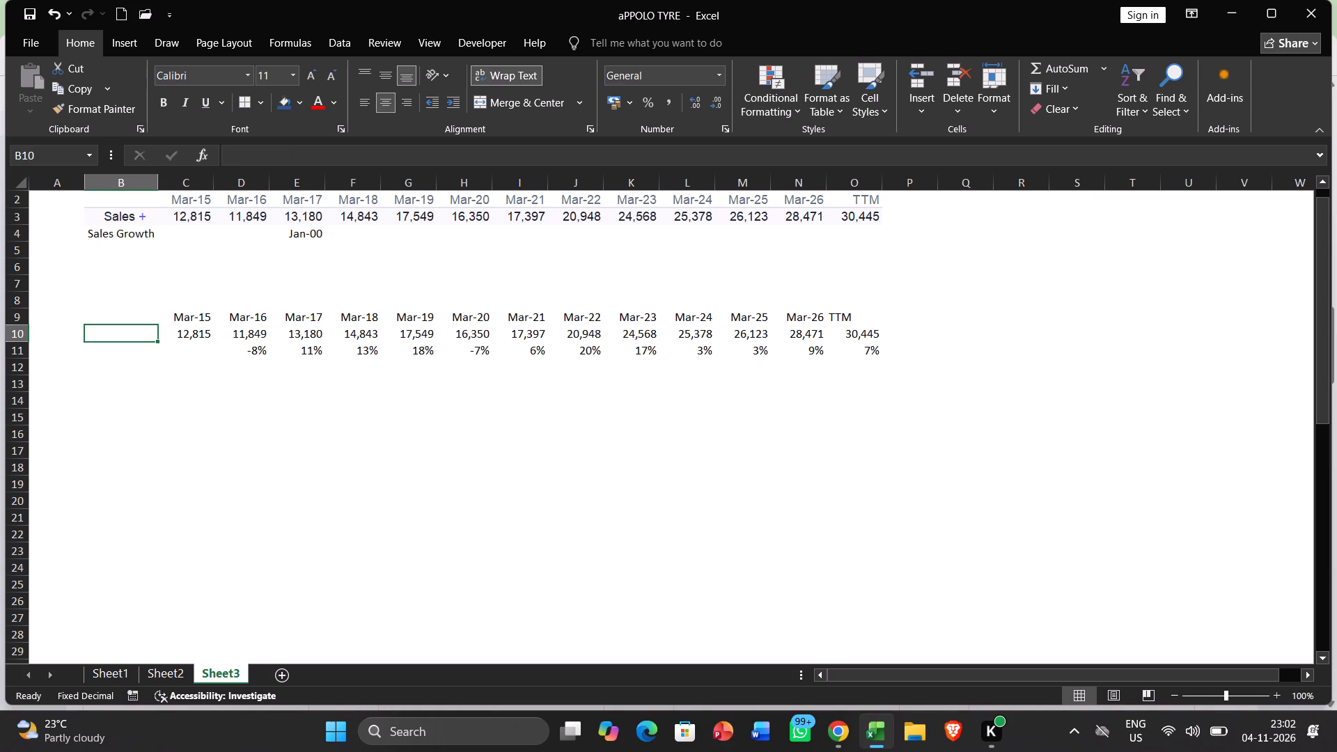
text(Sales)
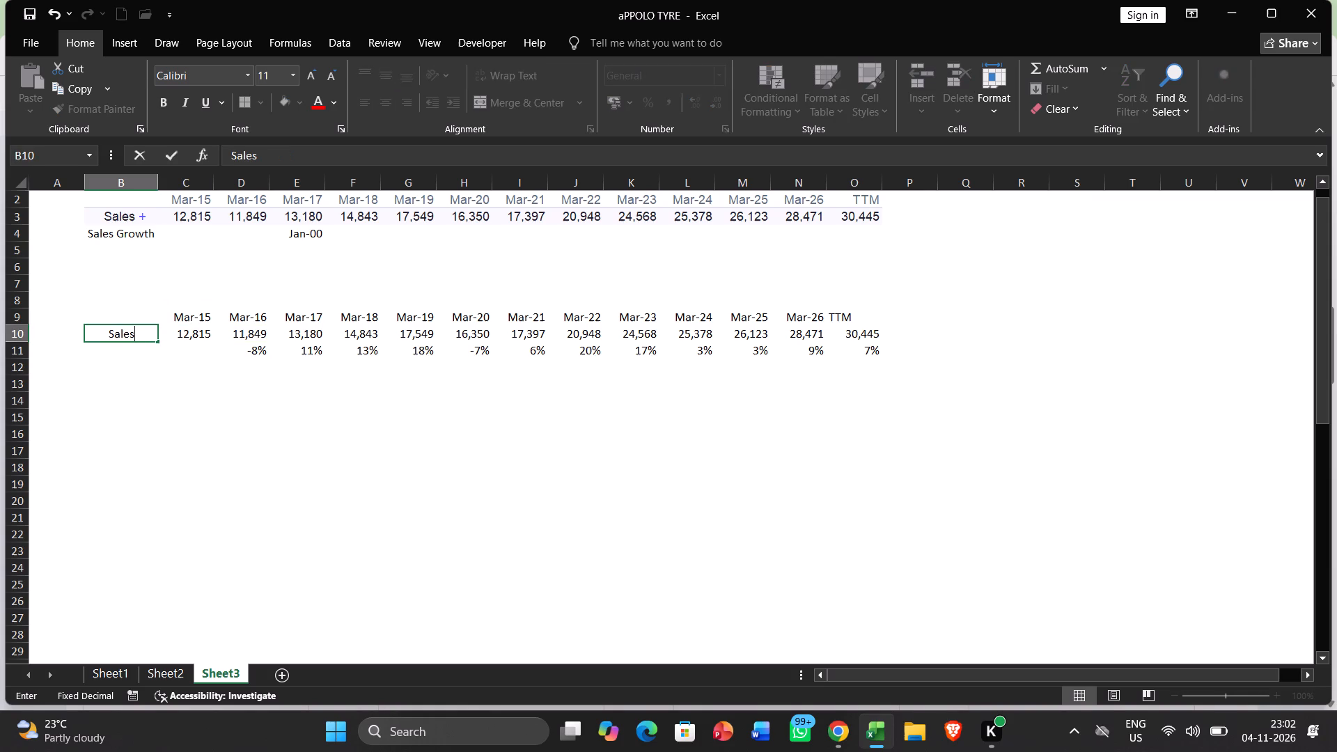
key(Down)
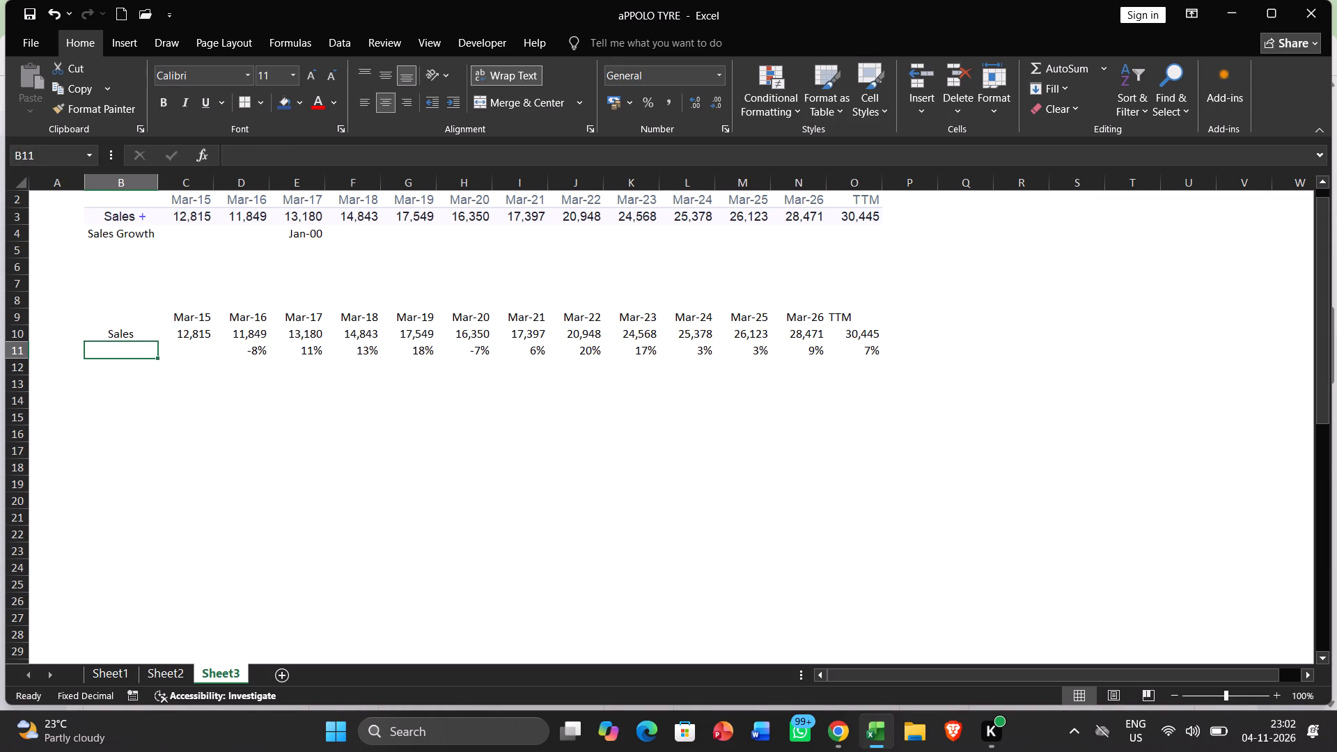
text(Sales)
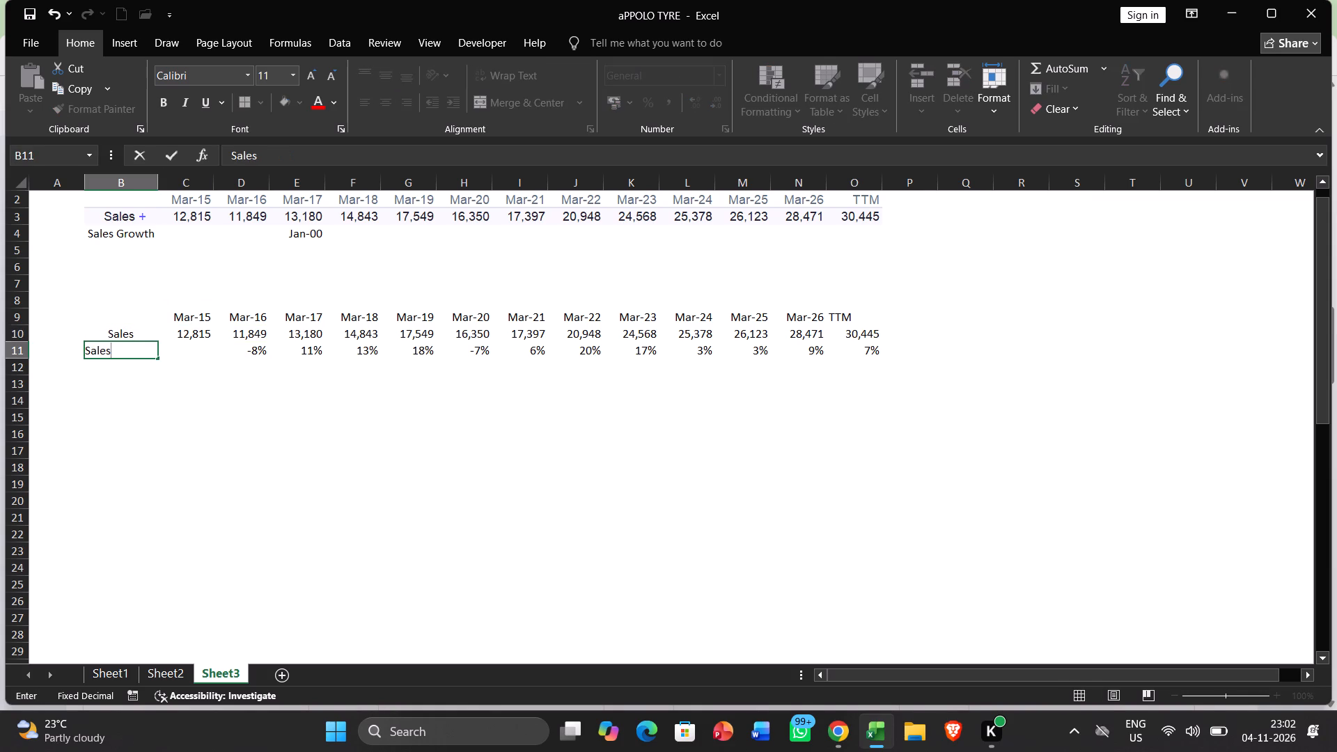
key(space)
text(Growth)
key(Down)
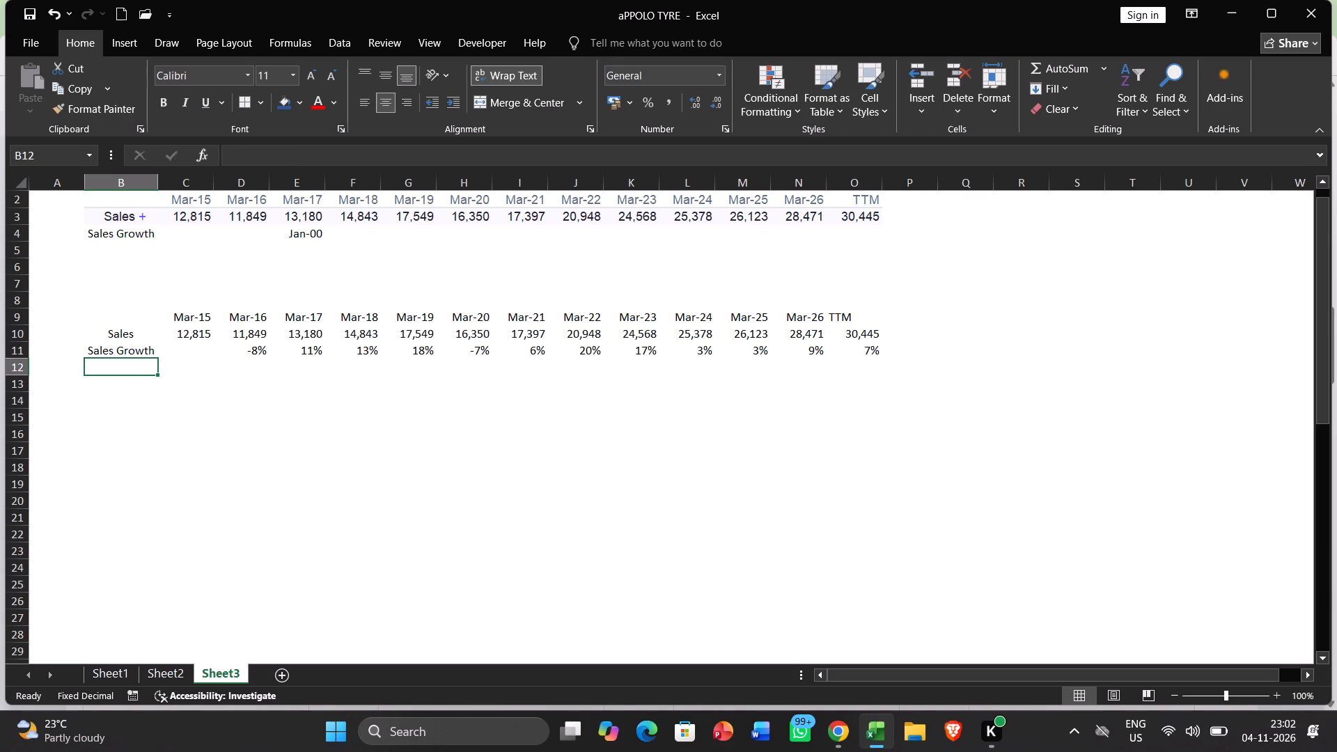
Fill the Sales label cell B10 with dark blue.
key(Up)
key(Up)
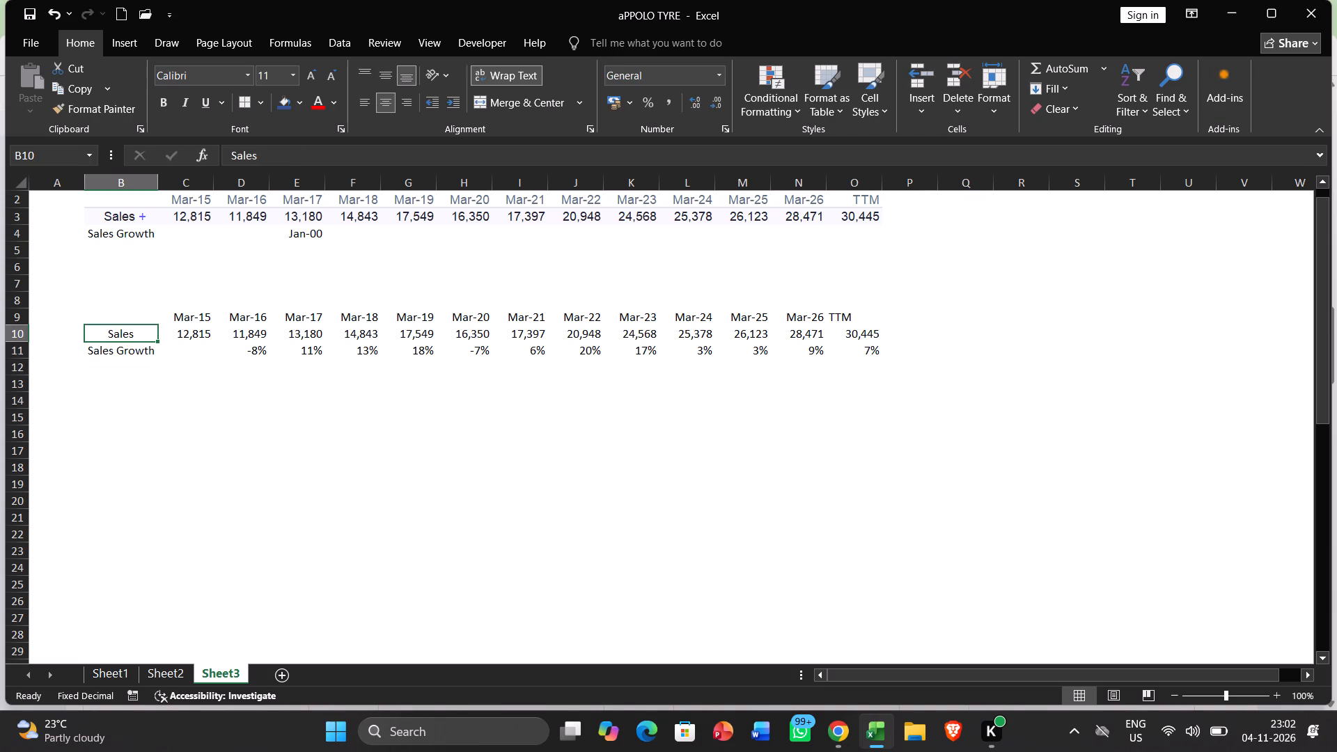
text(hh)
click(385, 274)
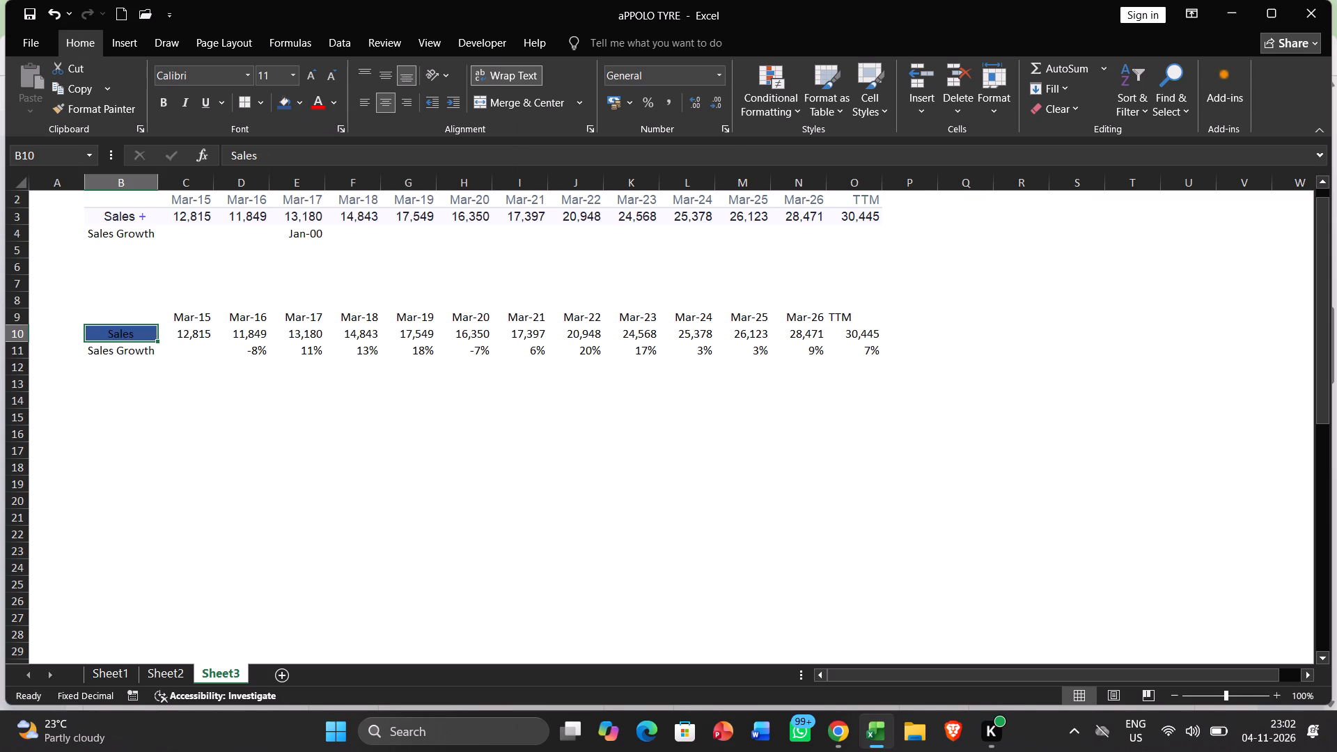
Copy the formatting of the Sales label in B10 to the Sales Growth label in B11 with Format Painter.
click(114, 113)
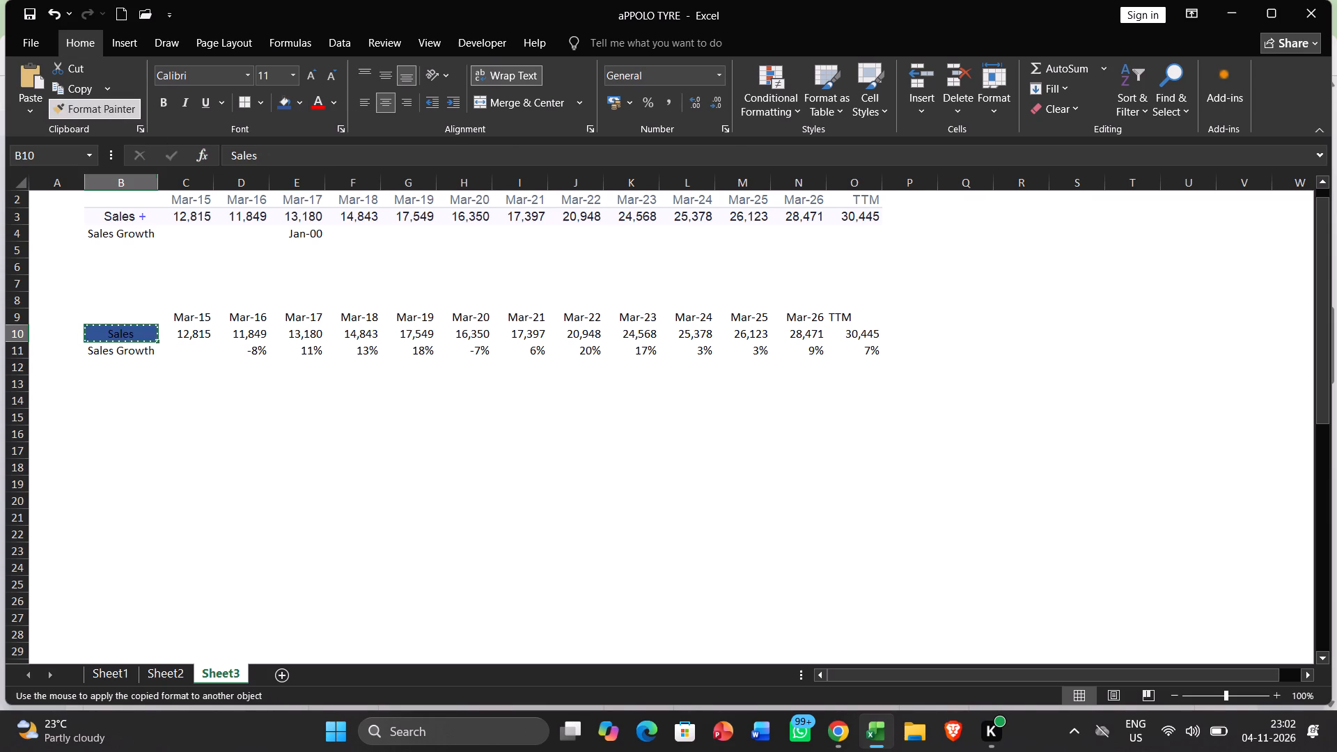
ctrl+click(143, 356)
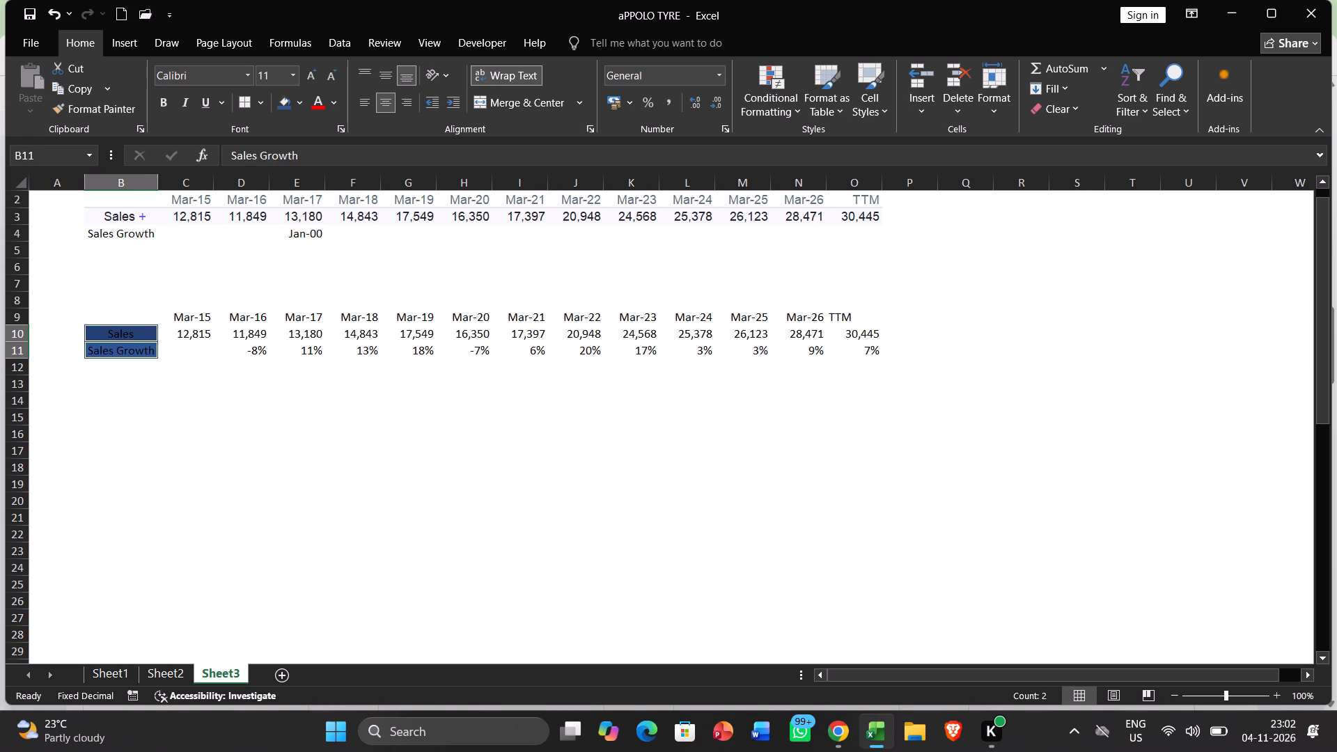
Copy the dark blue formatting of the Sales label in B10 to the header row C9:O9 with Format Painter.
ctrl+click(208, 322)
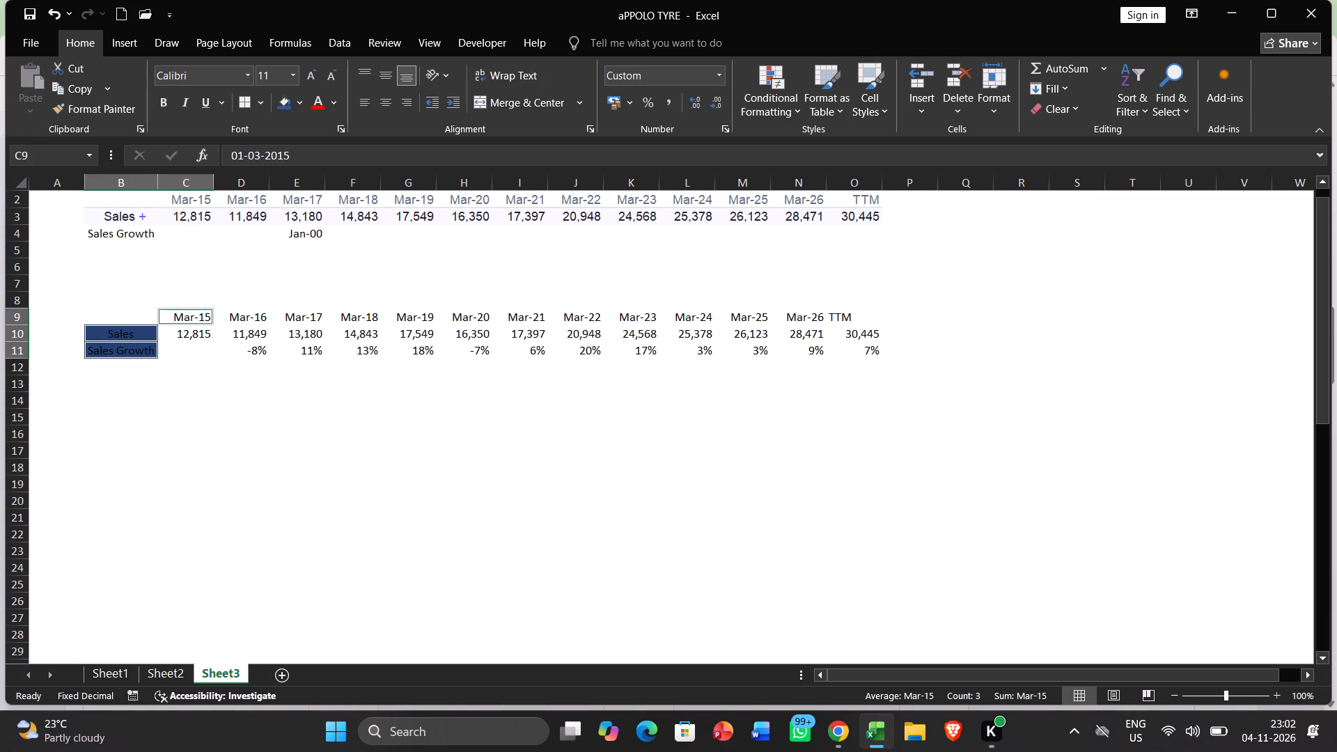
click(141, 335)
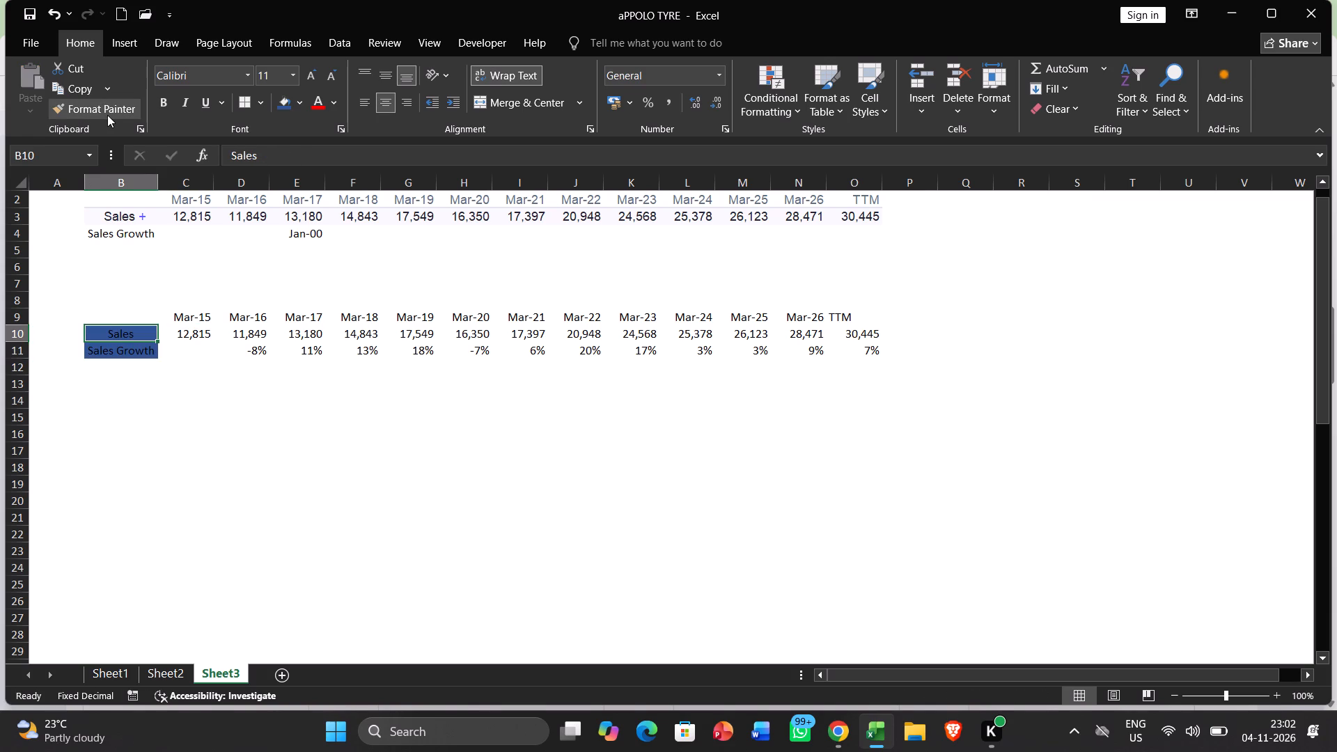
click(107, 115)
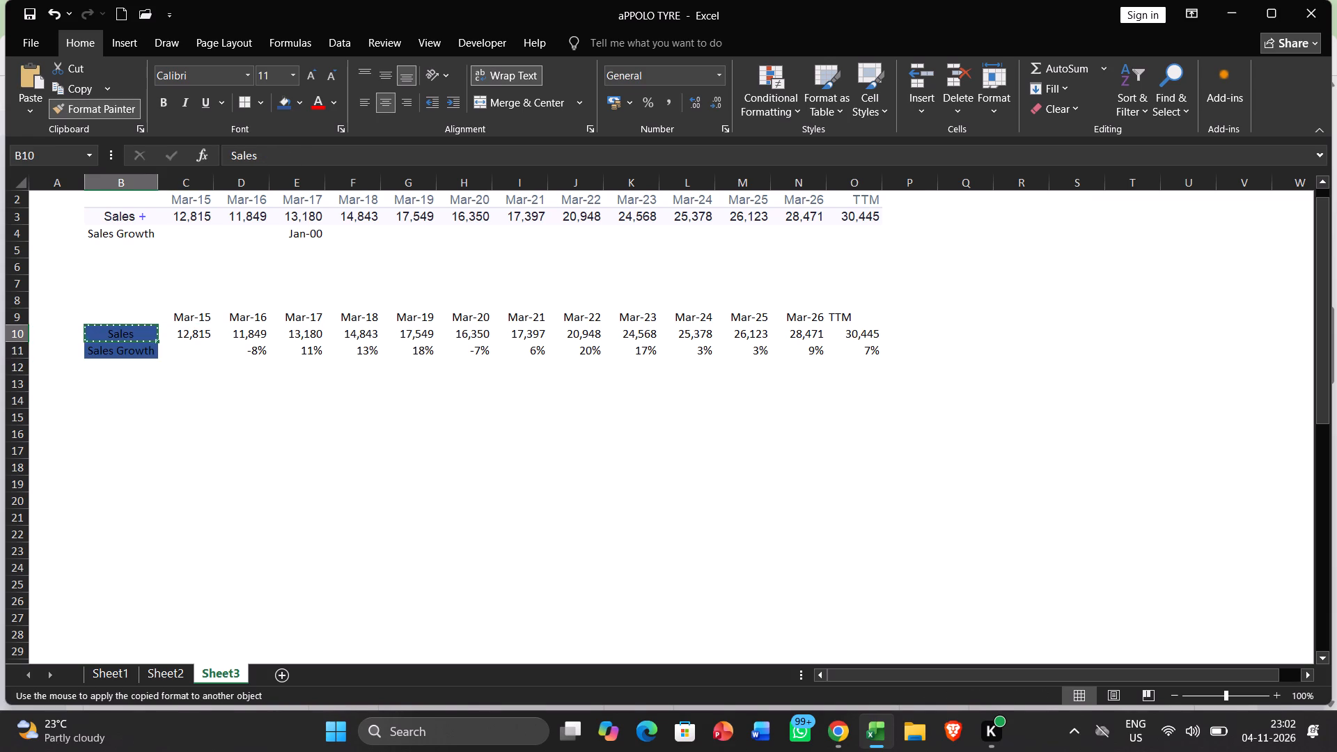
ctrl+drag(191, 315, 586, 320)
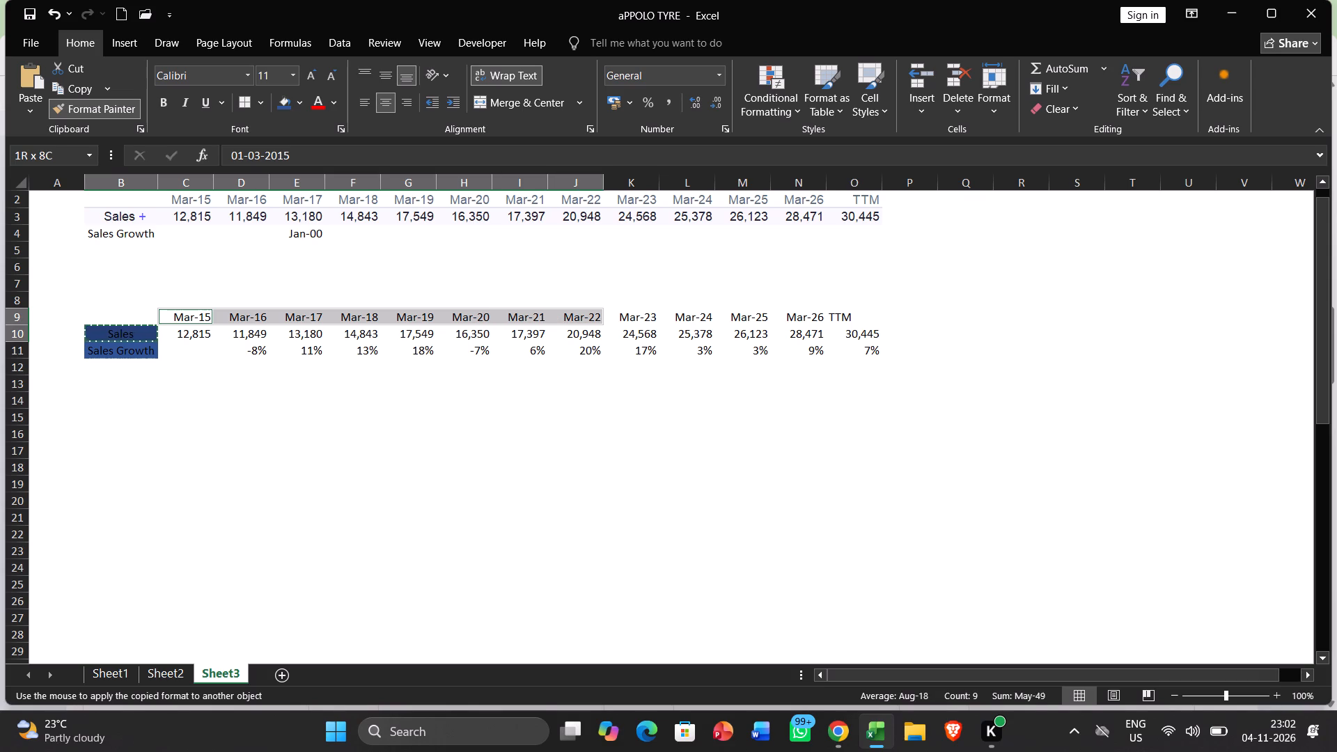
ctrl+drag(586, 320, 890, 318)
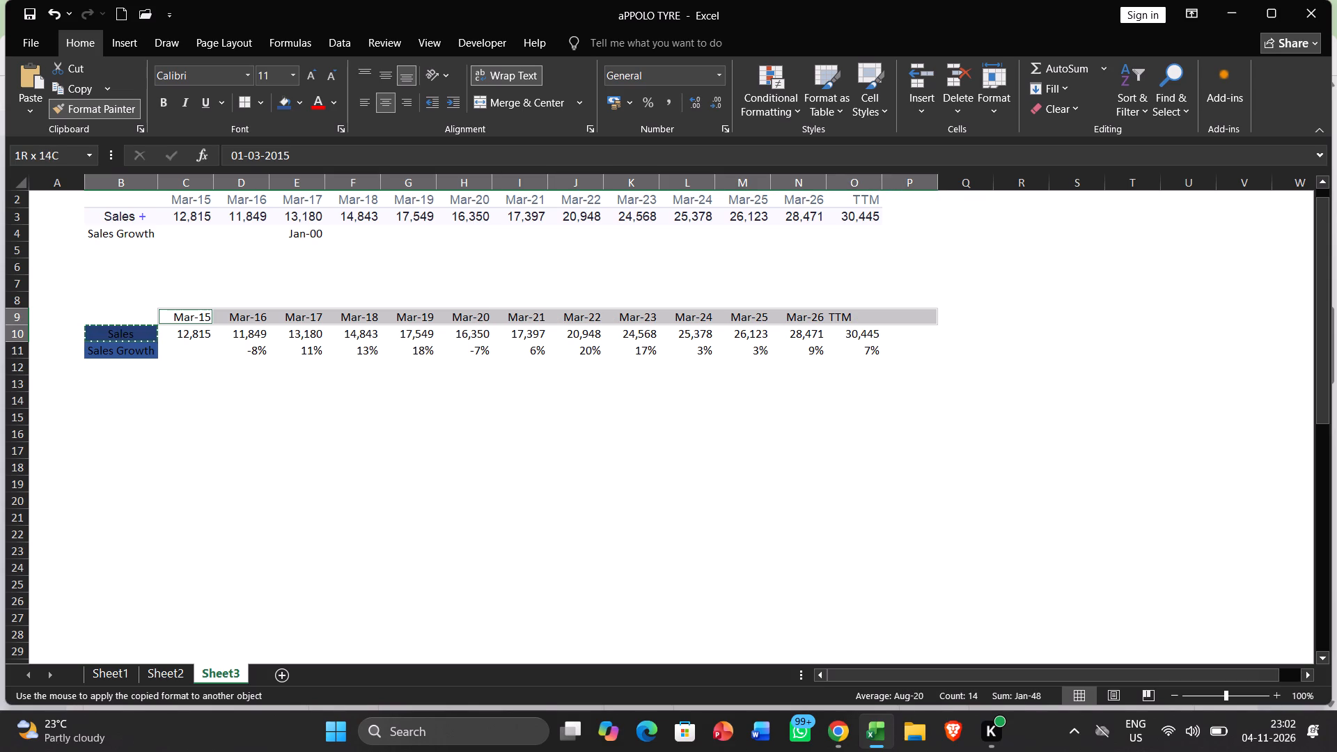
ctrl+drag(890, 318, 858, 320)
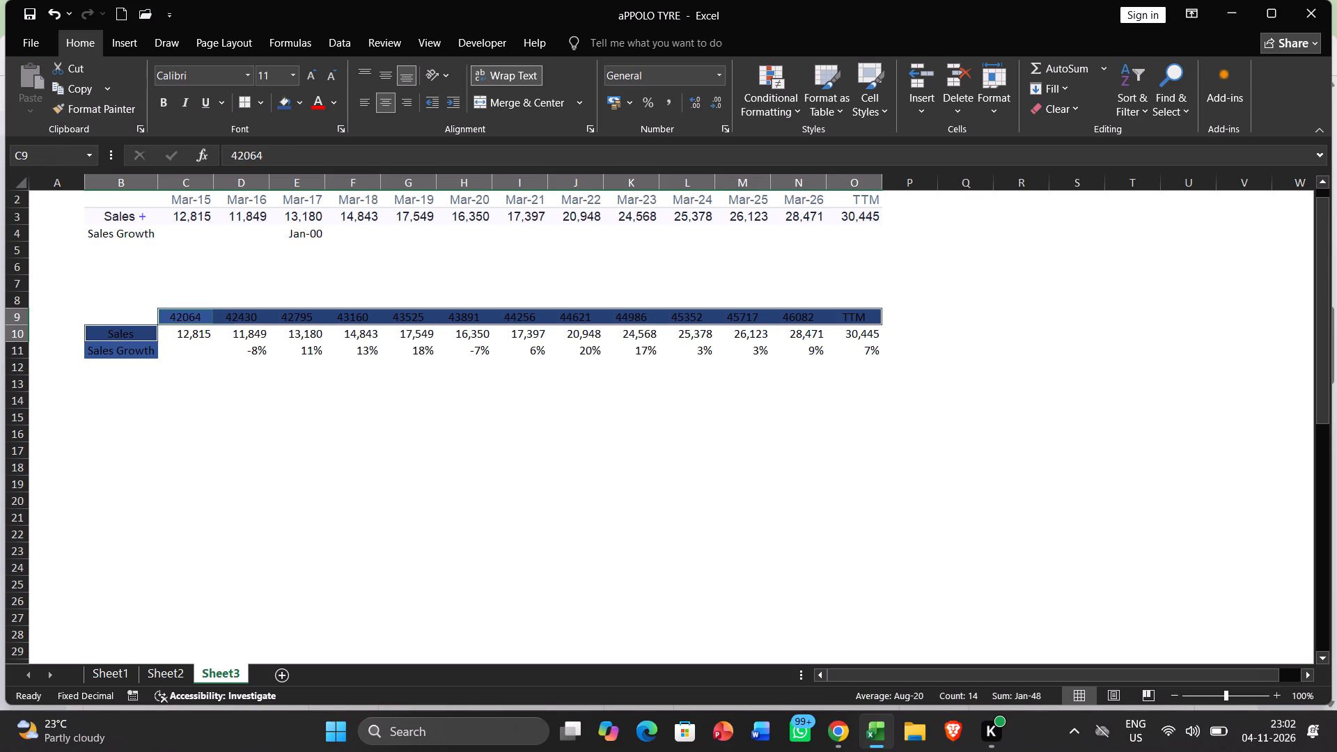
click(710, 364)
Delete the contents of the original sales table above the new one, range B1:P5.
scroll(569, 382, up, 2)
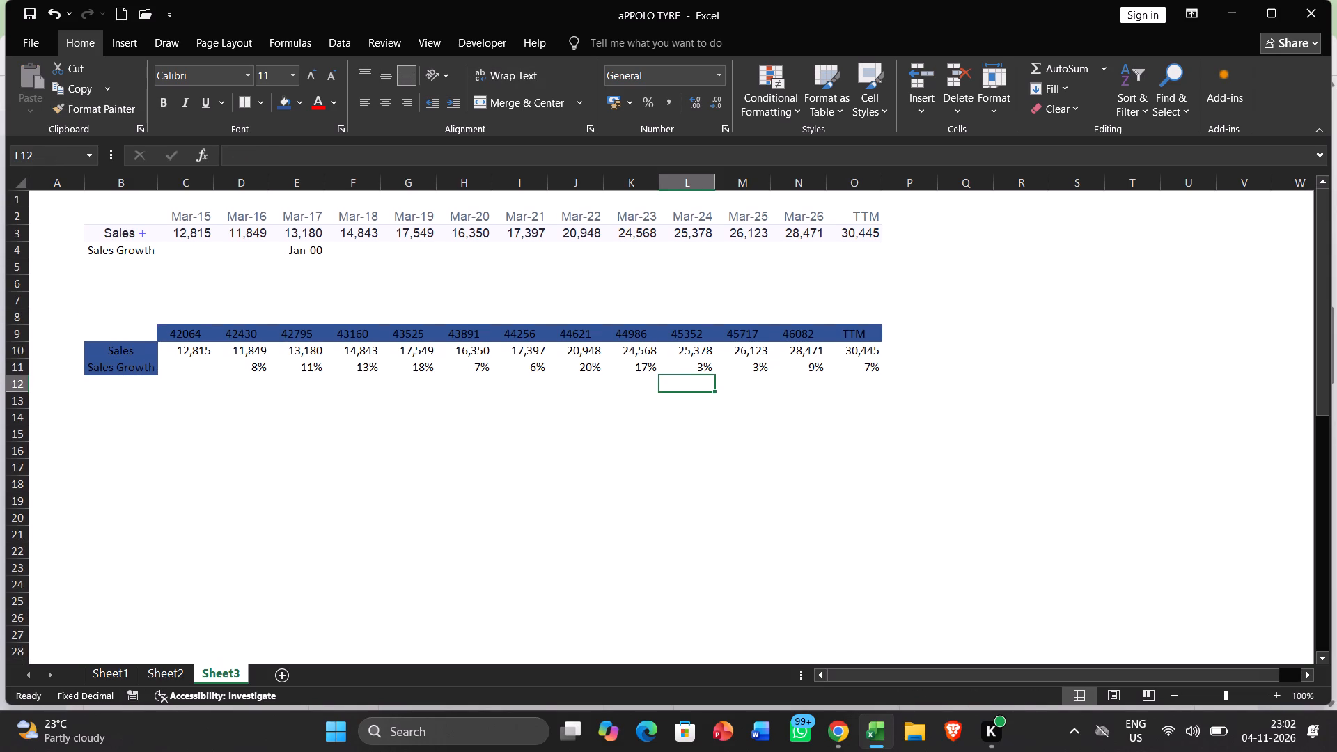
drag(97, 207, 898, 265)
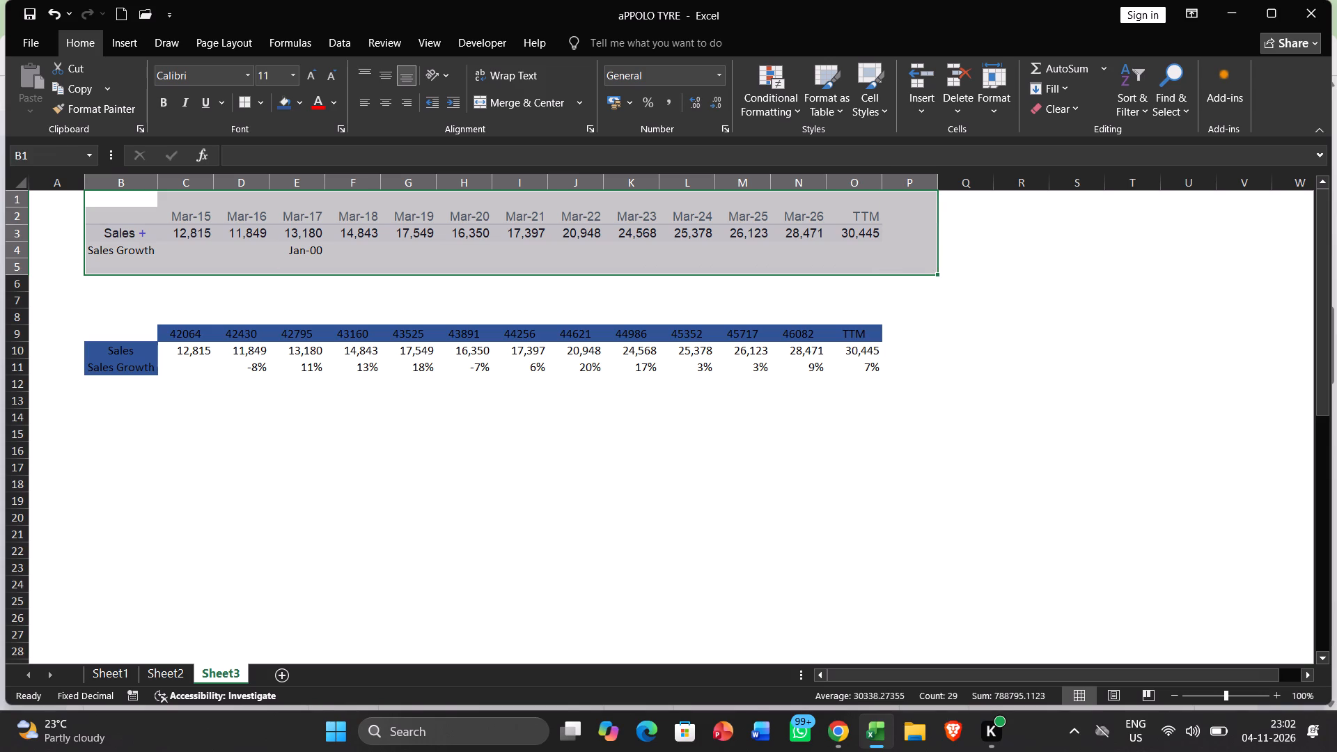
key(Delete)
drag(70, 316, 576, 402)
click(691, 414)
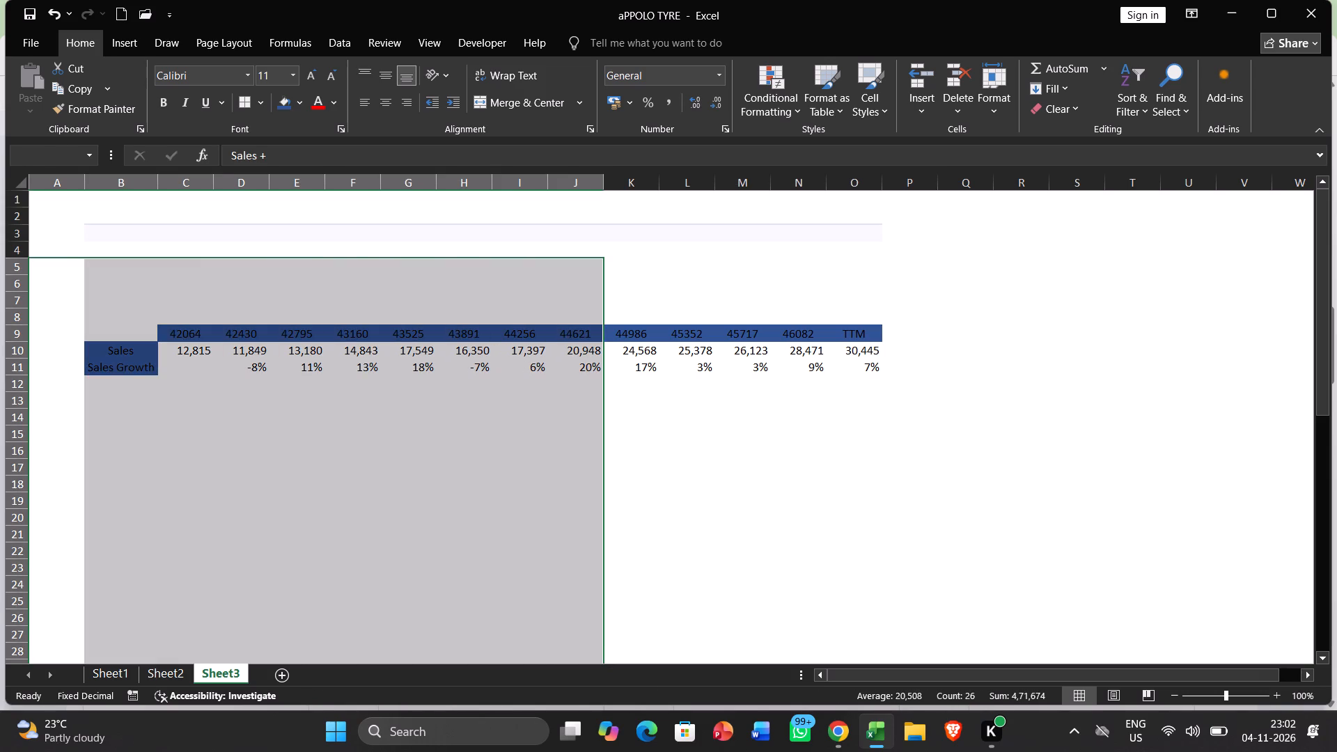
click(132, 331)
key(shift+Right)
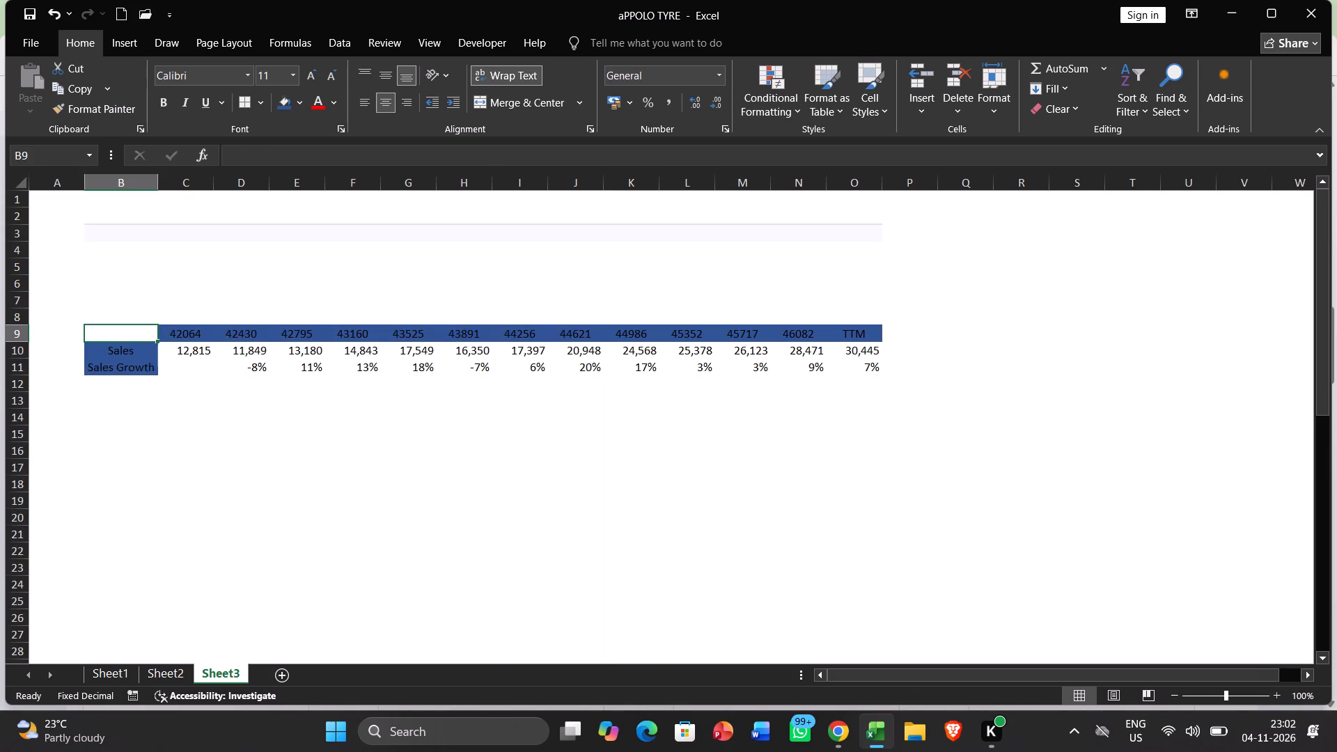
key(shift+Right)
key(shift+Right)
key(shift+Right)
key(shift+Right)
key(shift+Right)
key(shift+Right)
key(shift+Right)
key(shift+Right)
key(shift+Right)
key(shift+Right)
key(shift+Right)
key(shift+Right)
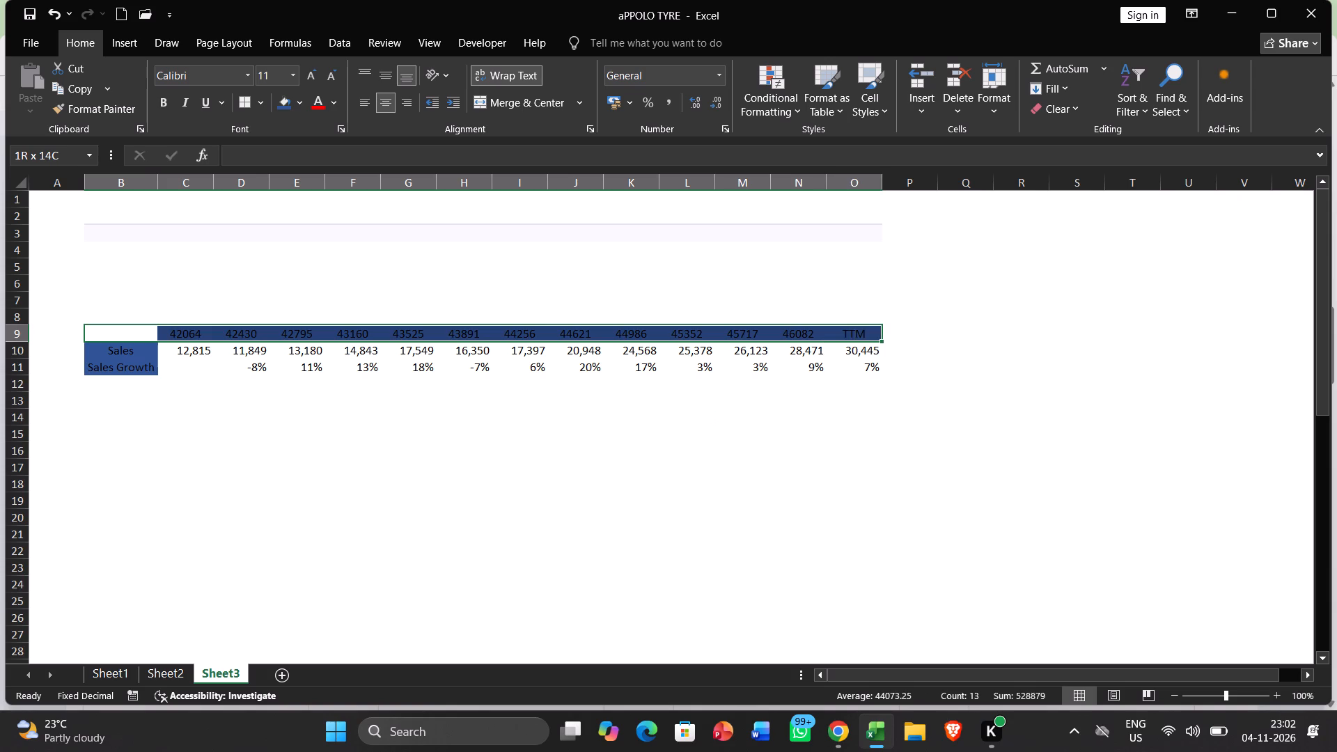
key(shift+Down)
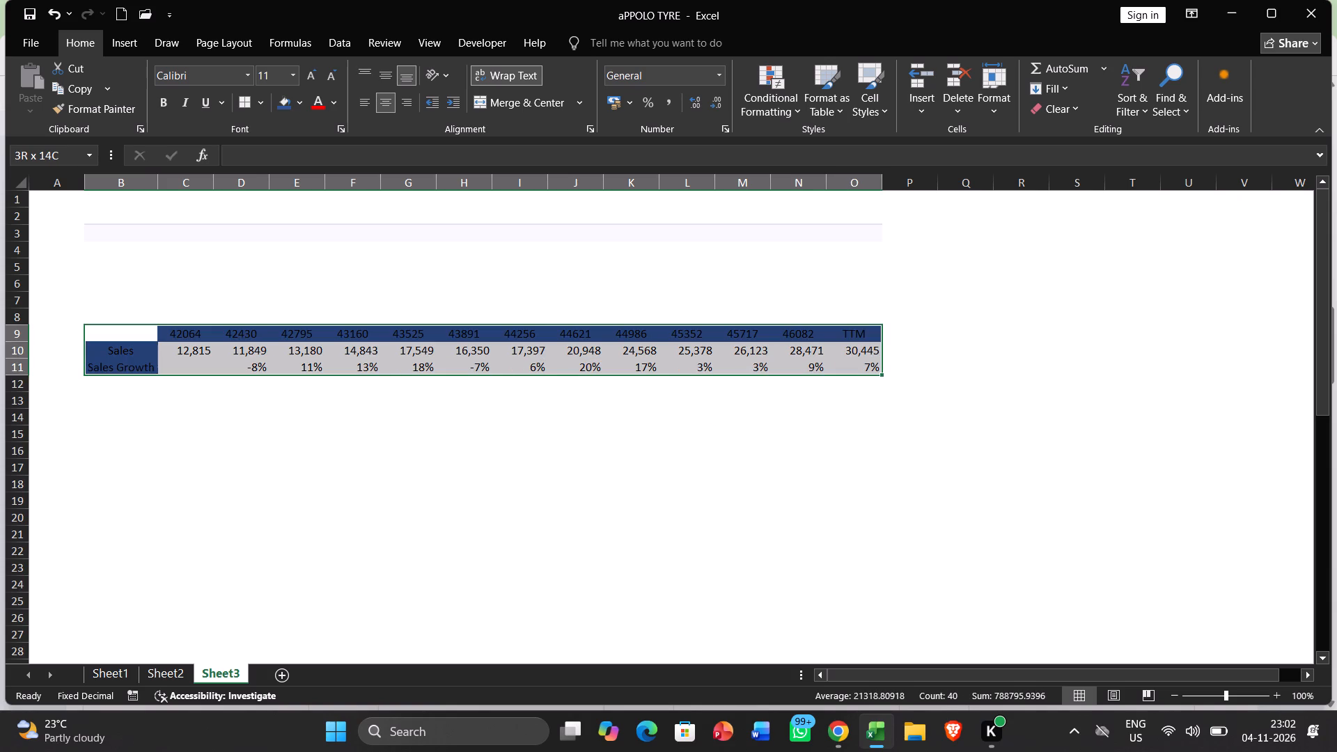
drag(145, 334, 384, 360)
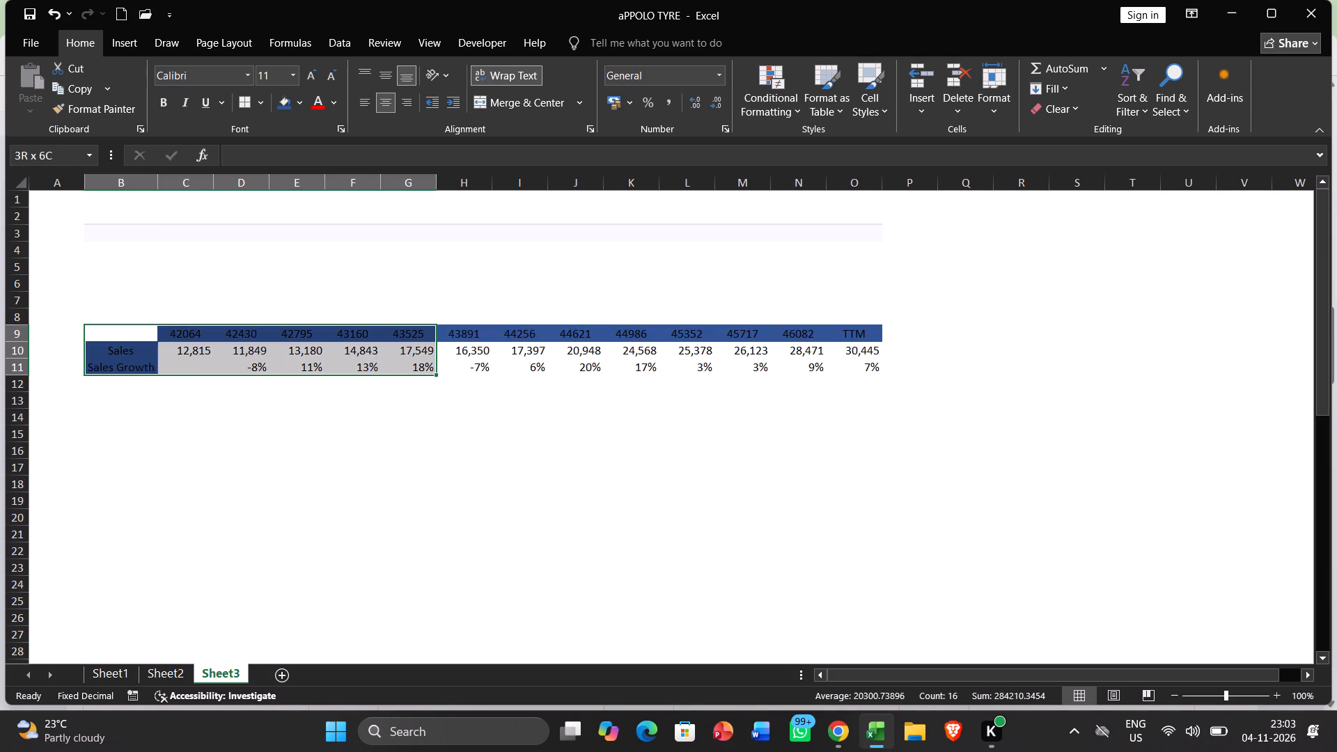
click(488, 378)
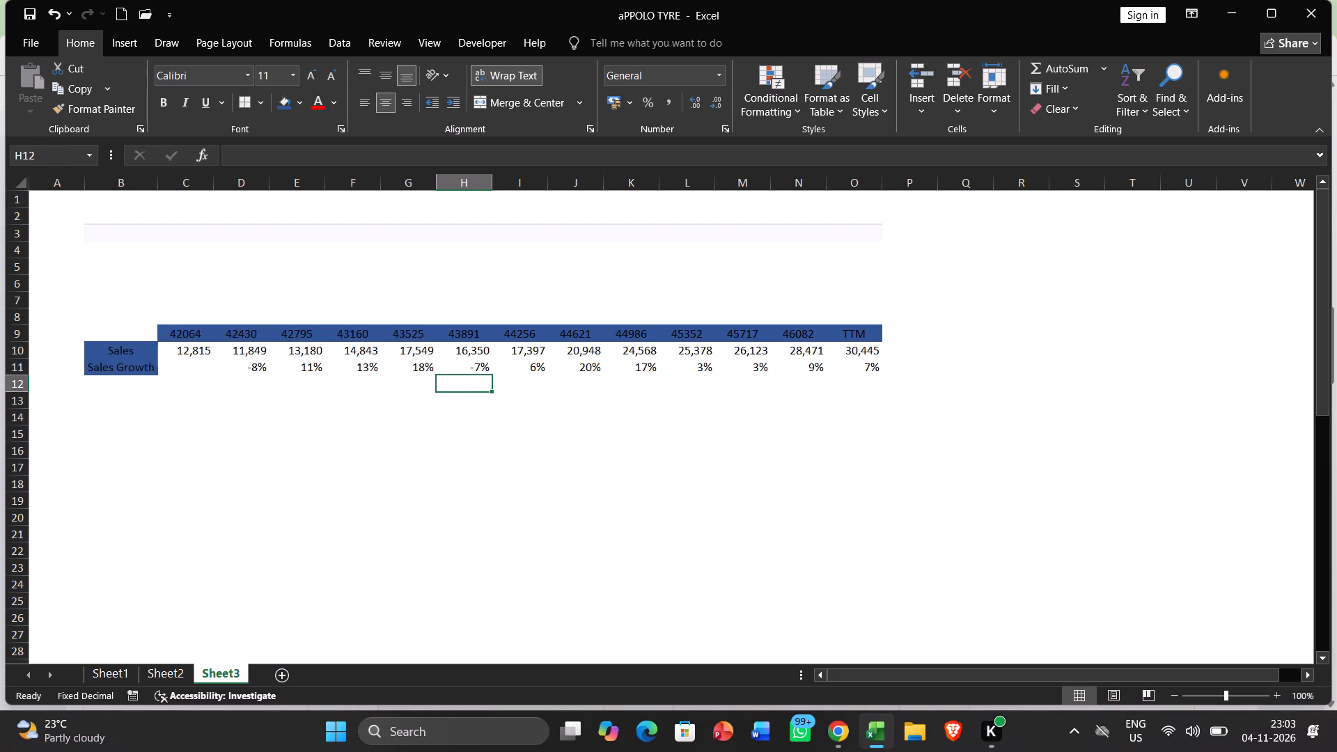
Delete the date serial numbers from the header cells C9:N9, leaving the TTM header in place.
drag(193, 338, 778, 331)
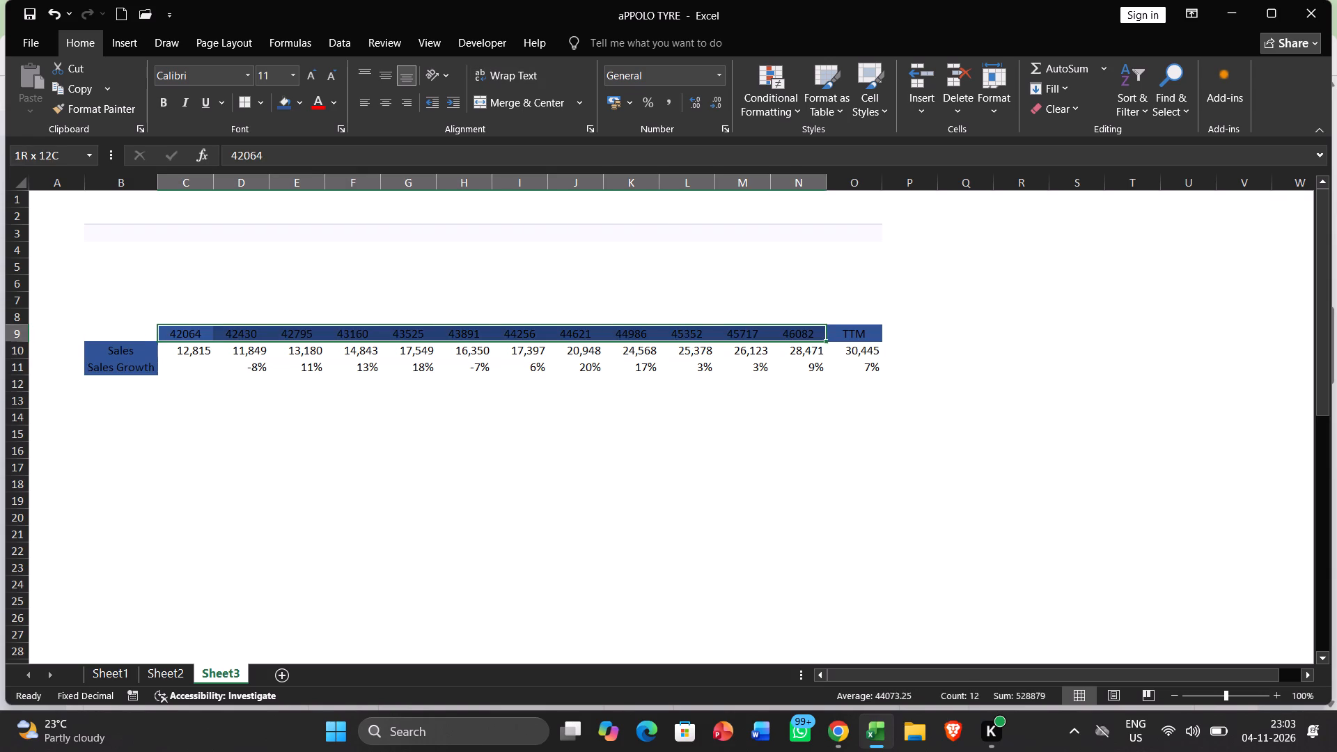
drag(778, 331, 808, 339)
key(Delete)
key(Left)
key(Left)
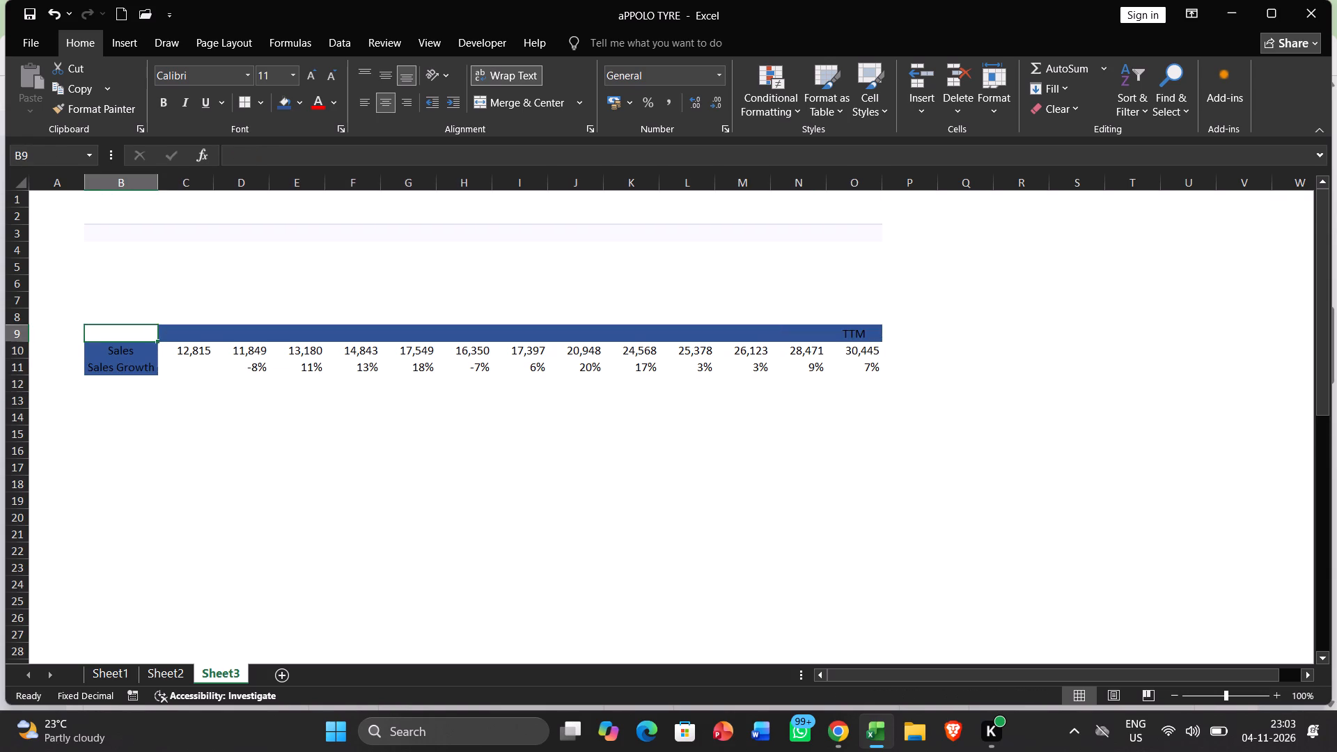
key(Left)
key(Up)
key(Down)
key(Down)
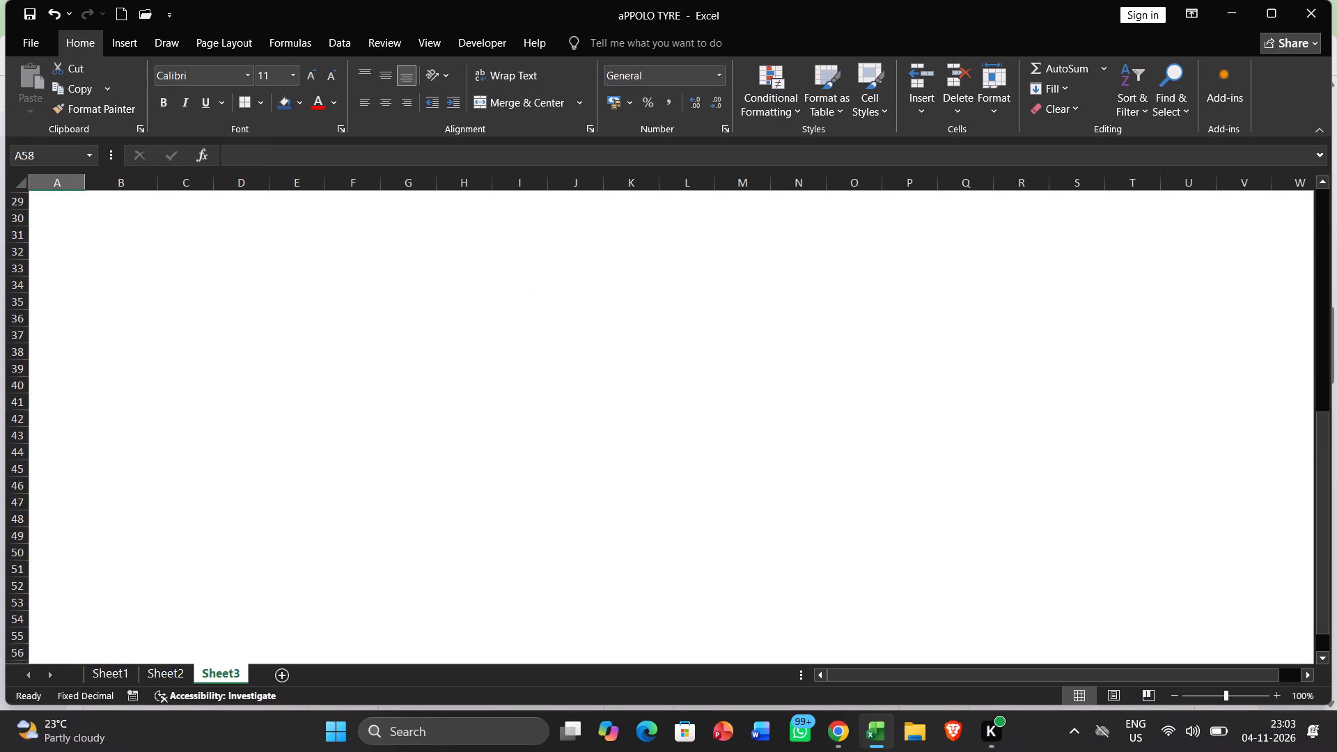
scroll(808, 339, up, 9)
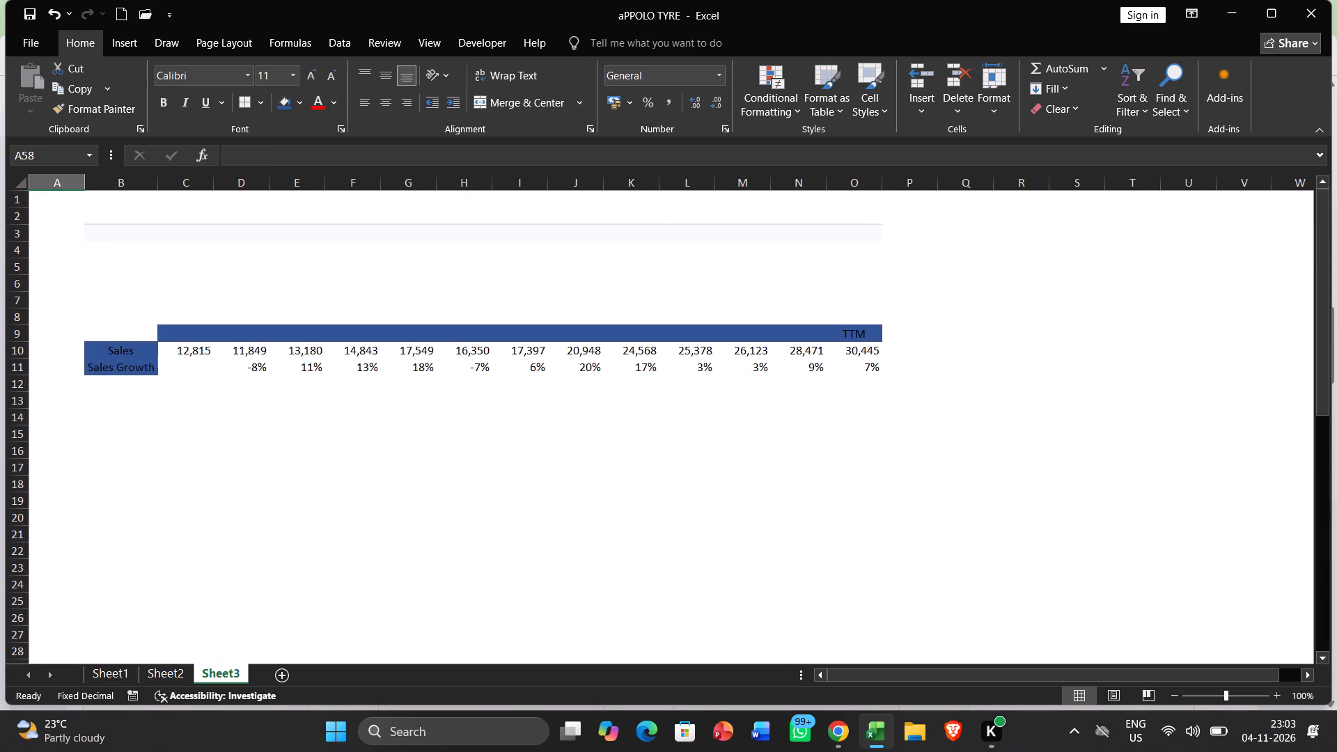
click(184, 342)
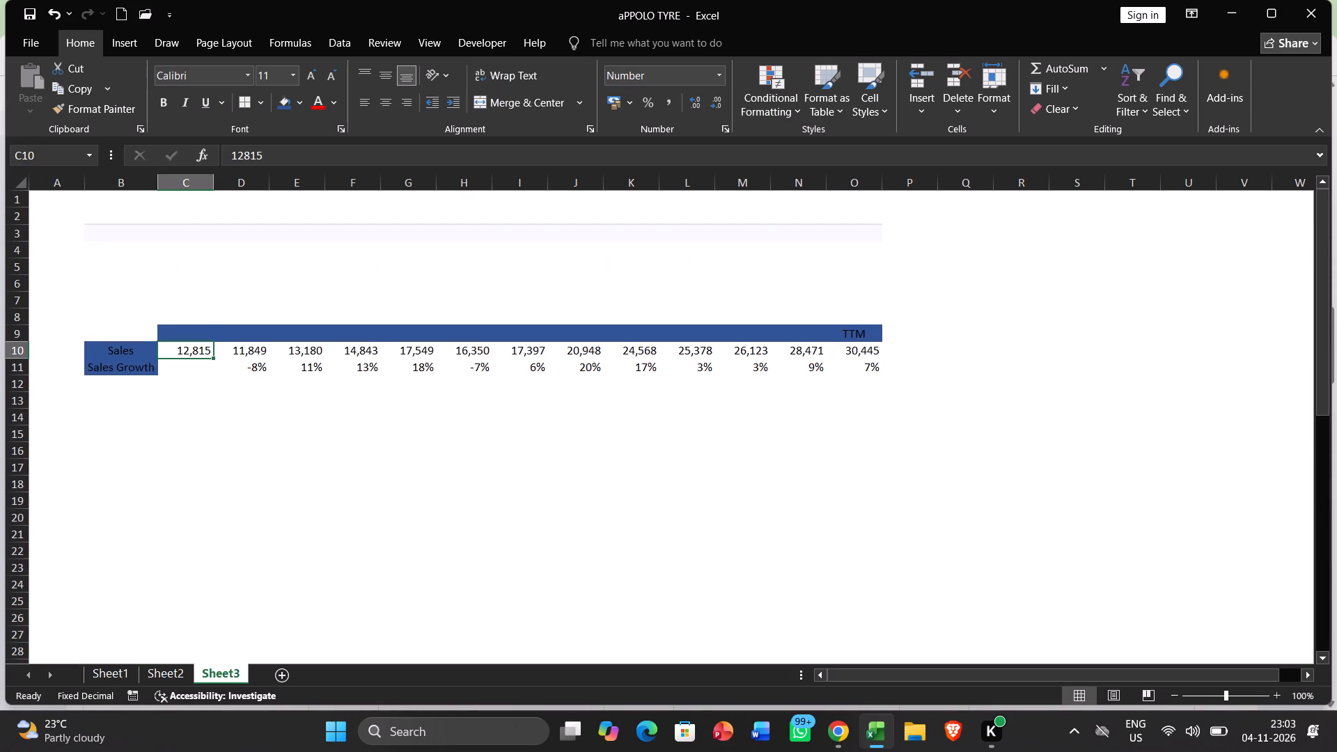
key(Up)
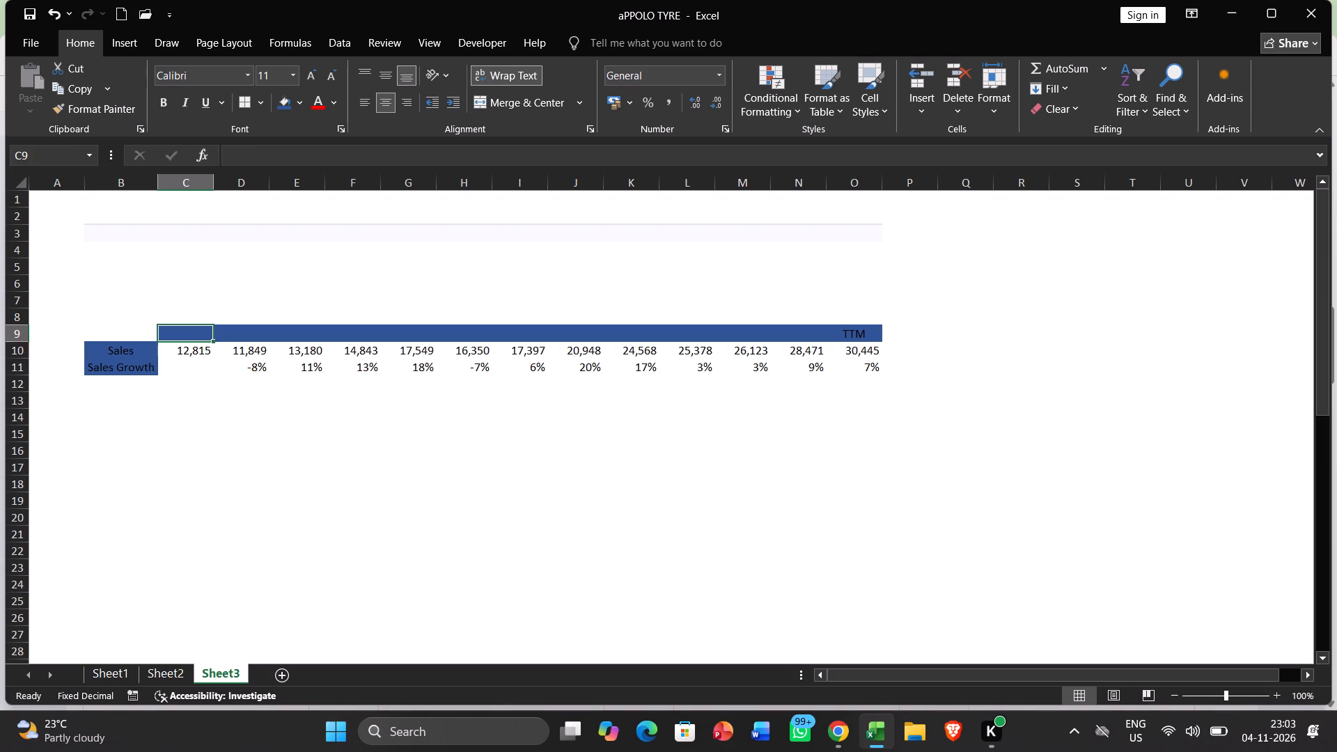
Clear the leftover light fill of the old Sales row from cells A3:O3.
click(377, 220)
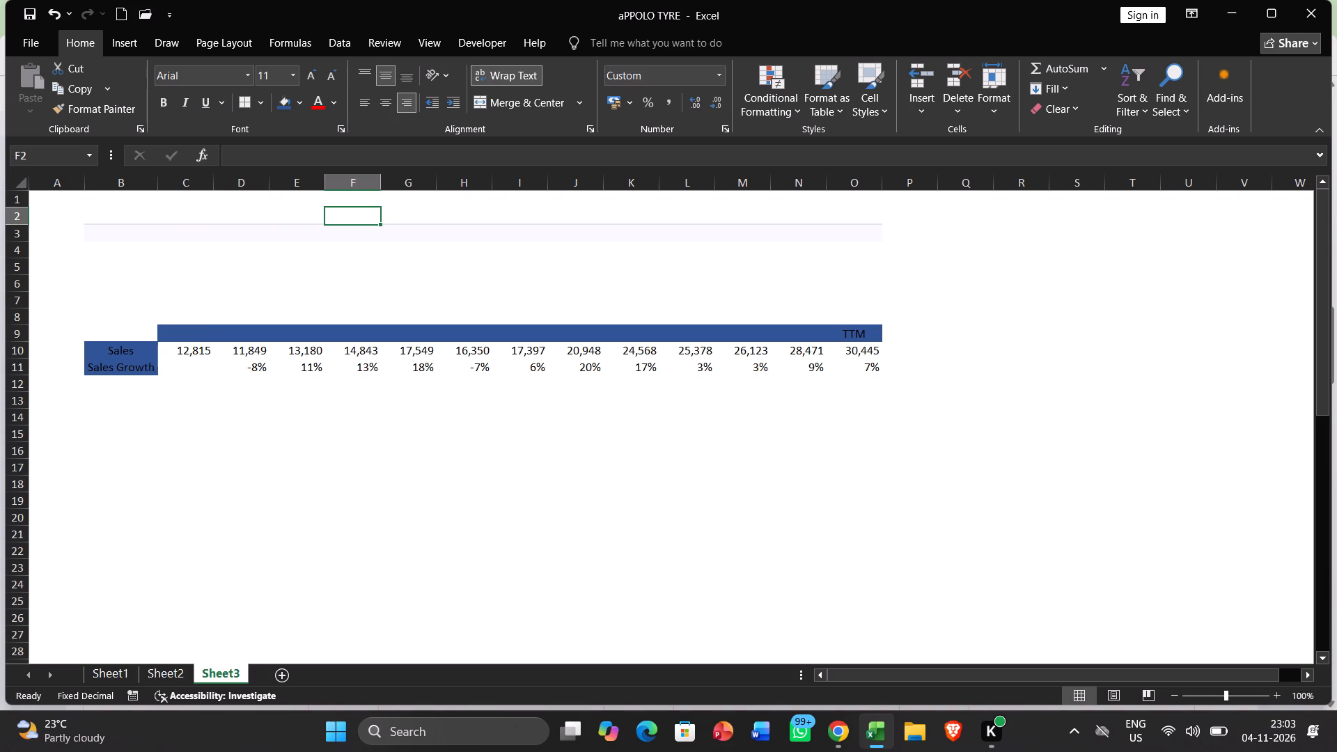
drag(72, 235, 757, 238)
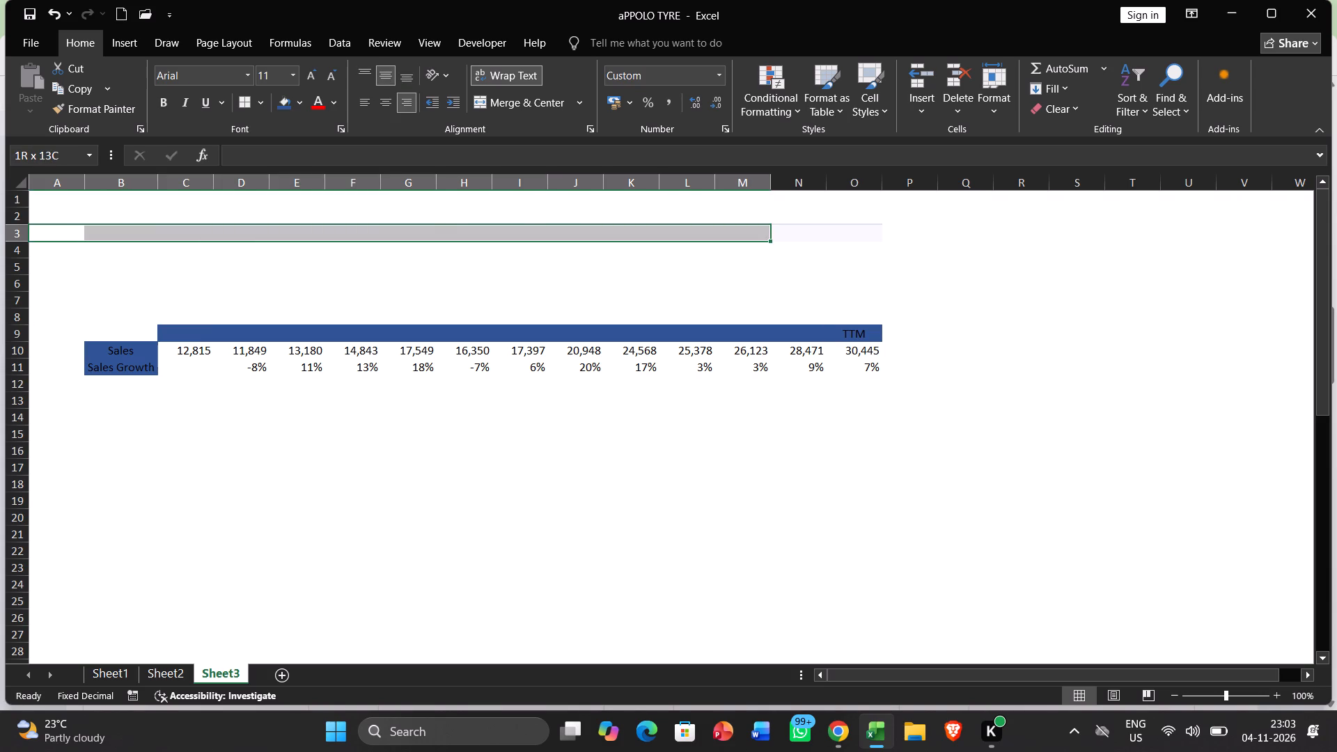
drag(757, 238, 871, 239)
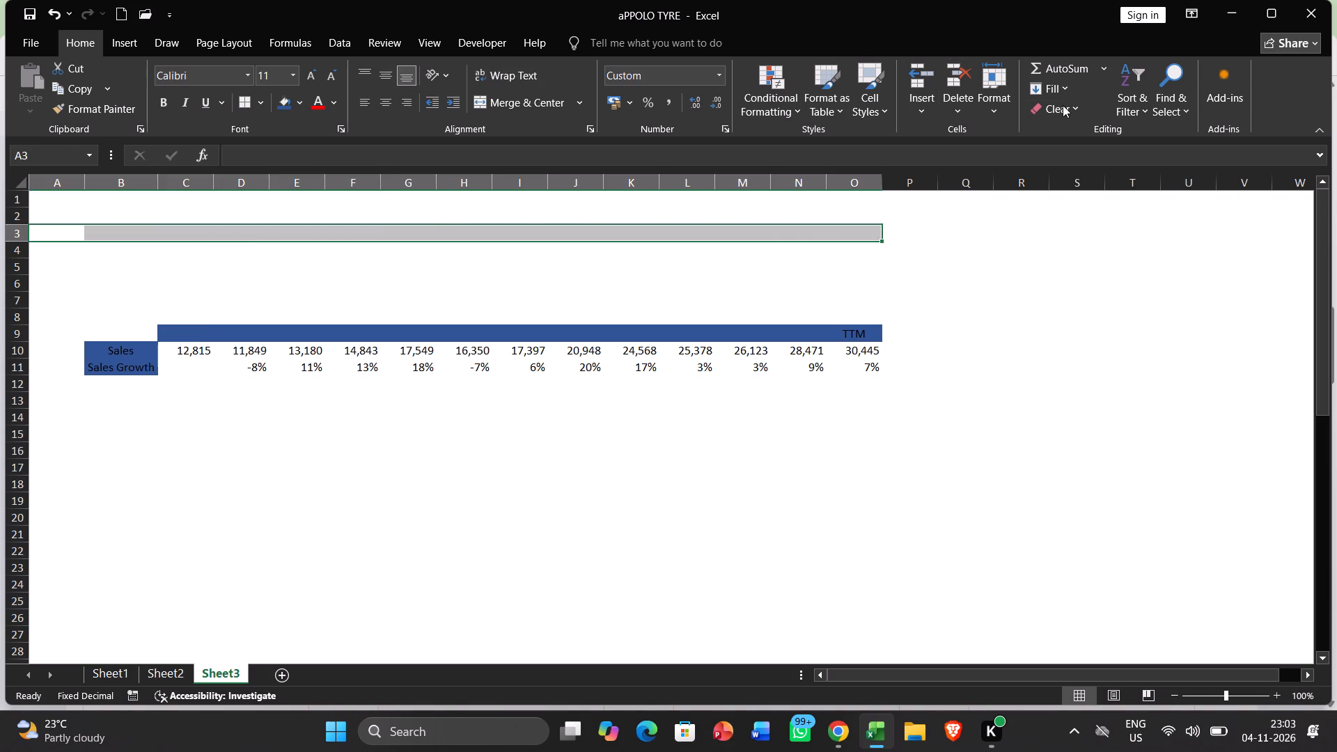
click(1063, 106)
click(1058, 134)
click(830, 269)
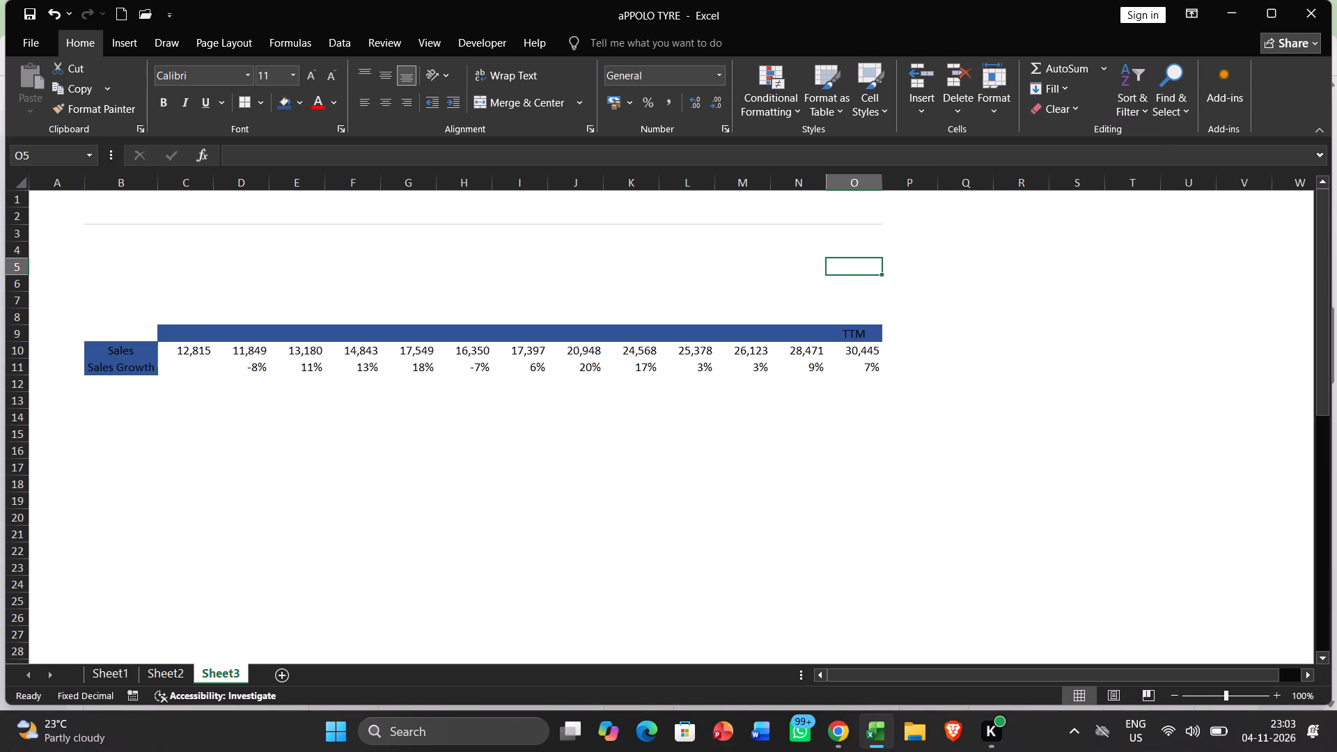
Move the whole sales table B9:O11 up to B1:O3 at the top of the sheet.
drag(81, 335, 152, 329)
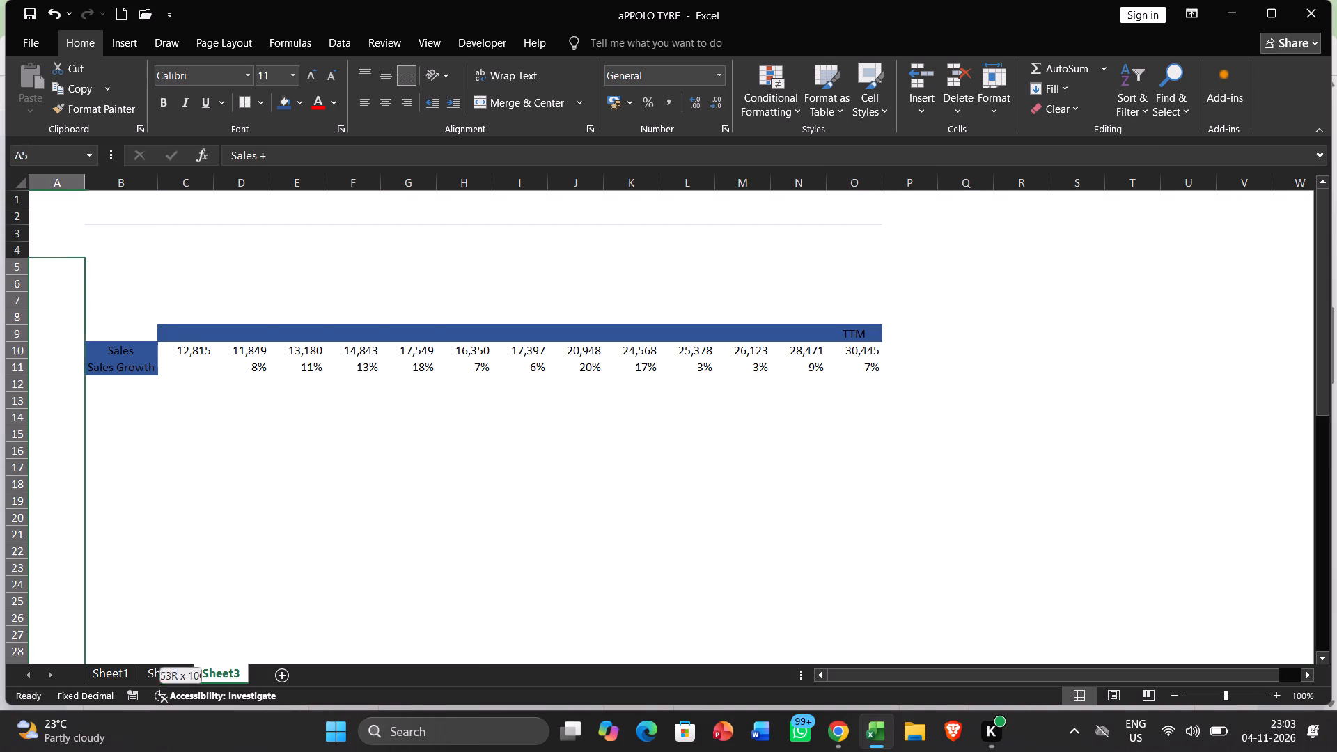
drag(152, 329, 375, 402)
click(529, 421)
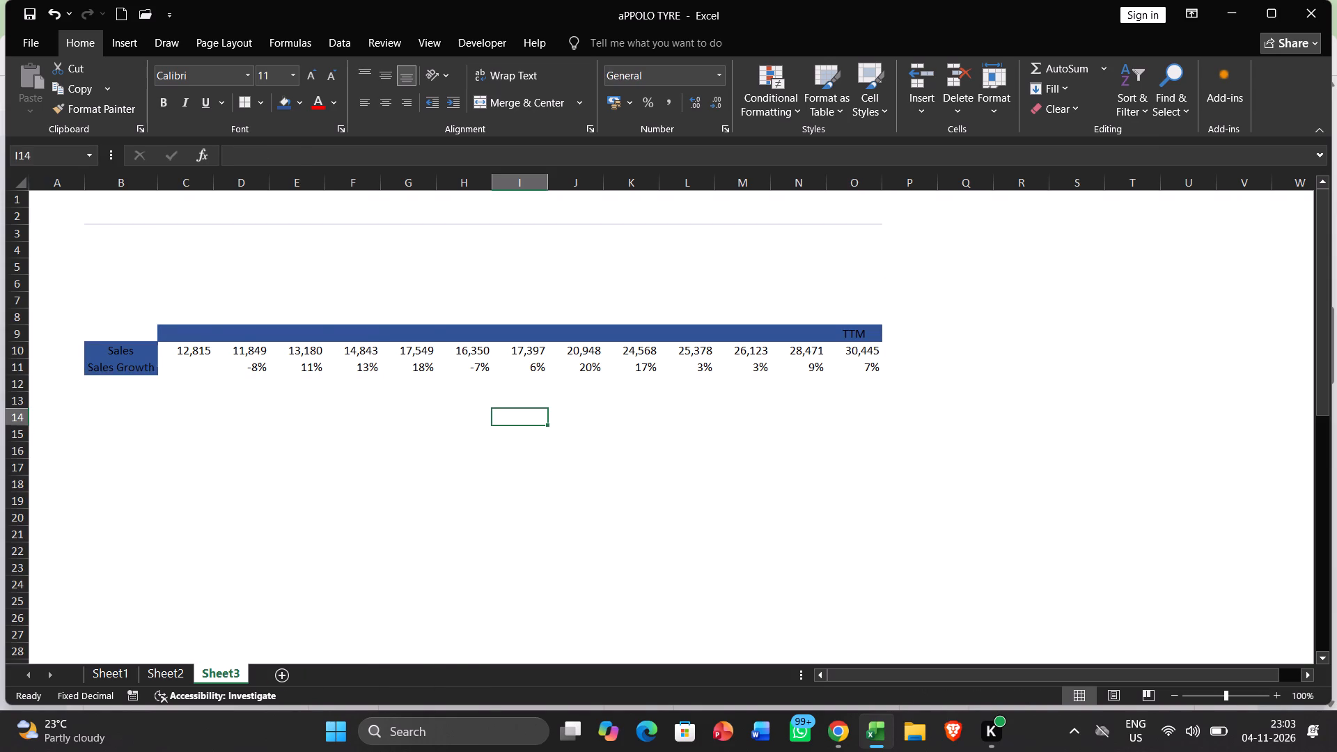
drag(132, 336, 627, 357)
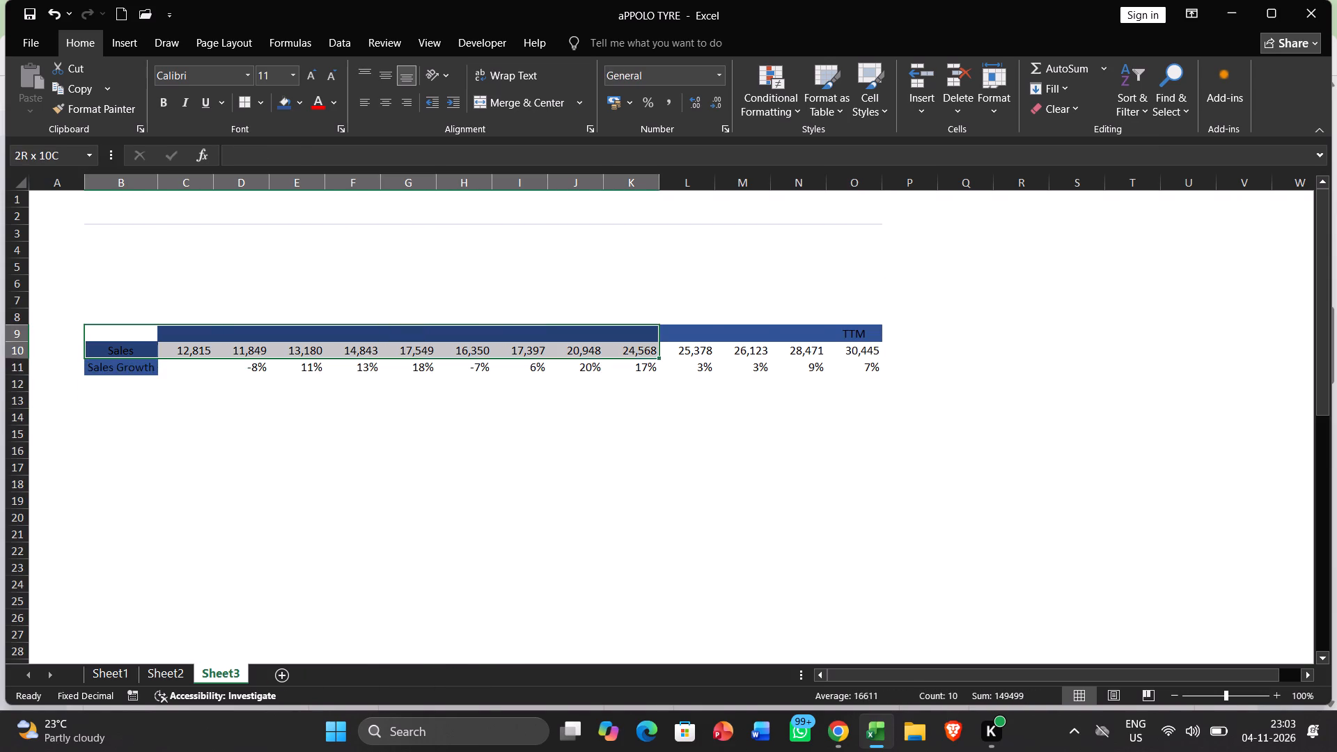
drag(627, 357, 920, 372)
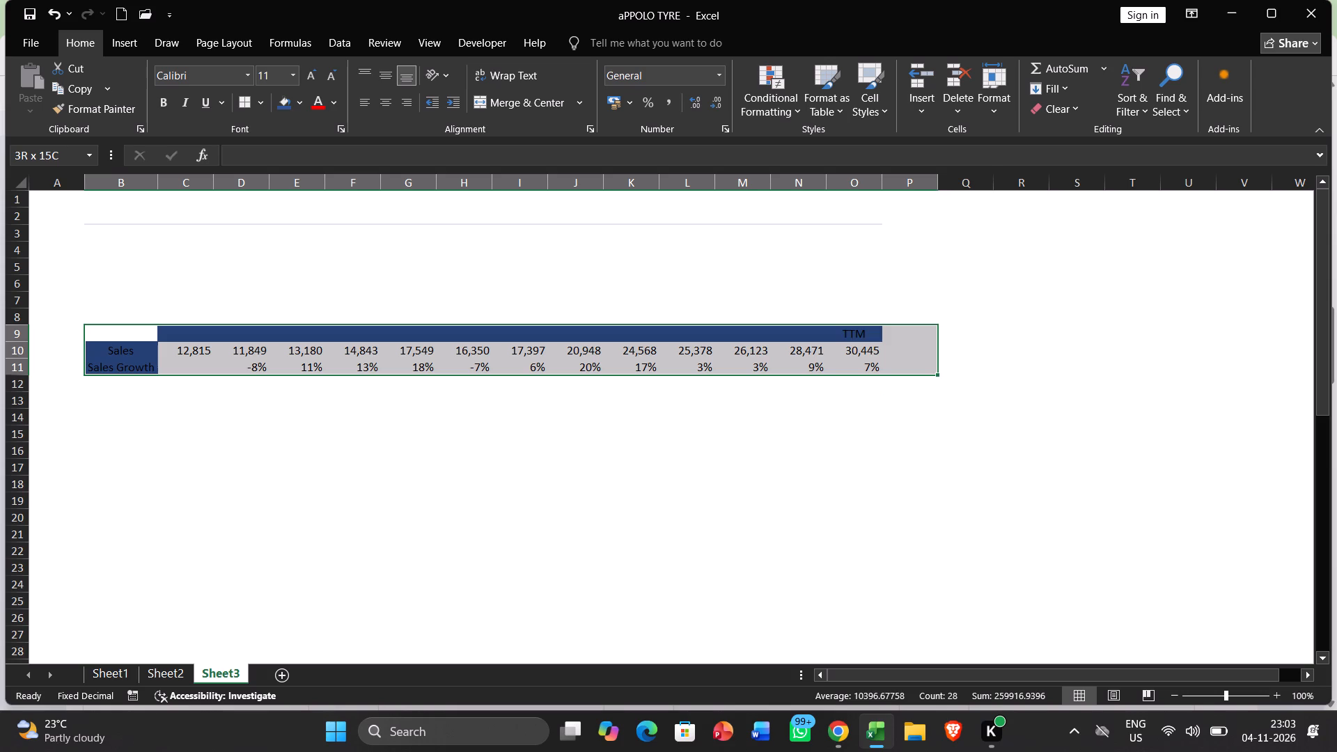
drag(920, 372, 872, 370)
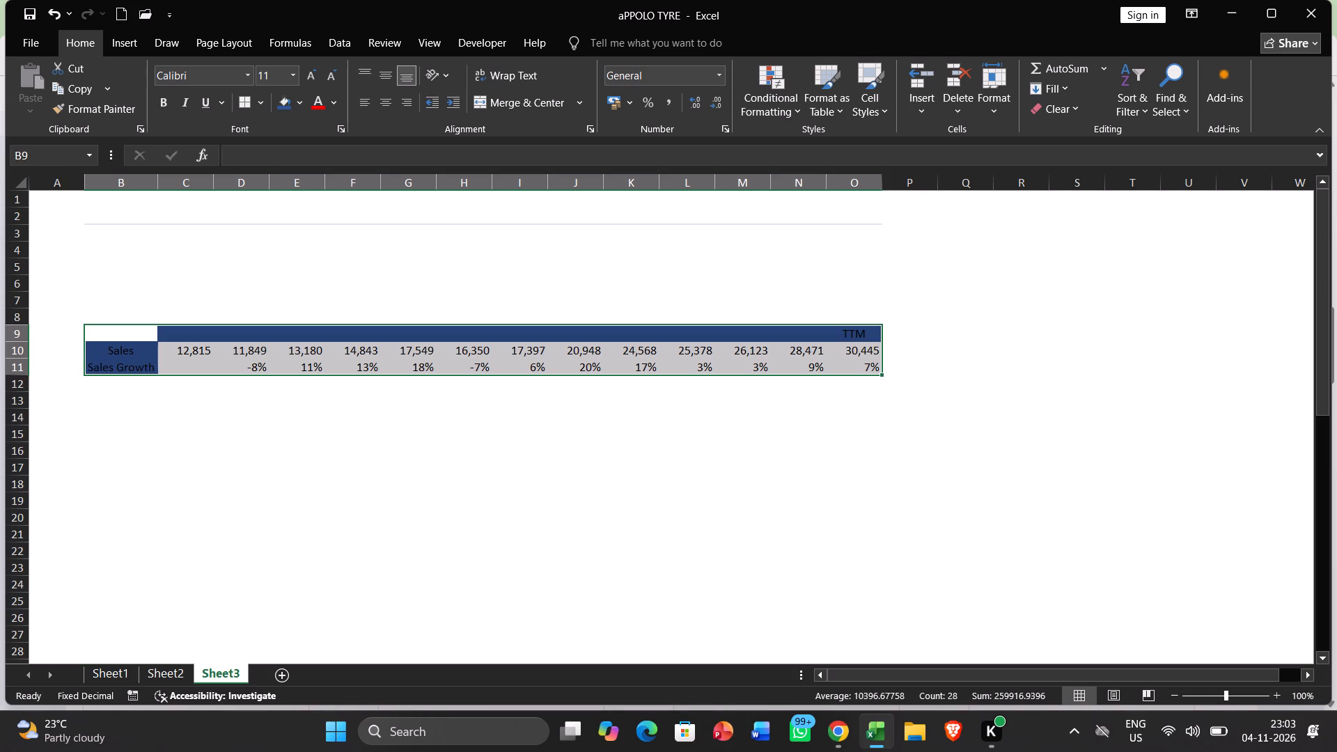
drag(870, 323, 849, 196)
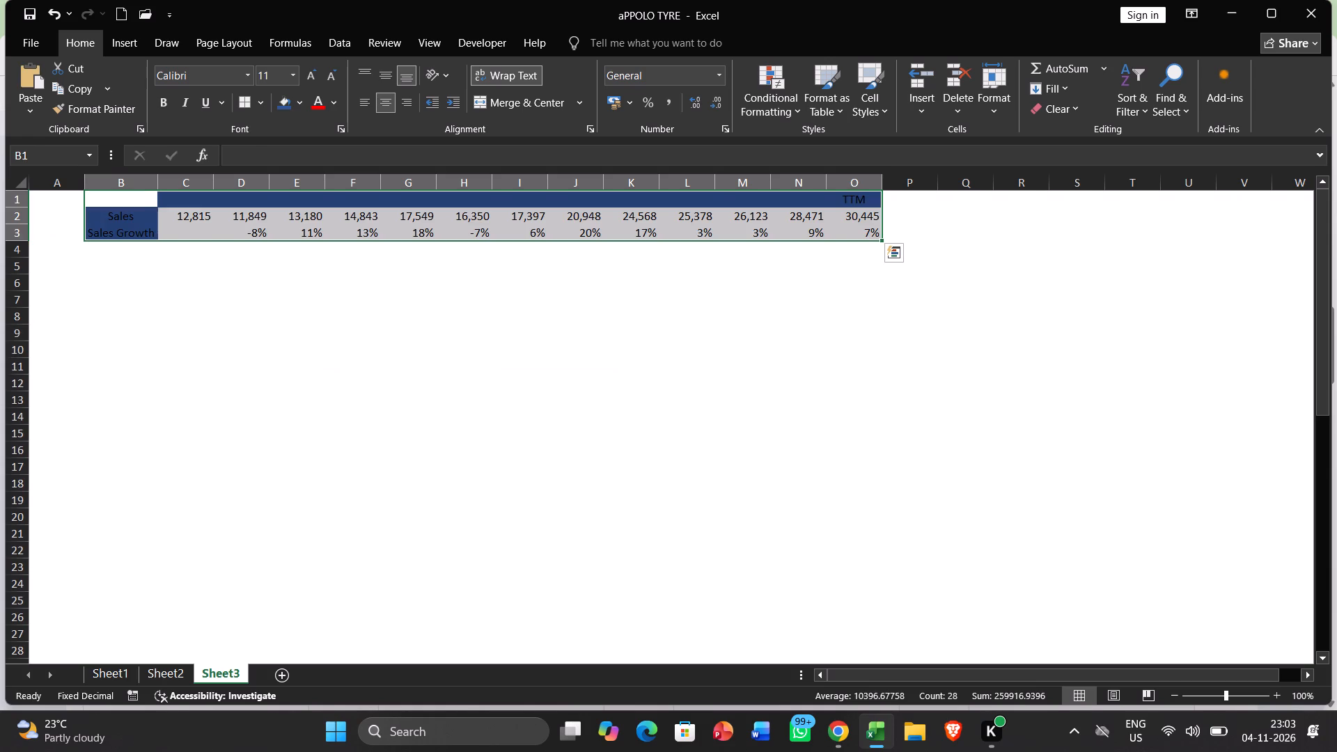
Enter Mar-12 as the first period header in cell C1, above the 12,815 sales figure.
key(Down)
key(Up)
key(Right)
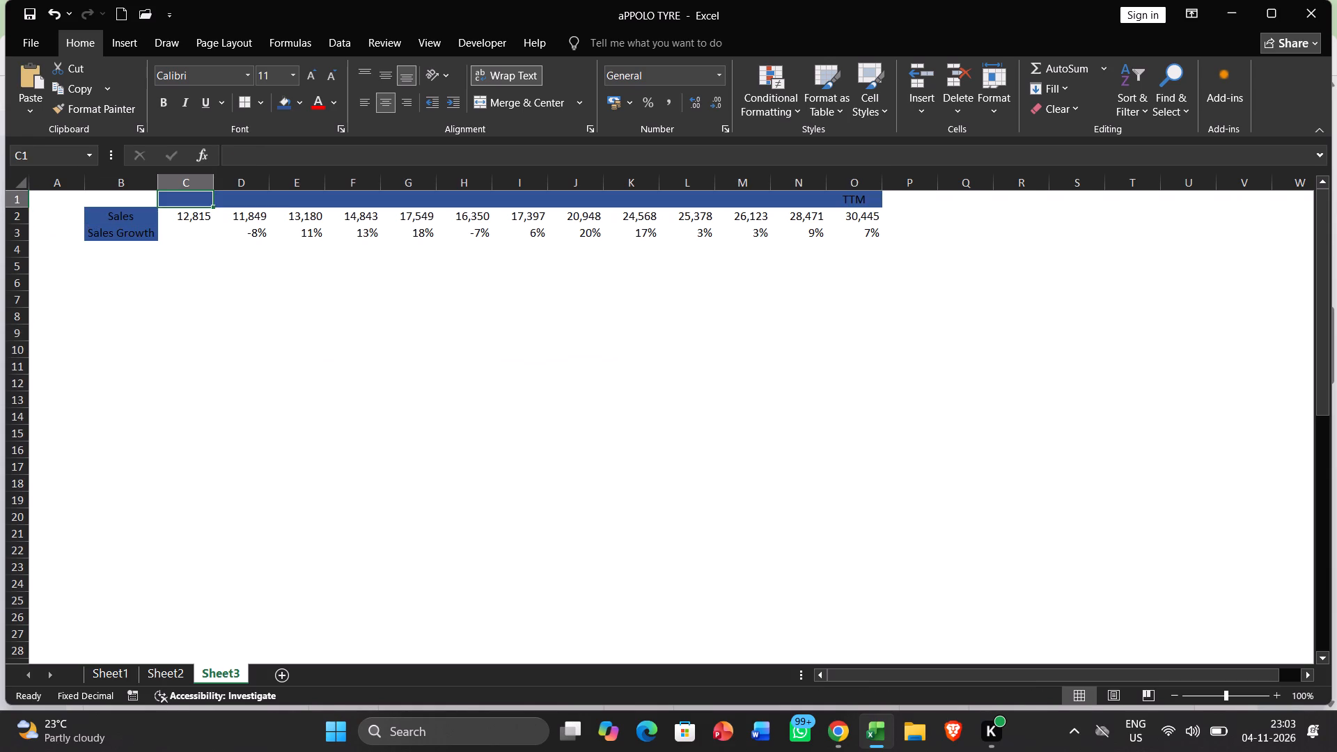
key(shift+m)
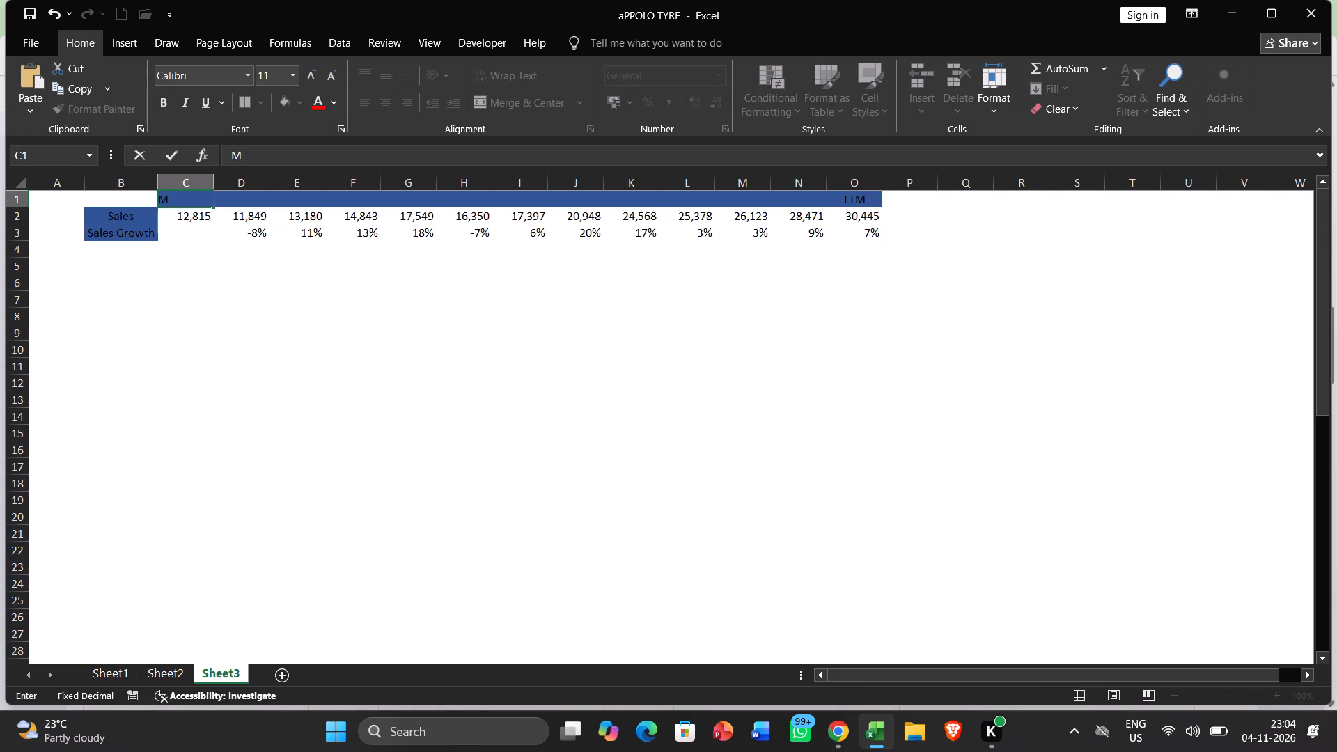
text(ar)
text(-12)
key(Right)
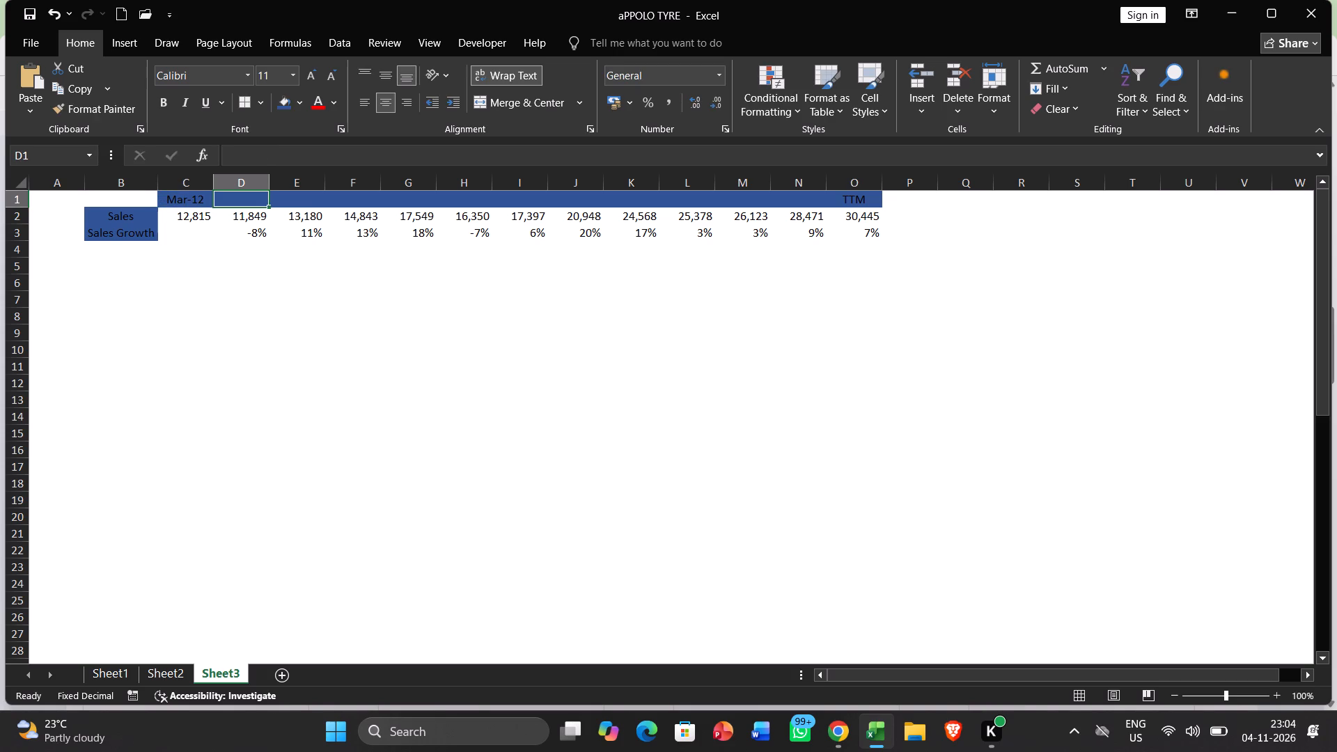
Copy the Mar 2016 to Mar 2026 headers from Screener's Profit & Loss table in Chrome and paste them into Excel's row 1 from D1.
click(838, 732)
click(413, 406)
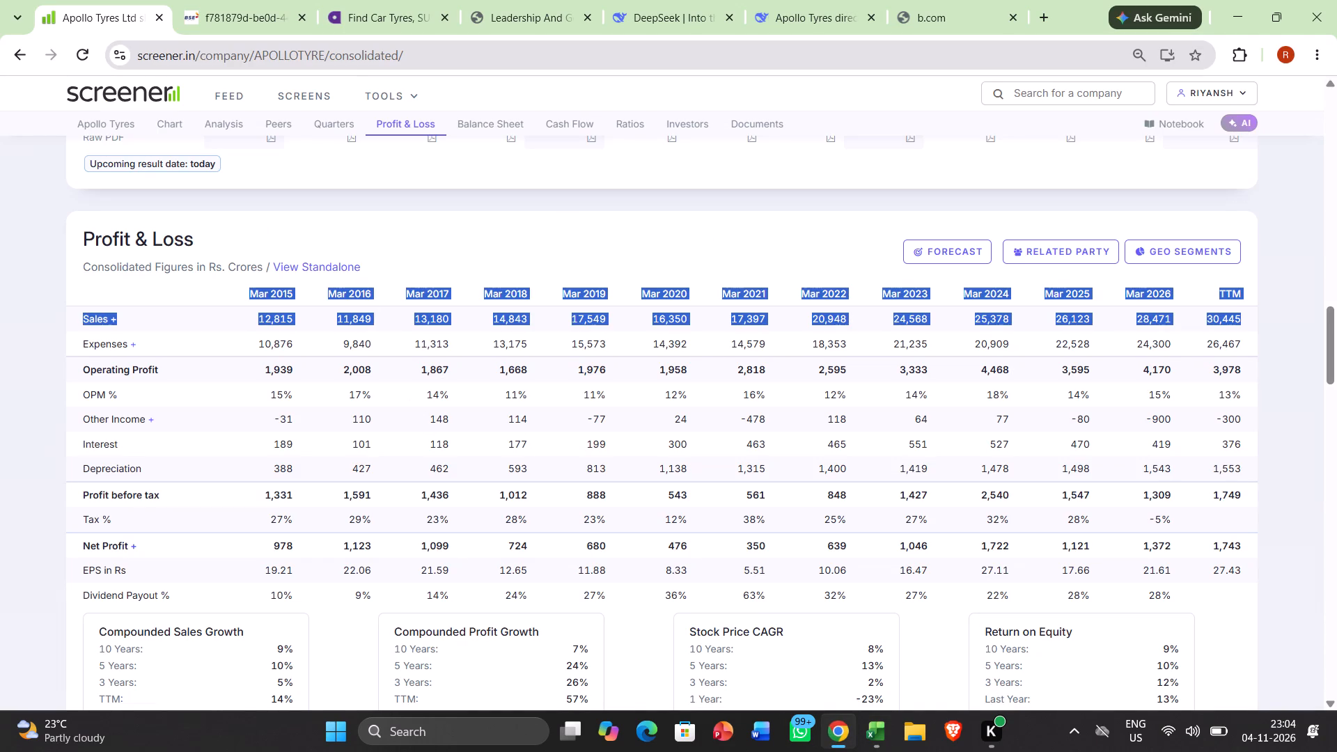
drag(329, 291, 978, 287)
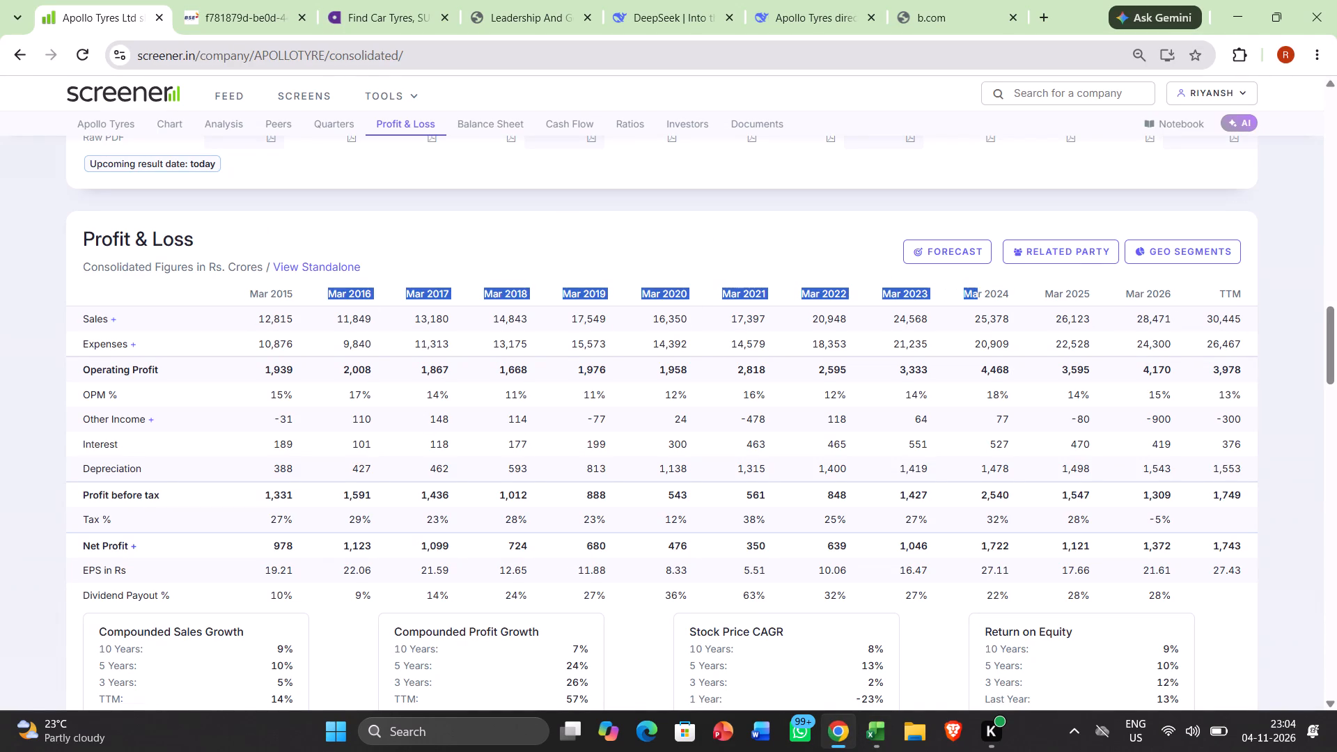
drag(978, 287, 1272, 286)
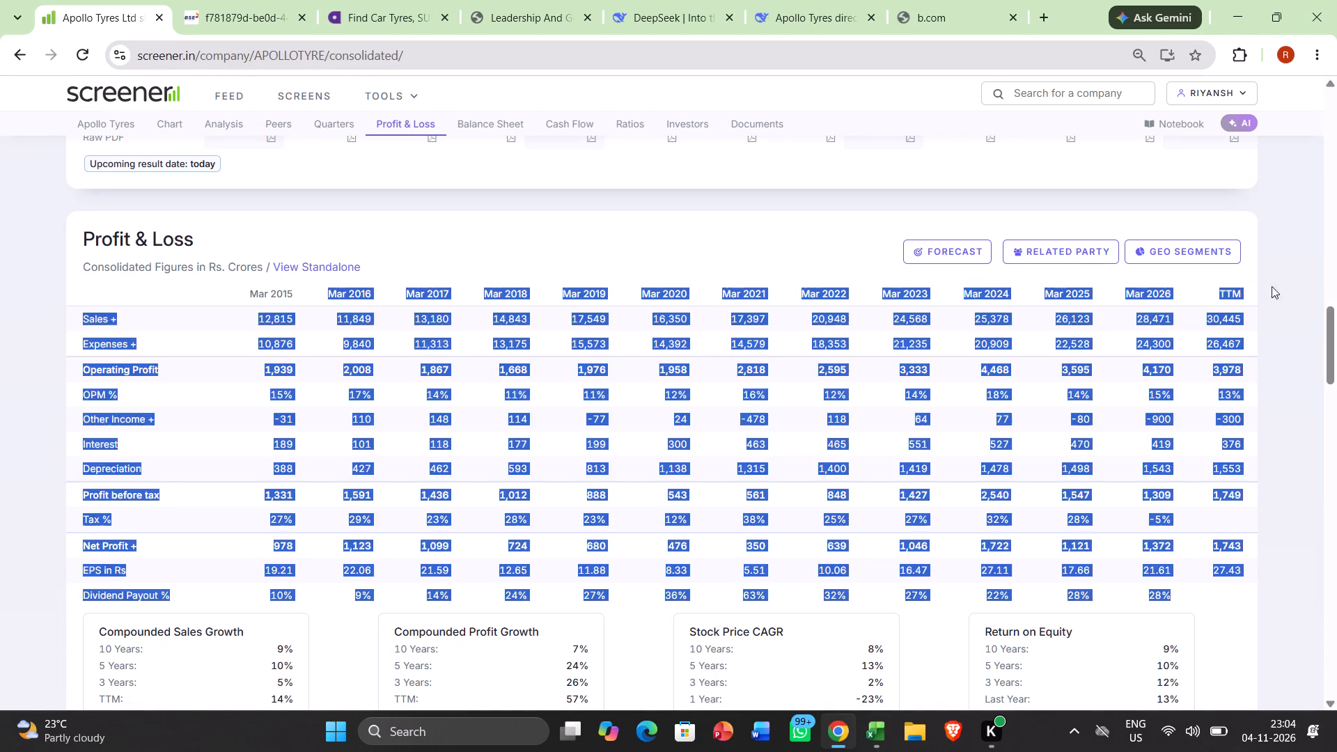
drag(1272, 286, 1210, 284)
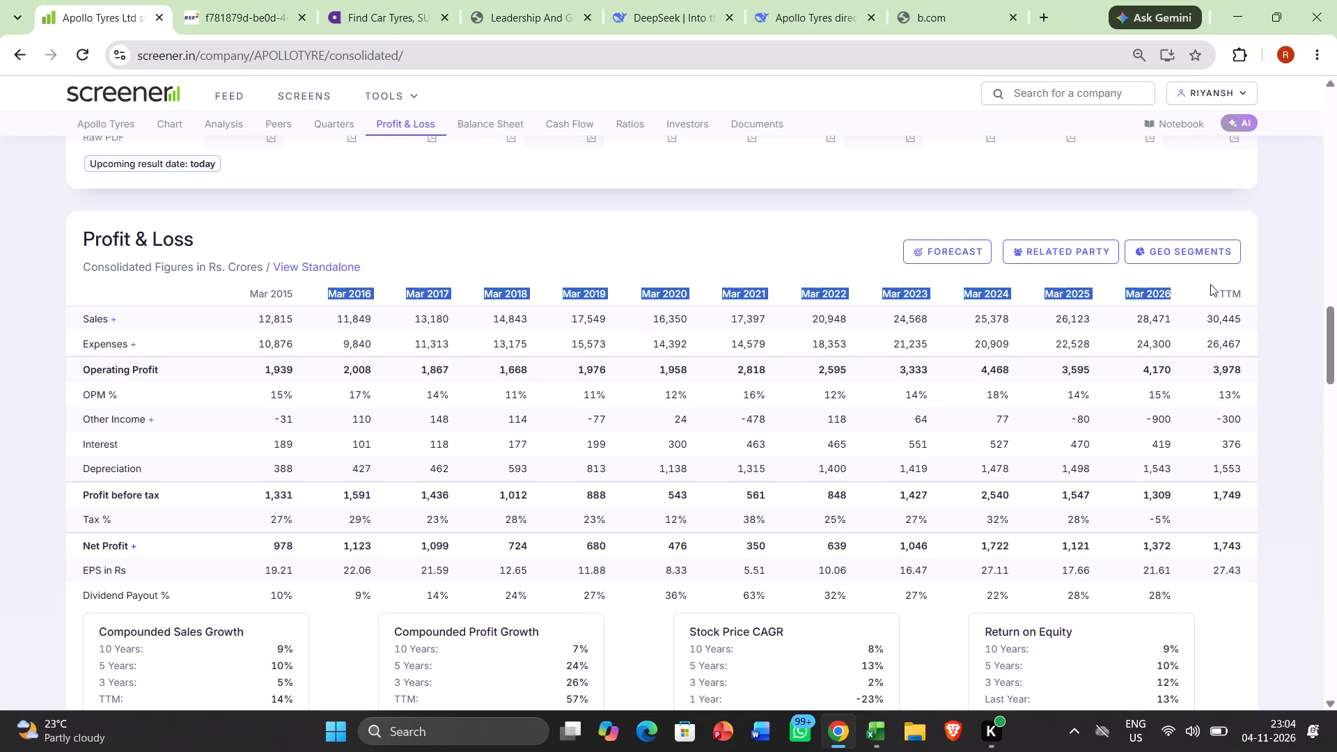
key(ctrl+c)
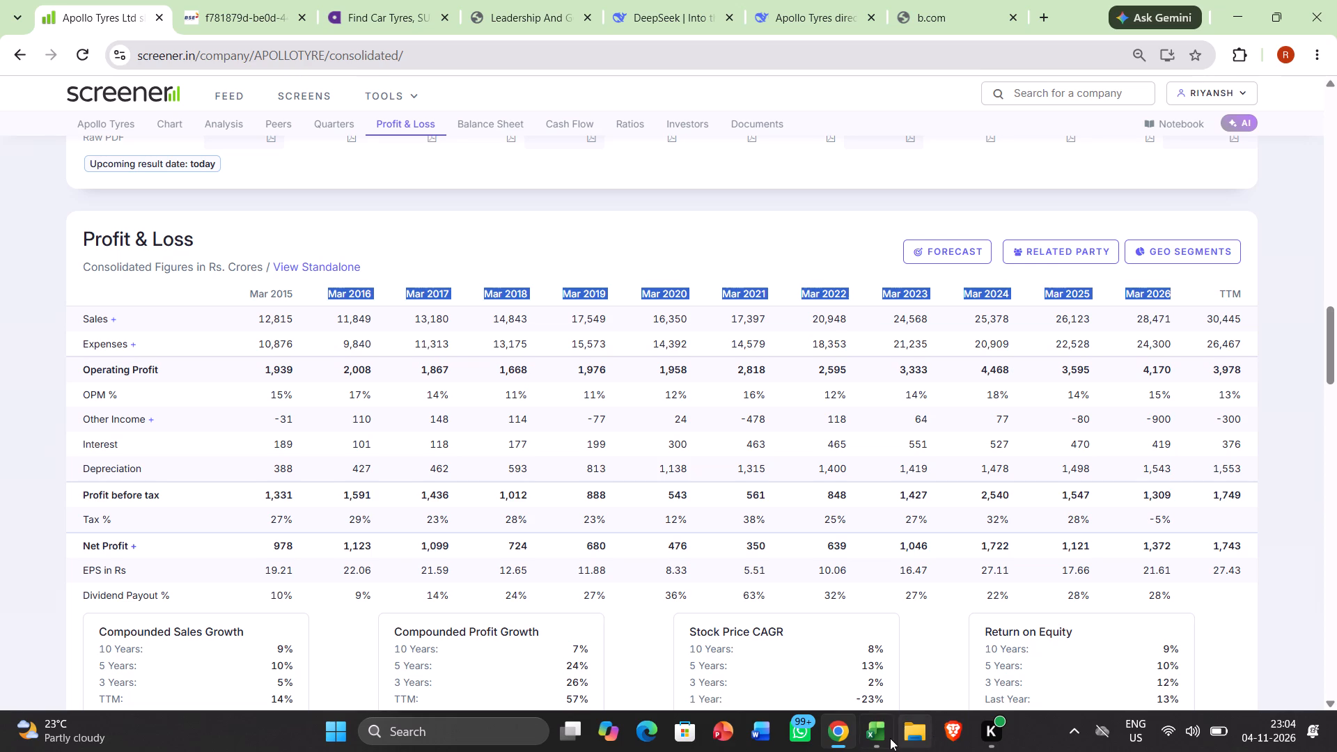
click(887, 738)
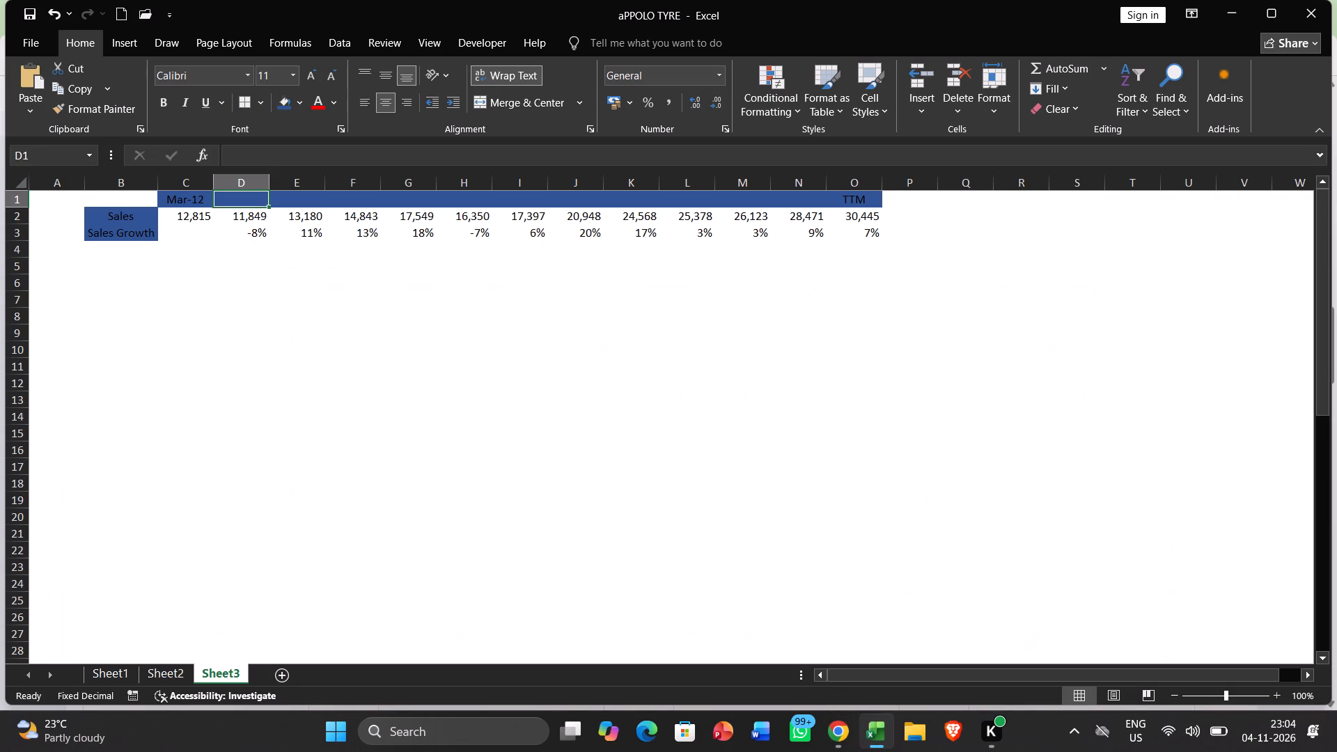
key(ctrl+v)
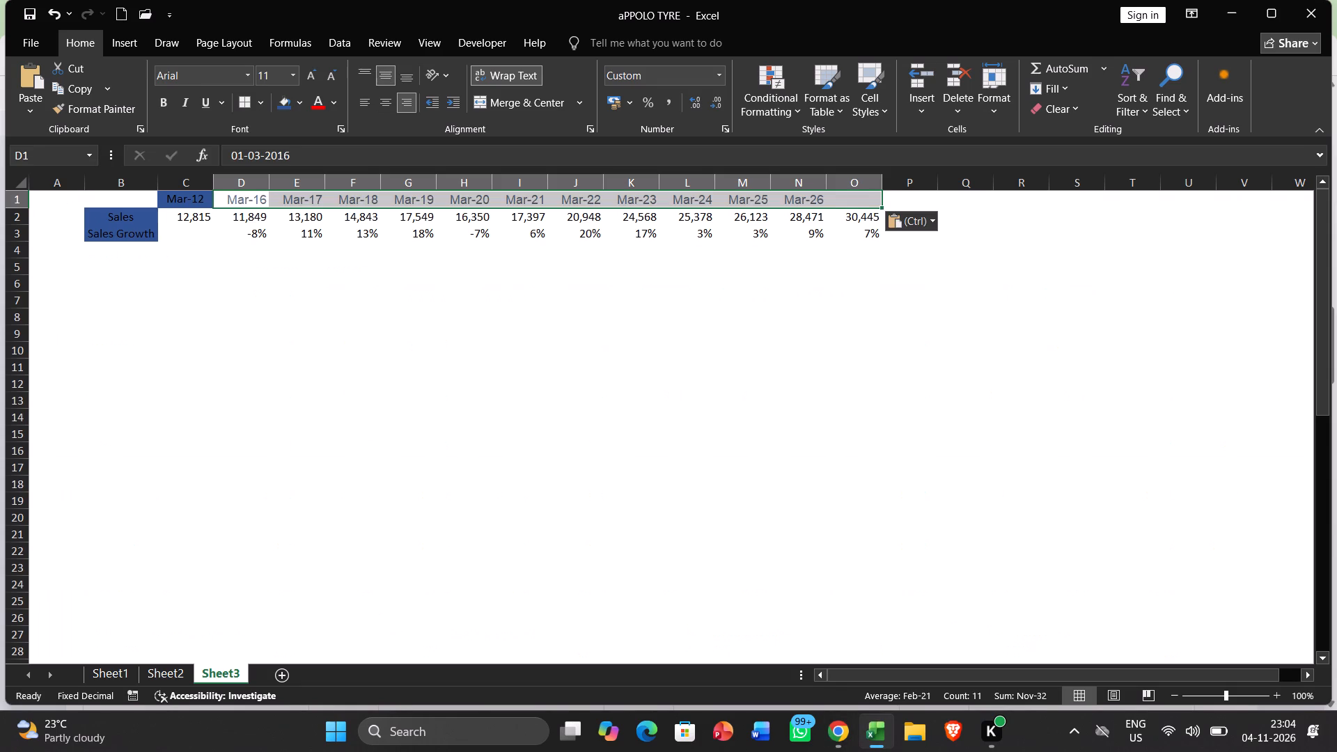
Fill the pasted header cells D1:O1 with the table's dark blue colour.
scroll(415, 349, up, 1)
click(284, 103)
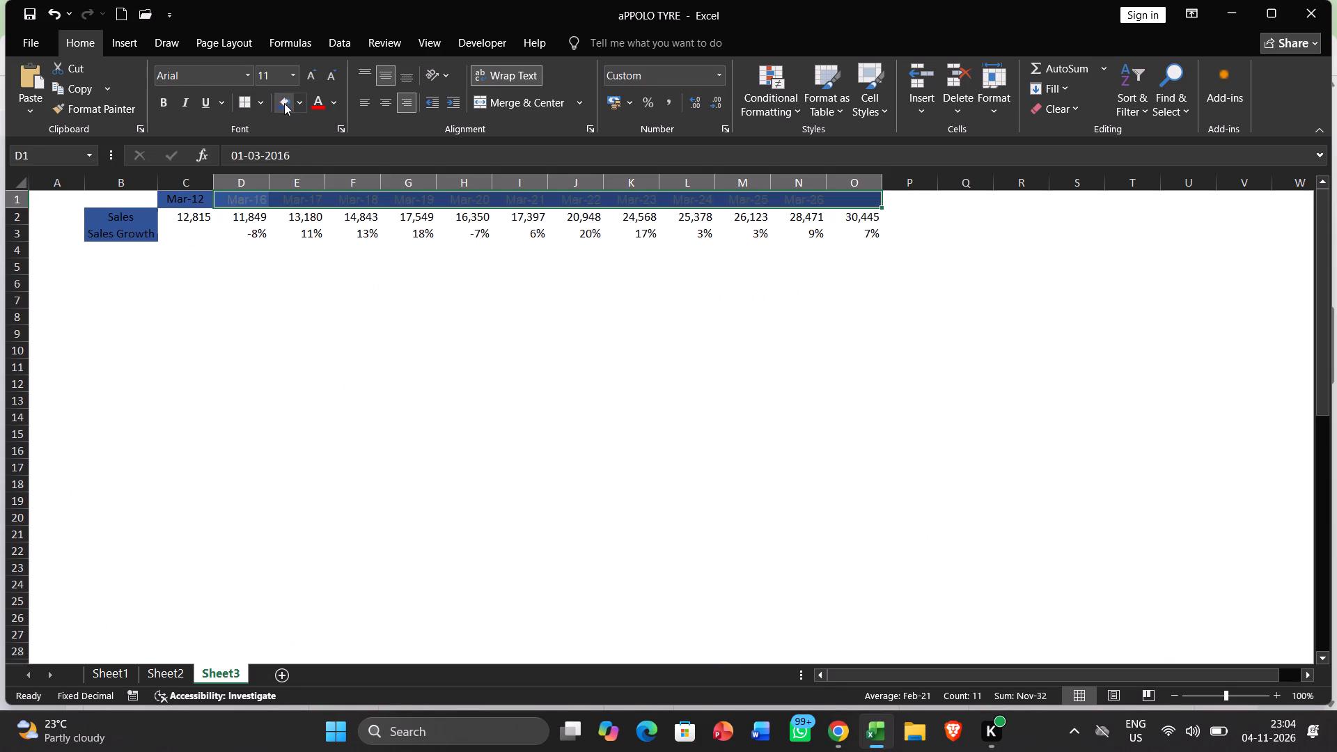
Enter TTM as the last column header in cell O1.
key(Right)
key(Right)
key(Right)
key(Right)
key(Right)
key(Right)
key(Right)
key(Right)
key(Right)
key(Right)
key(Right)
key(Right)
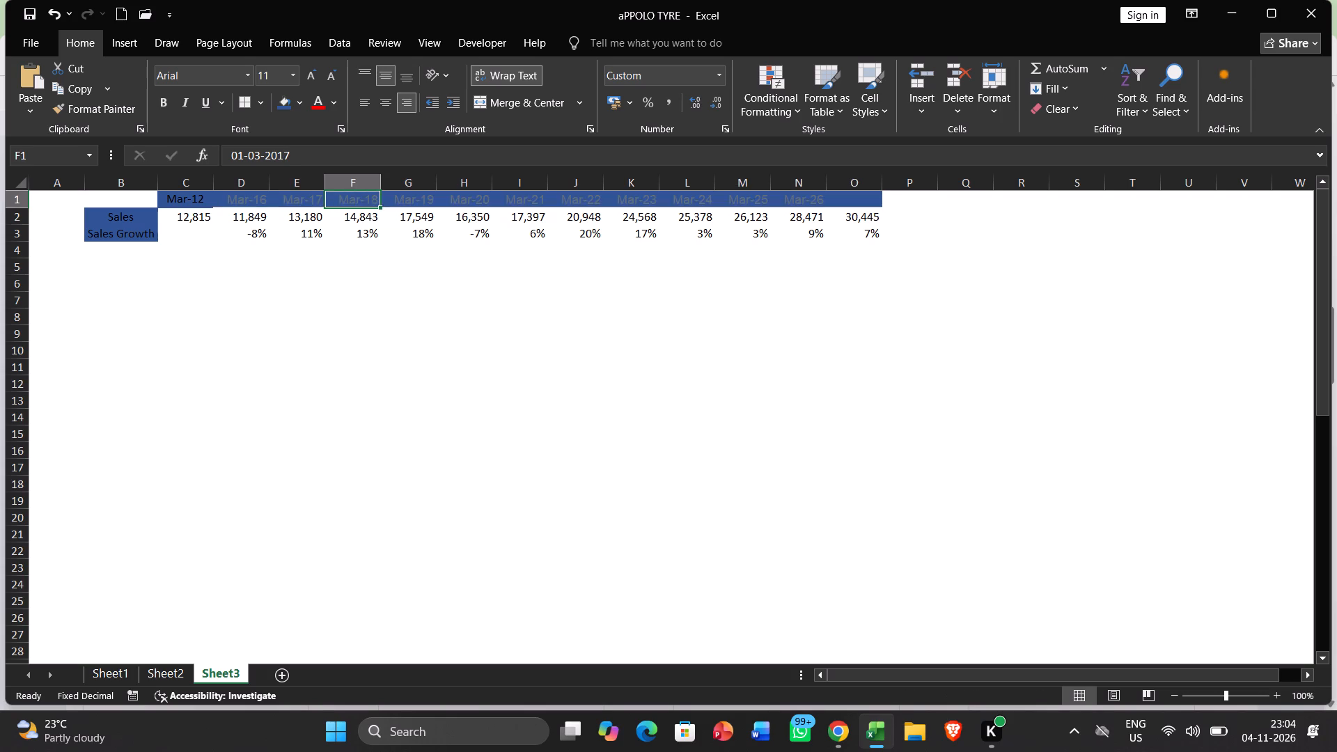
key(Left)
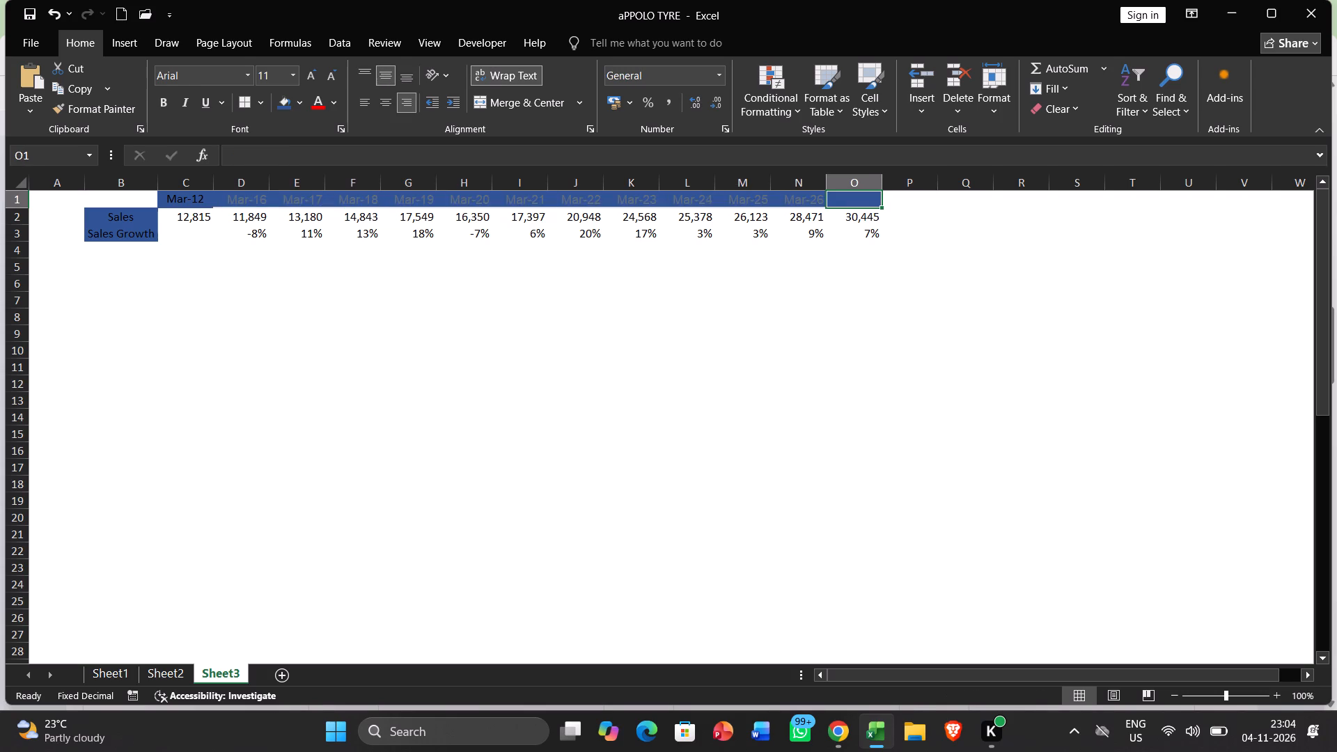
text(TTM)
key(Left)
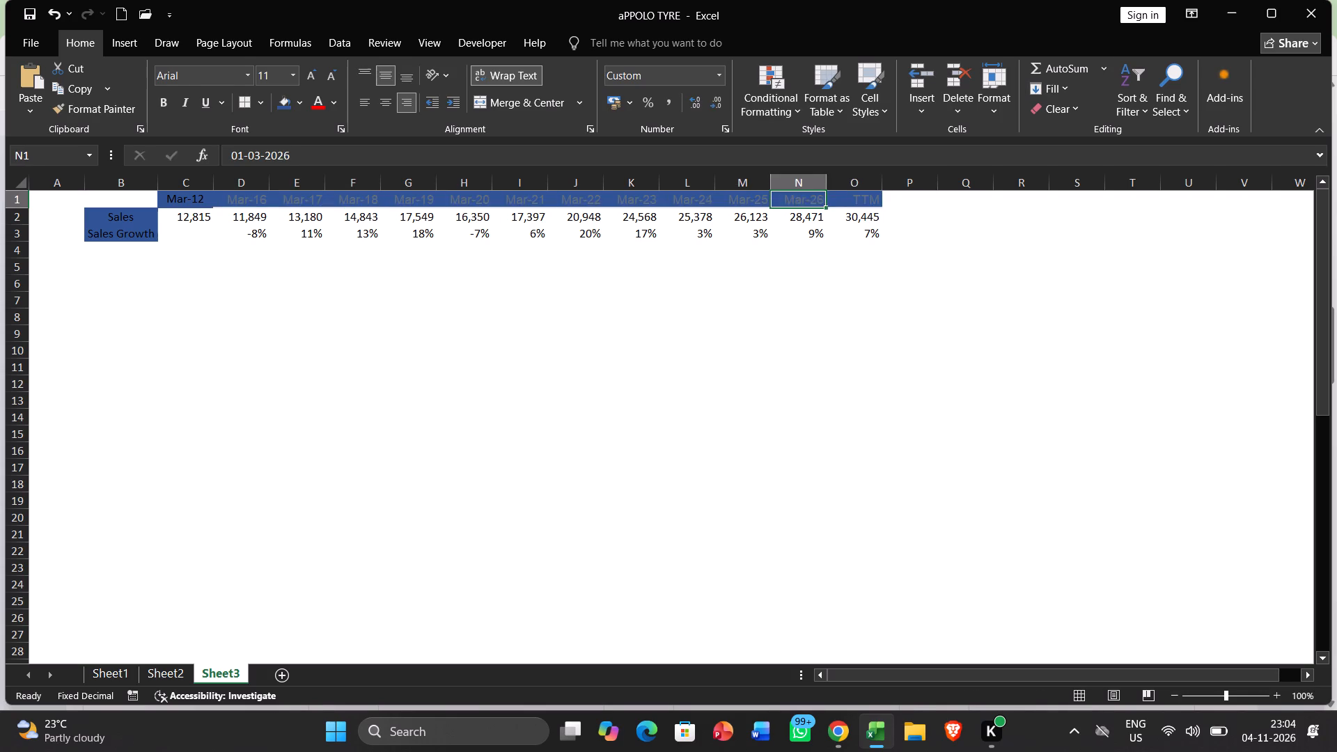
Make the header cells C1:O1 bold.
key(Left)
key(Left)
key(Left)
key(Left)
key(Left)
key(Left)
key(Left)
key(Left)
key(Left)
key(Left)
key(Left)
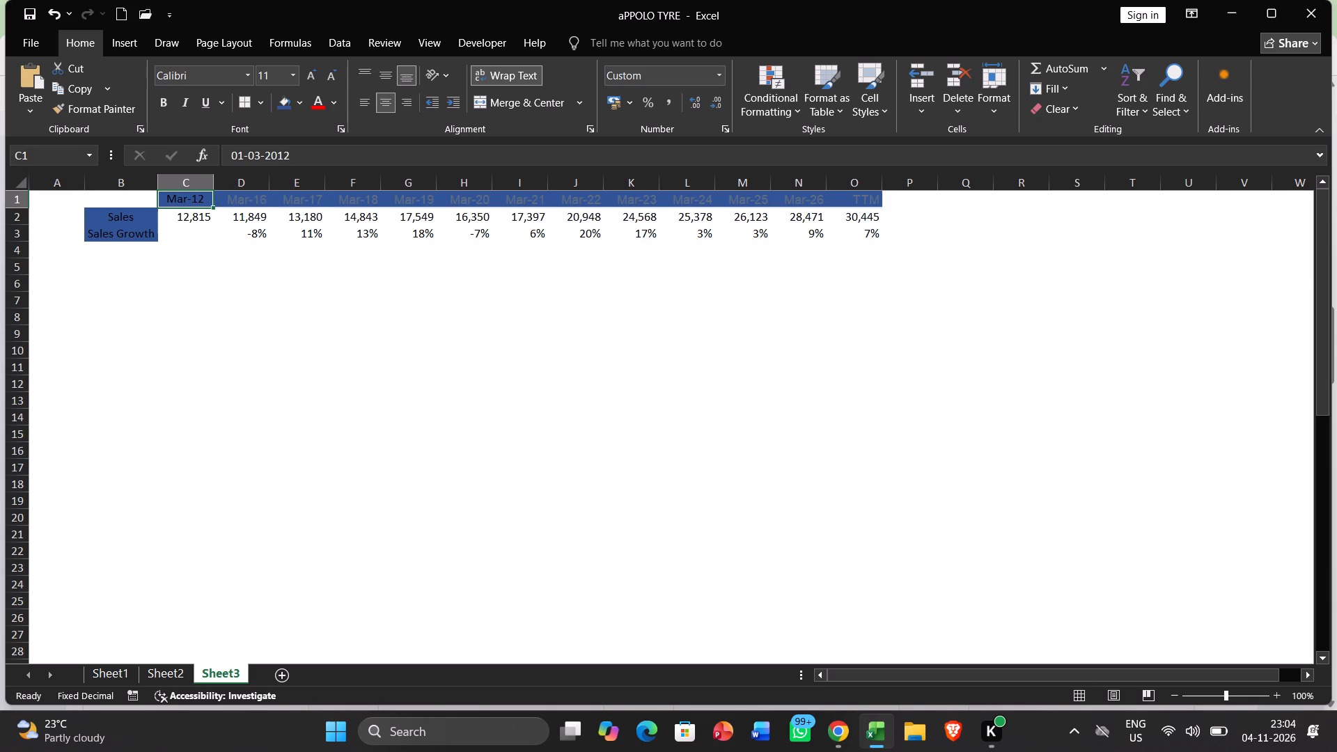
key(shift+Right)
key(shift+Right)
key(shift+Right)
key(shift+Right)
key(shift+Right)
key(shift+Right)
key(shift+Right)
key(shift+Right)
key(shift+Right)
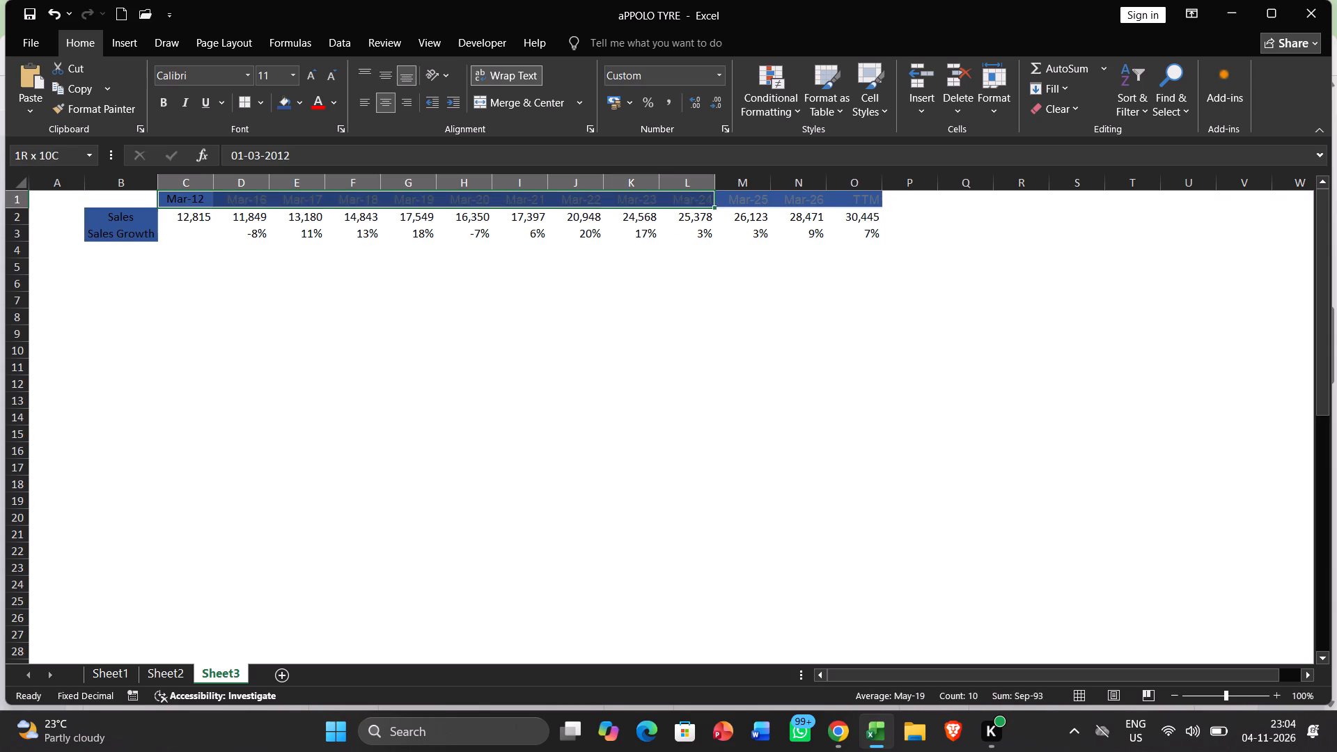
key(shift+Right)
key(shift+Right)
key(shift+Right)
key(ctrl+b)
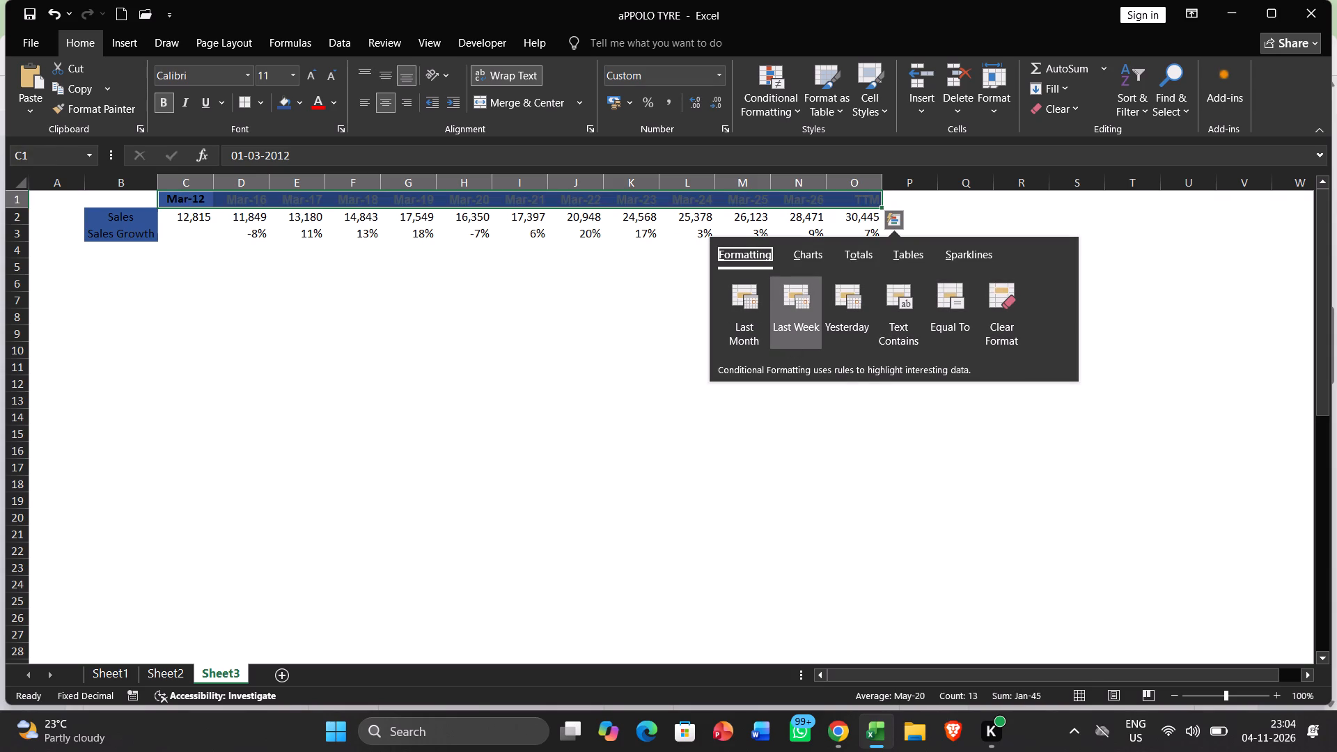
Set the font colour of the header cells C1:O1 to black.
text(hh)
key(Escape)
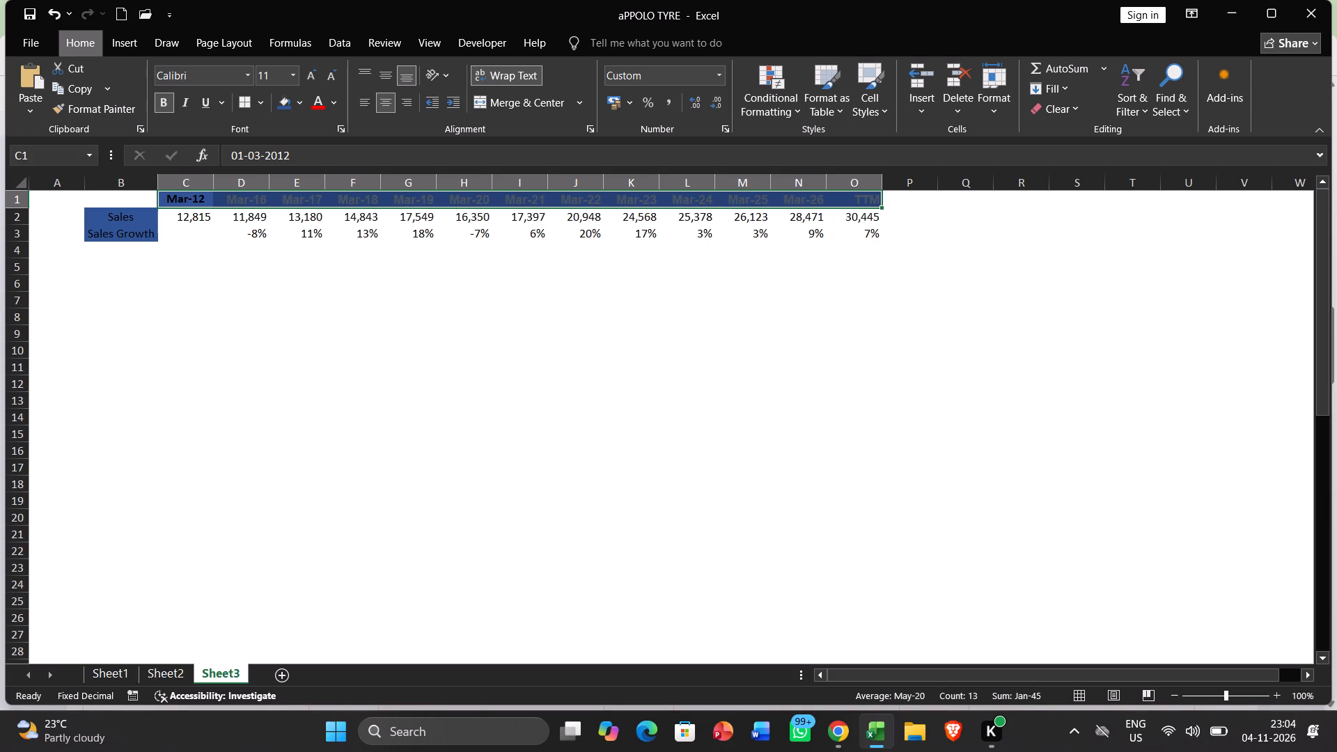
text(hh)
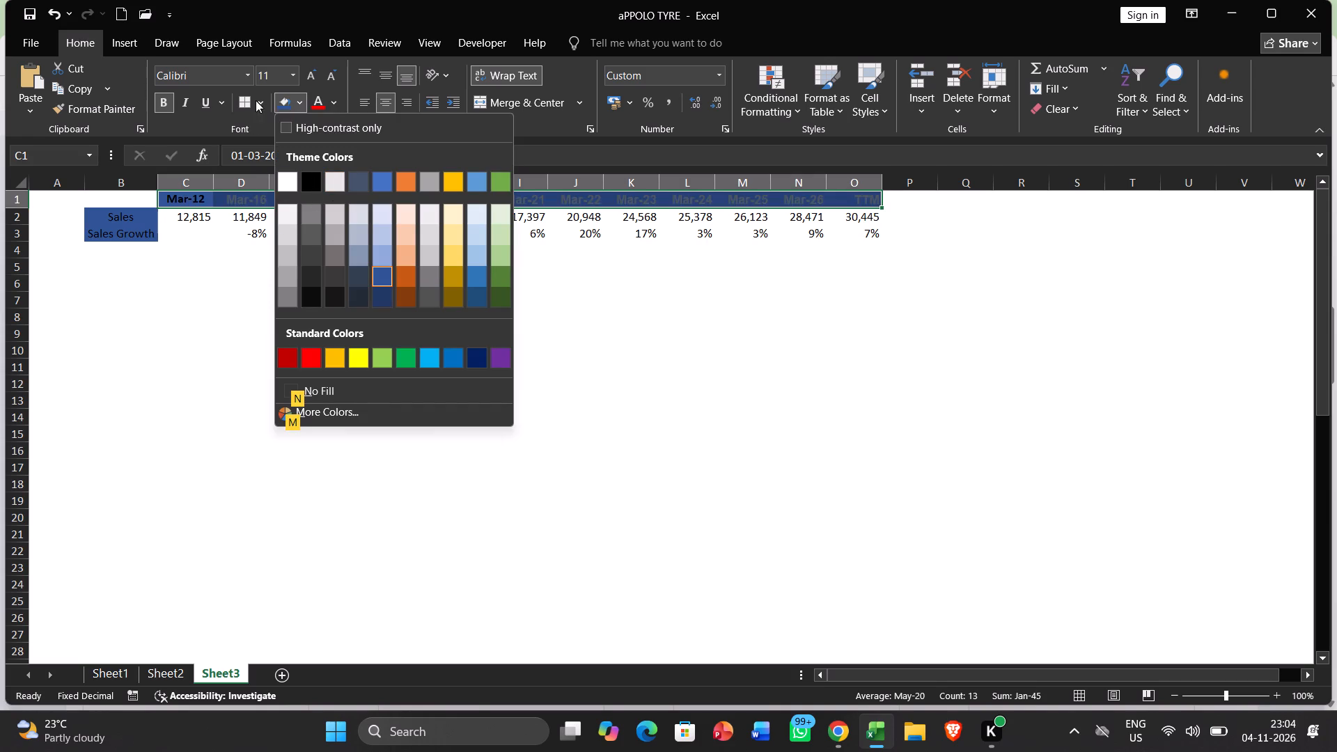
click(336, 104)
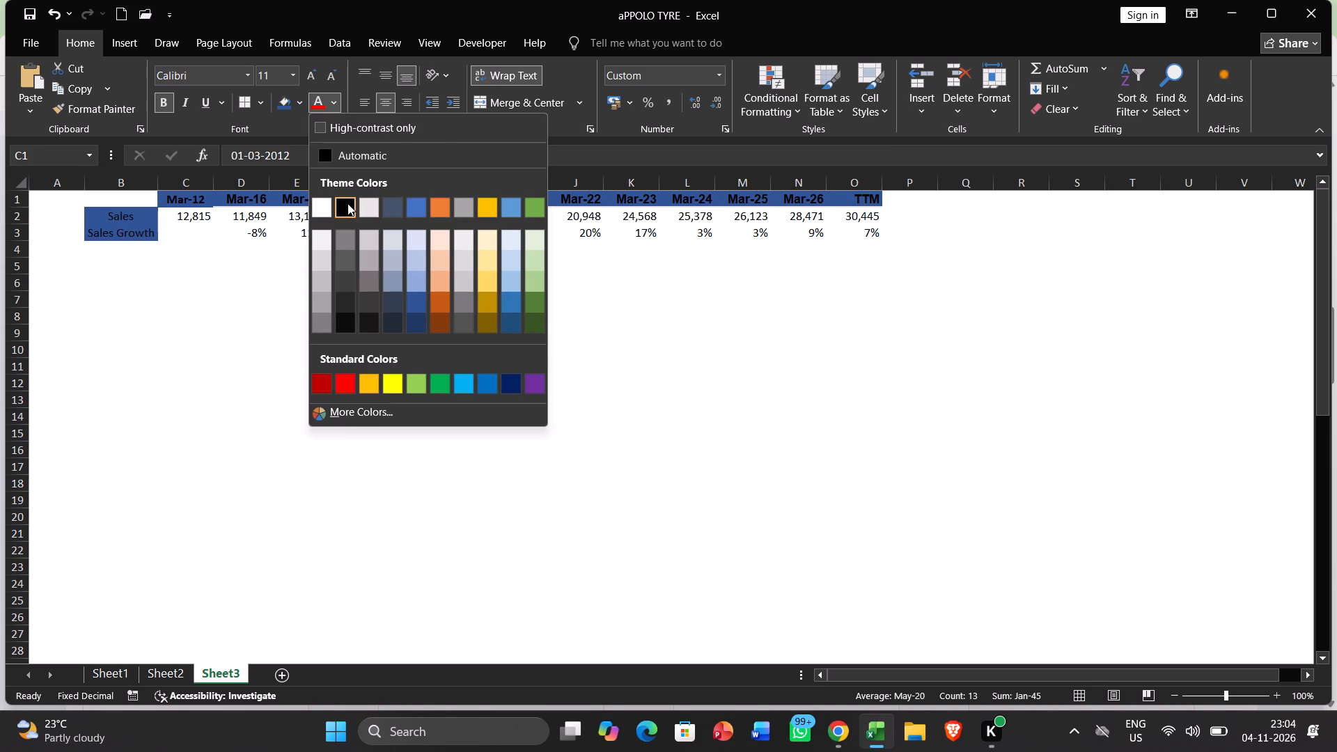
click(347, 203)
key(Down)
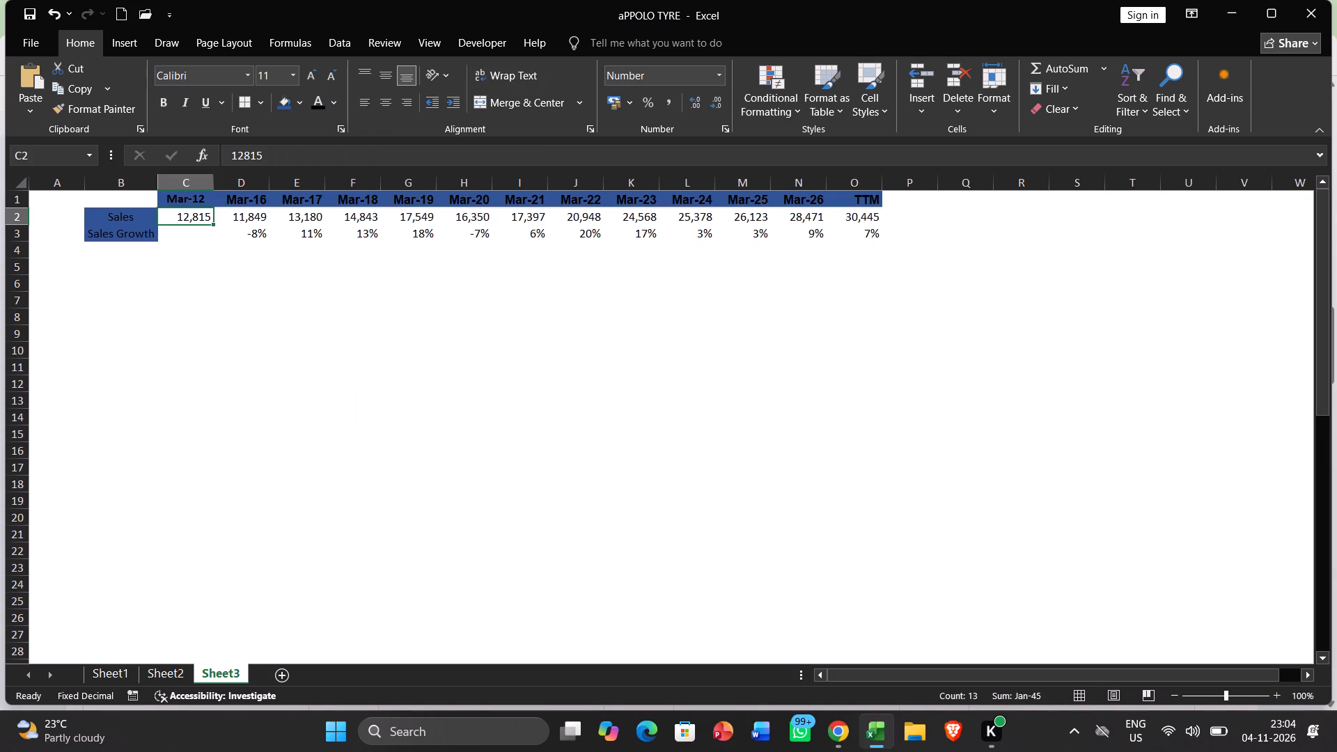
key(Up)
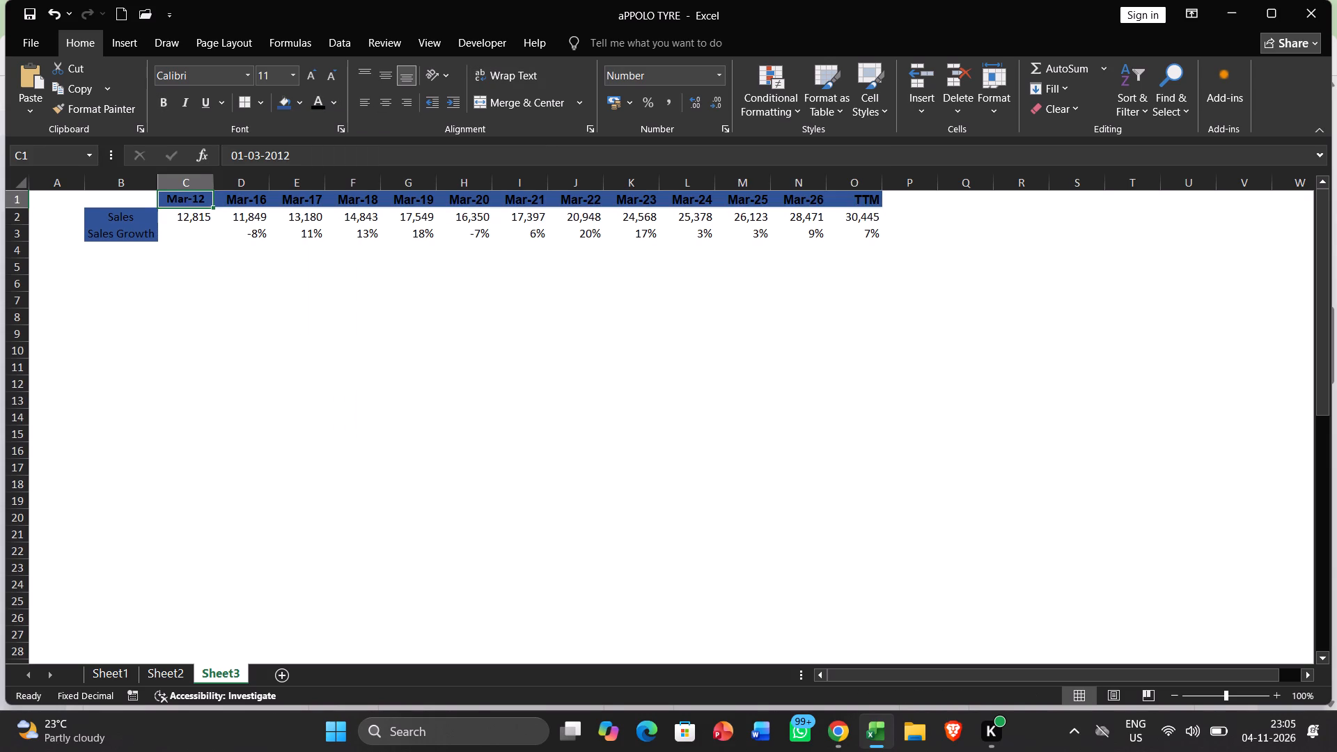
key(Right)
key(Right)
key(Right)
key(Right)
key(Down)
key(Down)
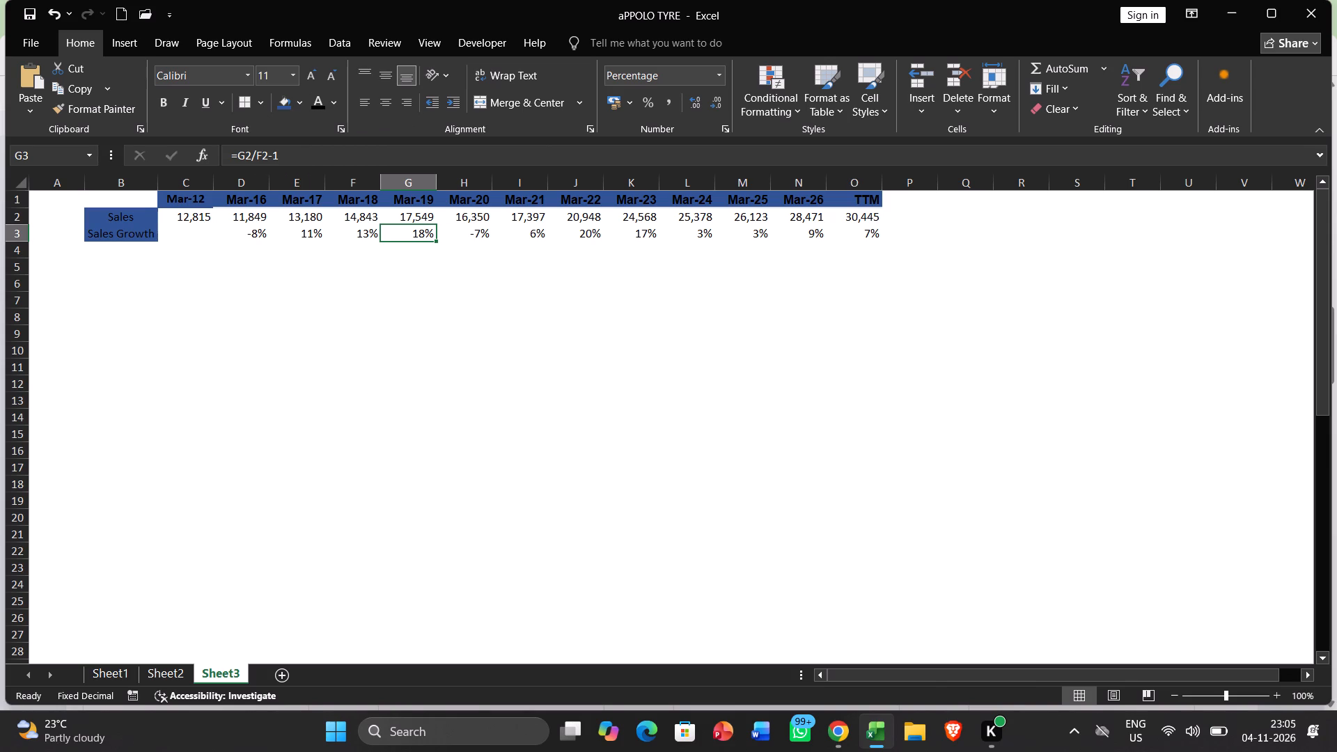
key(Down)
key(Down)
Apply all borders to the whole sales and growth table, range B1:O3.
key(Left)
key(Left)
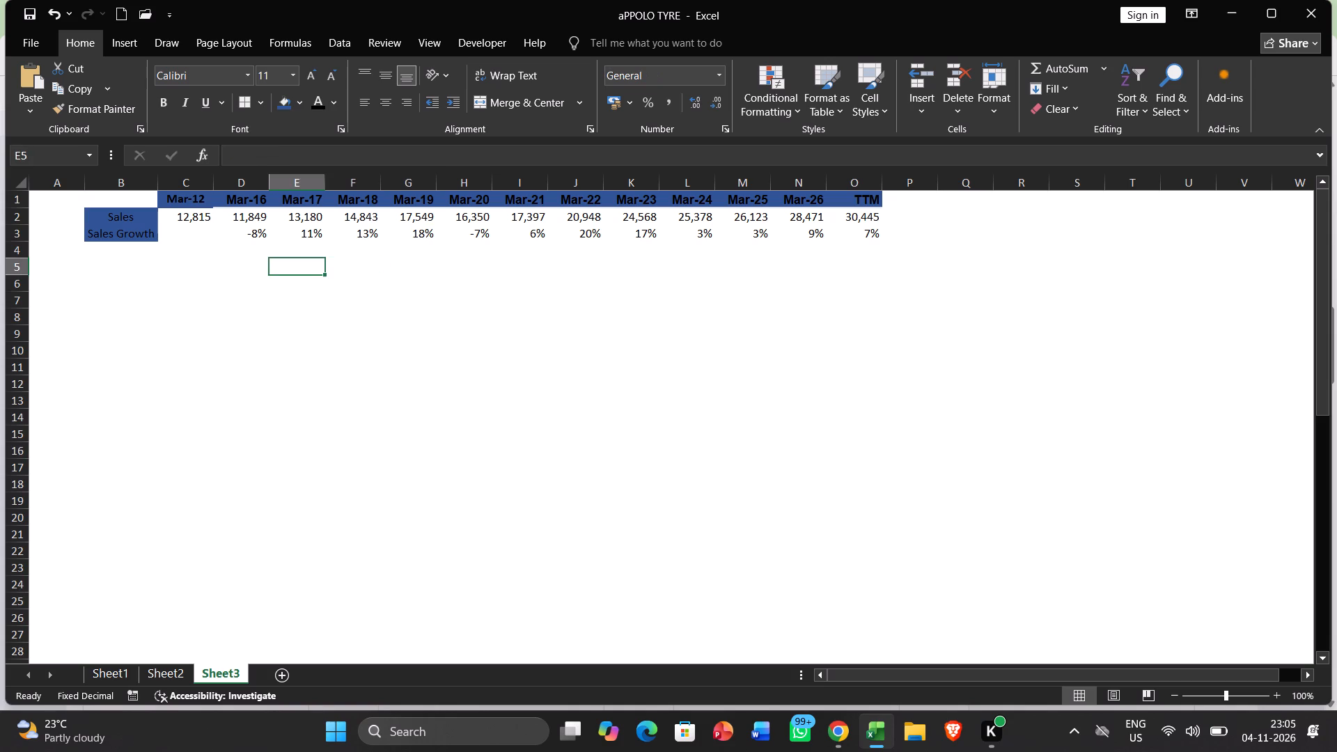
key(Left)
key(Left)
key(Left)
key(Up)
key(Up)
key(Up)
key(Up)
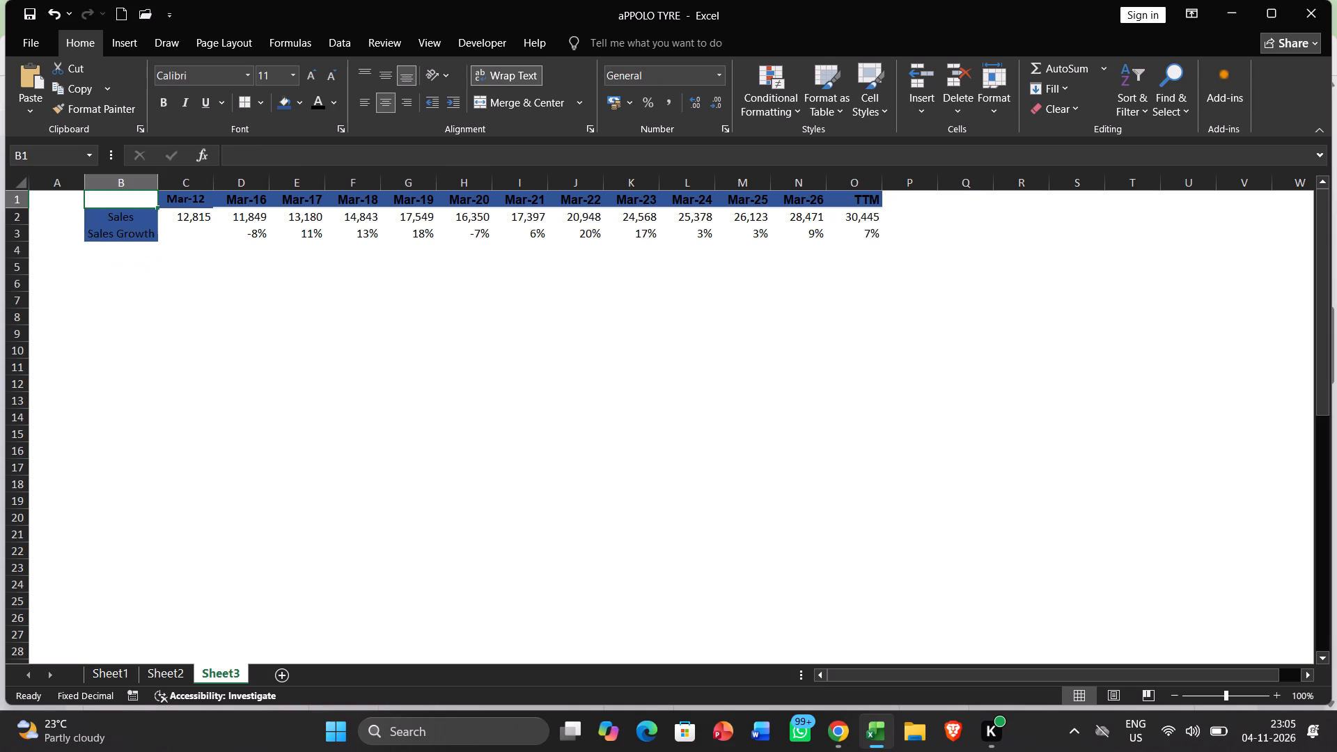
key(shift+Down)
key(shift+Down)
key(shift+Right)
key(shift+Right)
key(shift+Right)
key(shift+Right)
key(shift+Right)
key(shift+Right)
key(shift+Right)
key(shift+Right)
key(shift+Right)
key(shift+Right)
key(shift+Right)
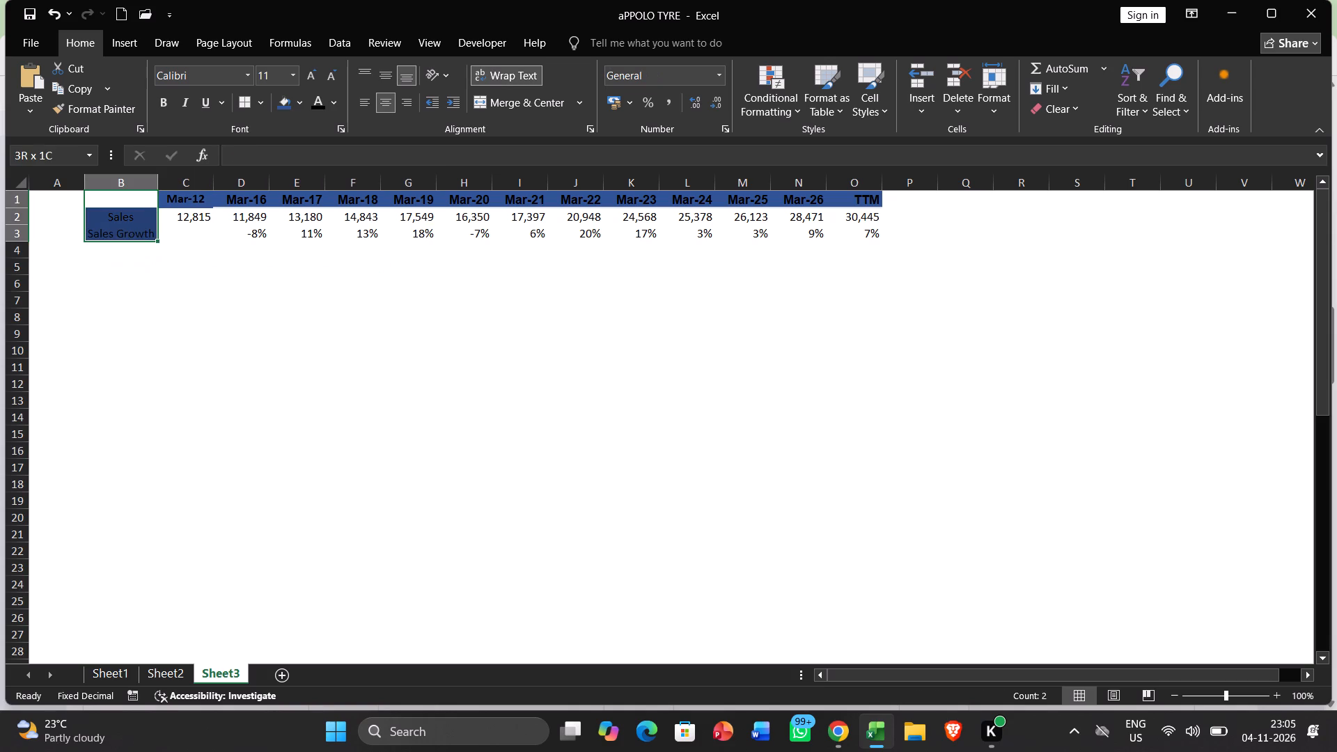
key(shift+Right)
key(shift+Right)
key(shift+Right)
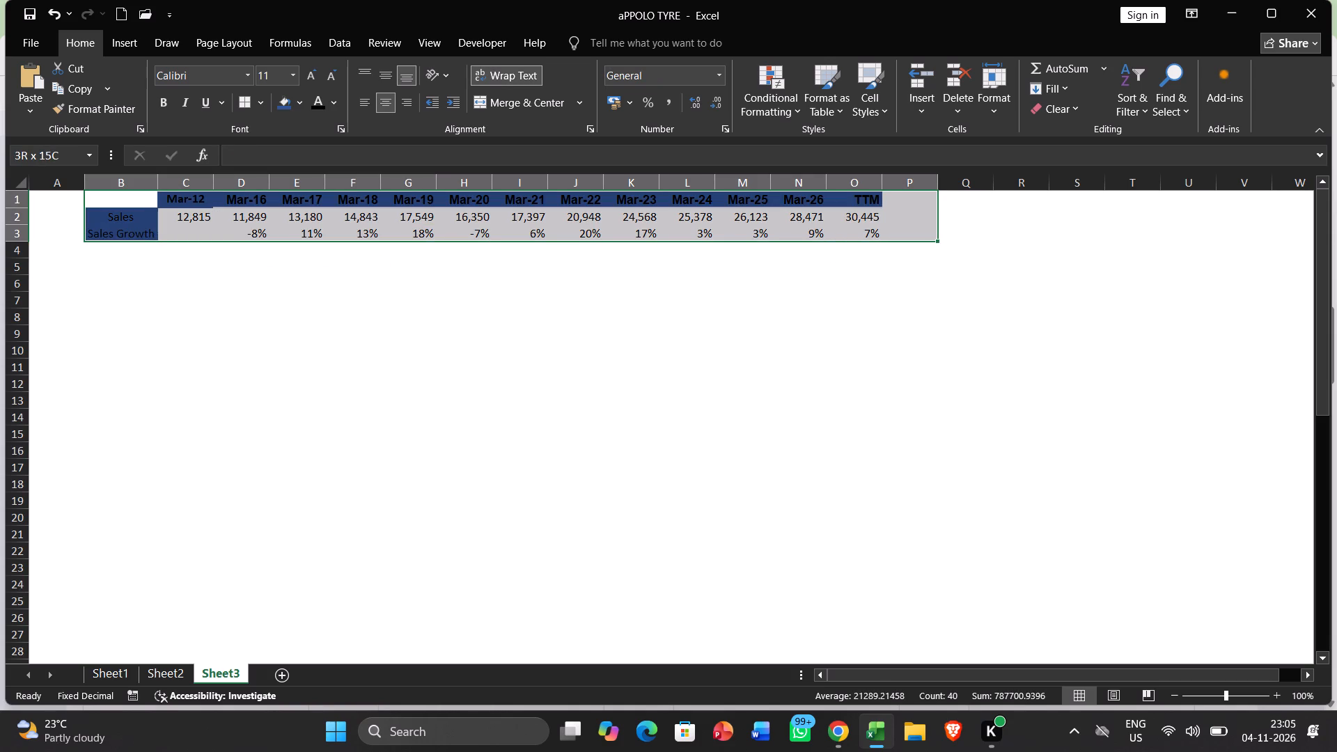
key(shift+Left)
text(hba)
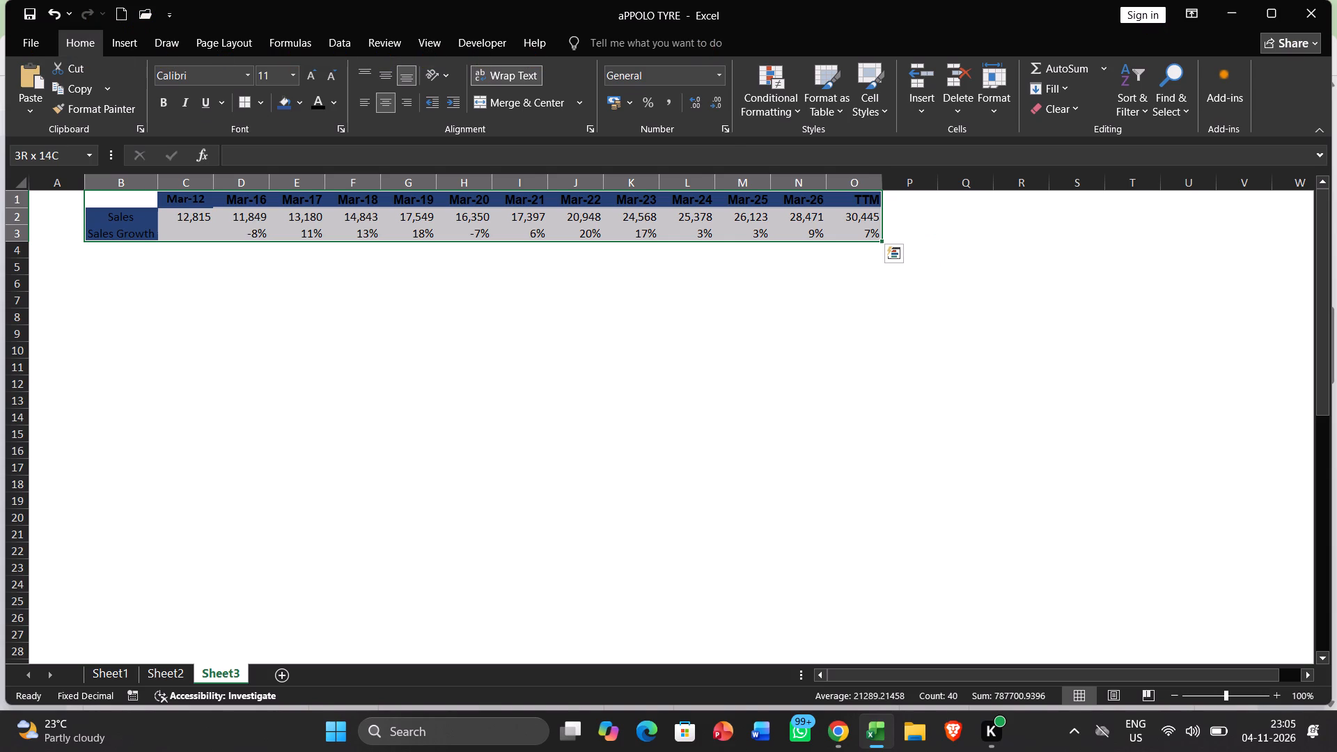
key(Down)
key(Down)
key(Down)
key(Down)
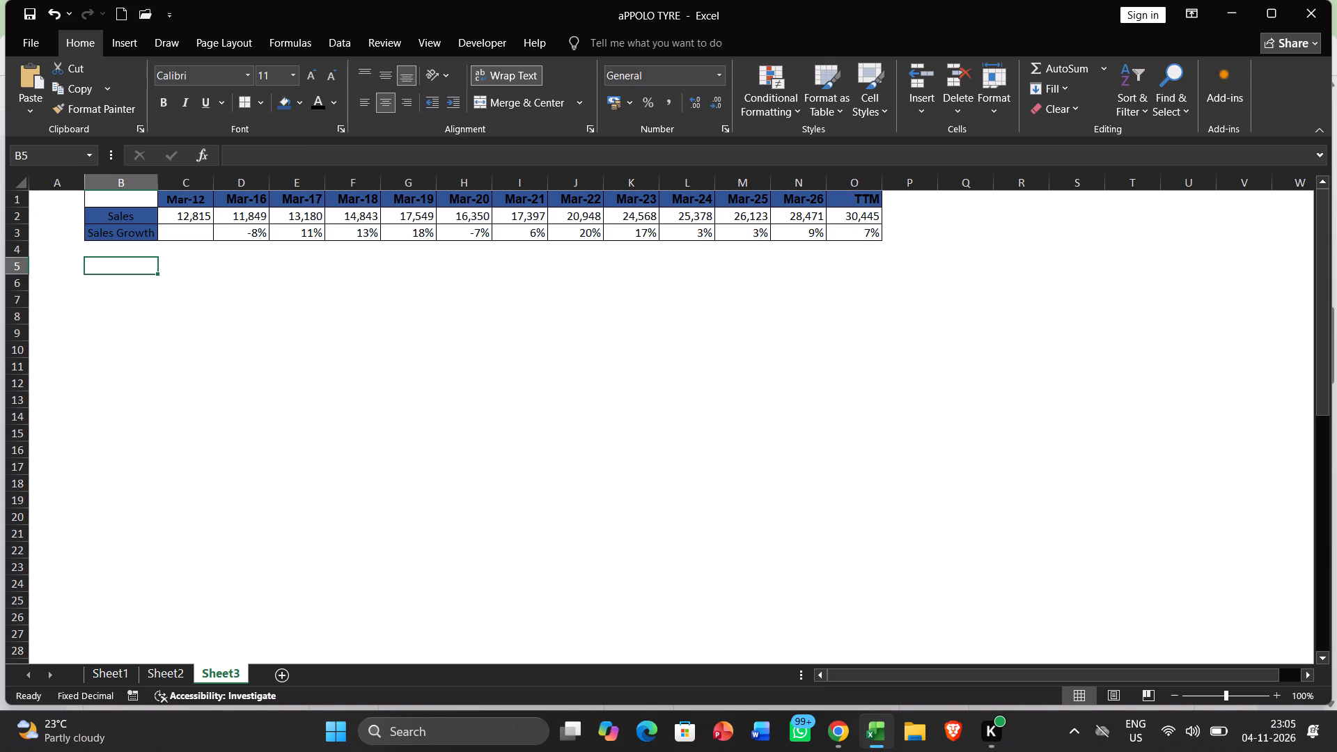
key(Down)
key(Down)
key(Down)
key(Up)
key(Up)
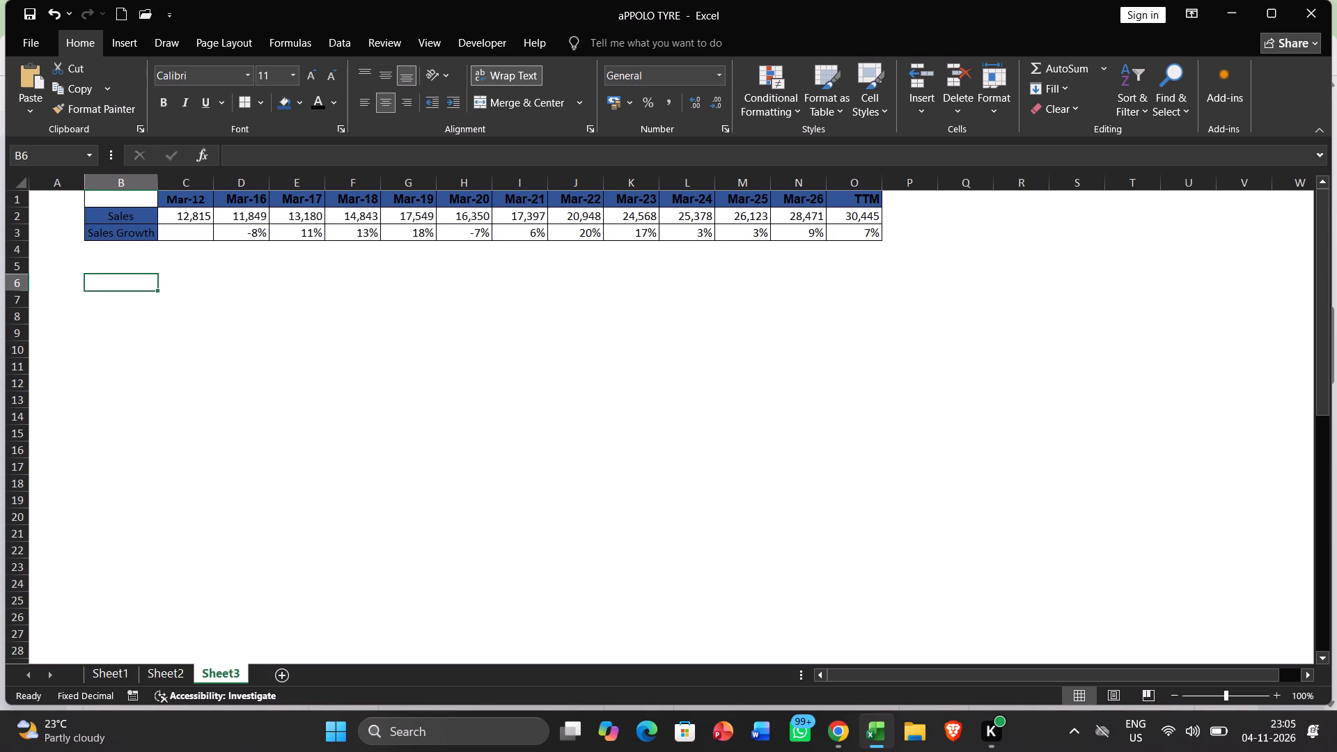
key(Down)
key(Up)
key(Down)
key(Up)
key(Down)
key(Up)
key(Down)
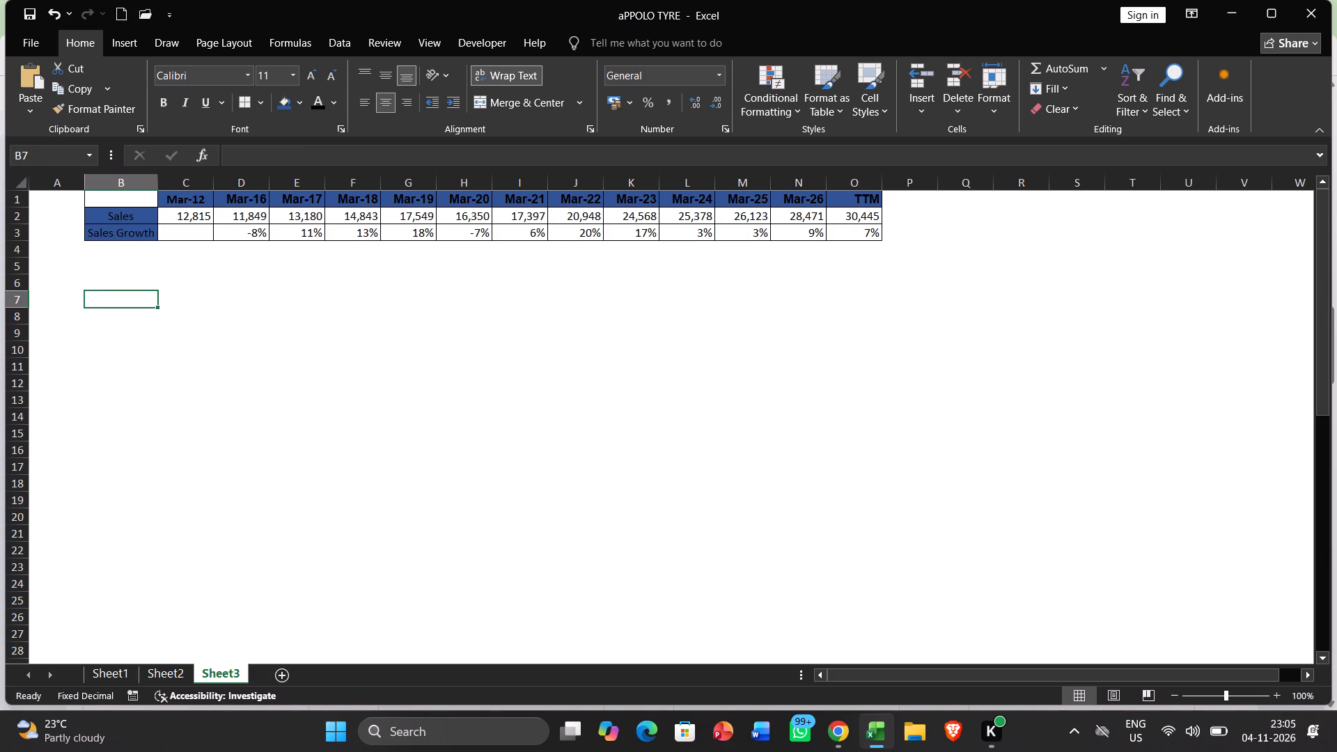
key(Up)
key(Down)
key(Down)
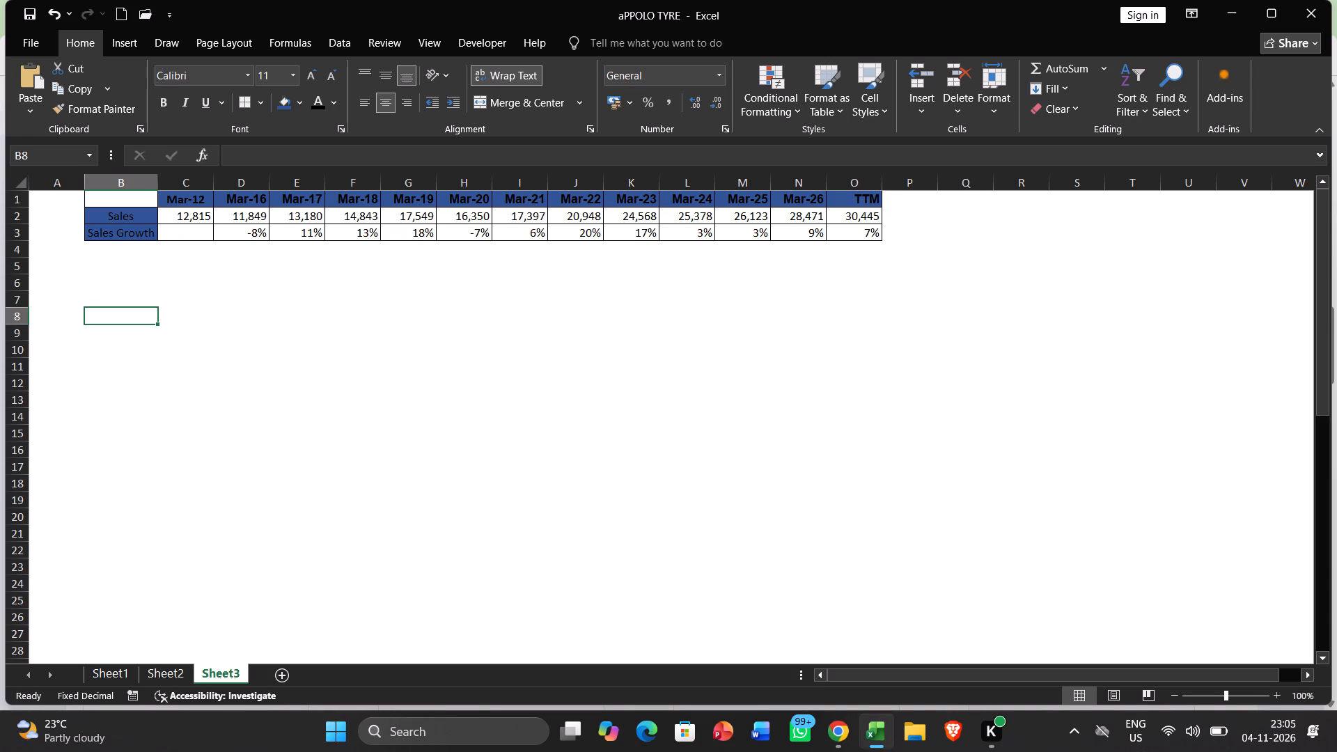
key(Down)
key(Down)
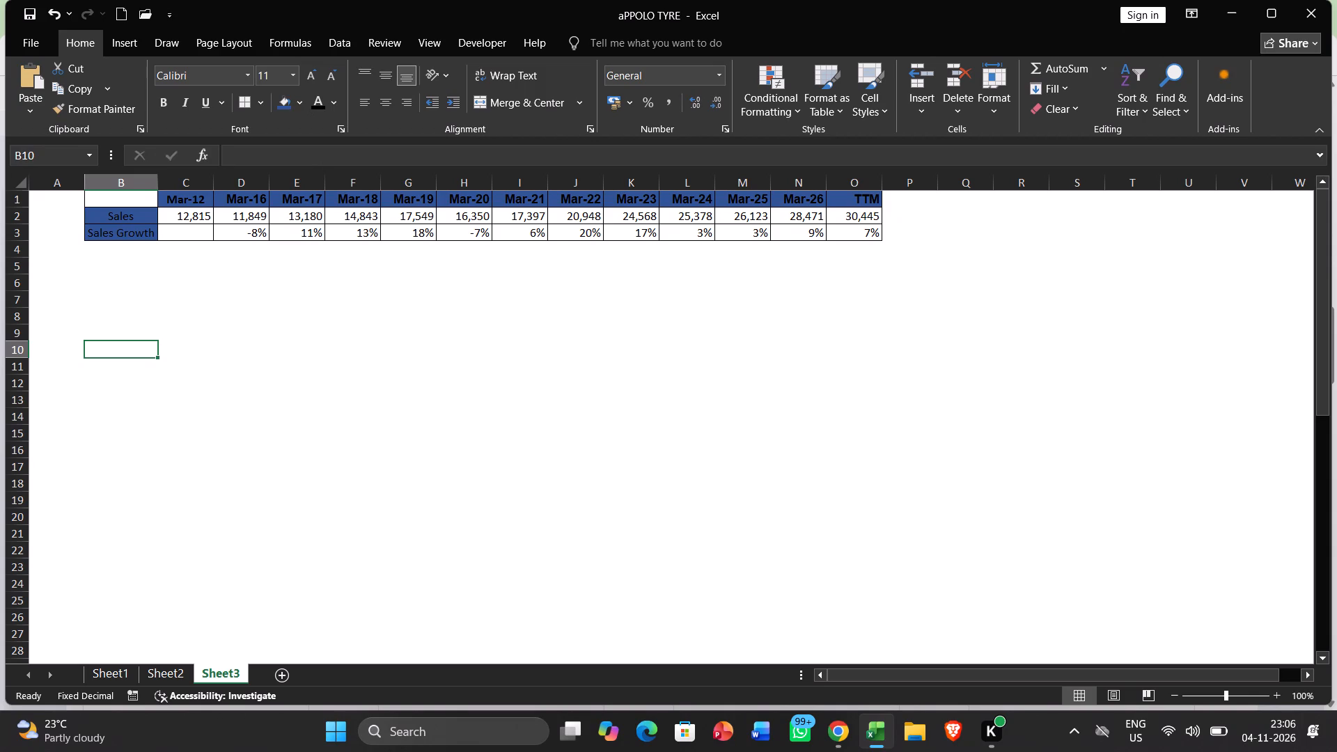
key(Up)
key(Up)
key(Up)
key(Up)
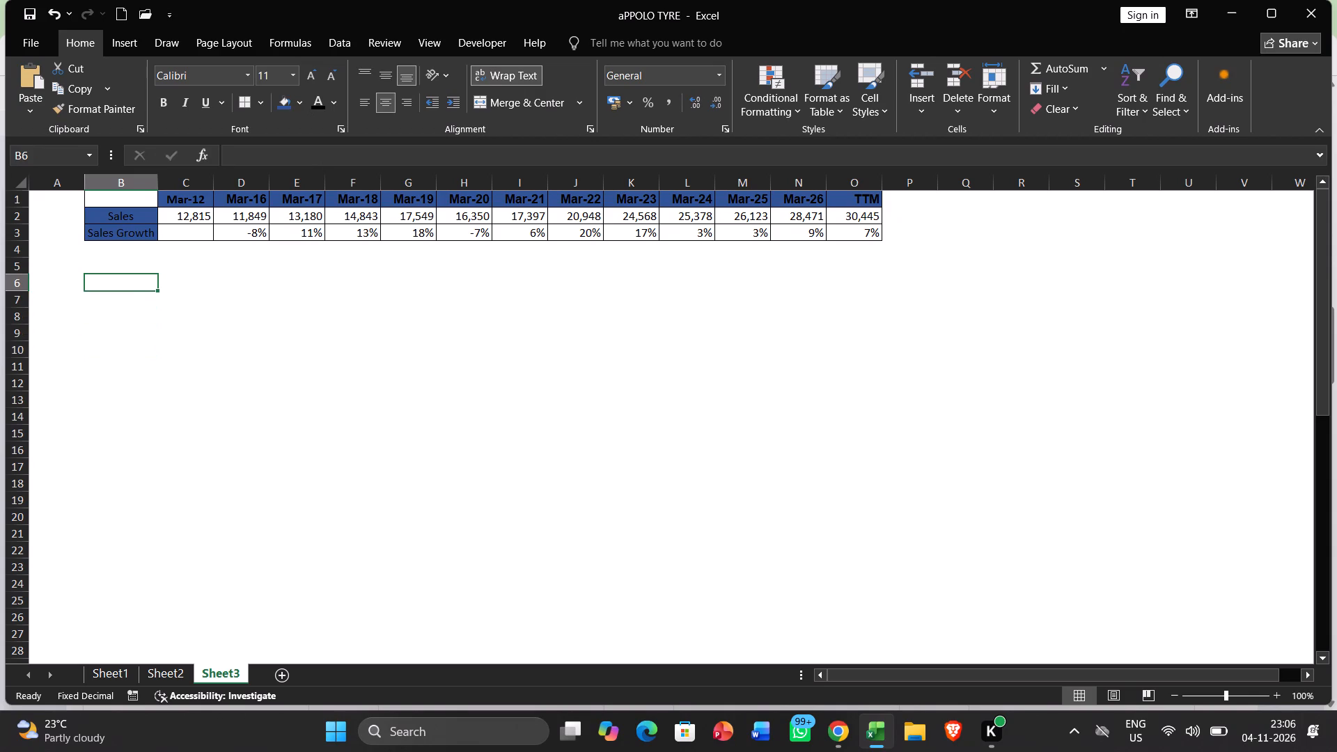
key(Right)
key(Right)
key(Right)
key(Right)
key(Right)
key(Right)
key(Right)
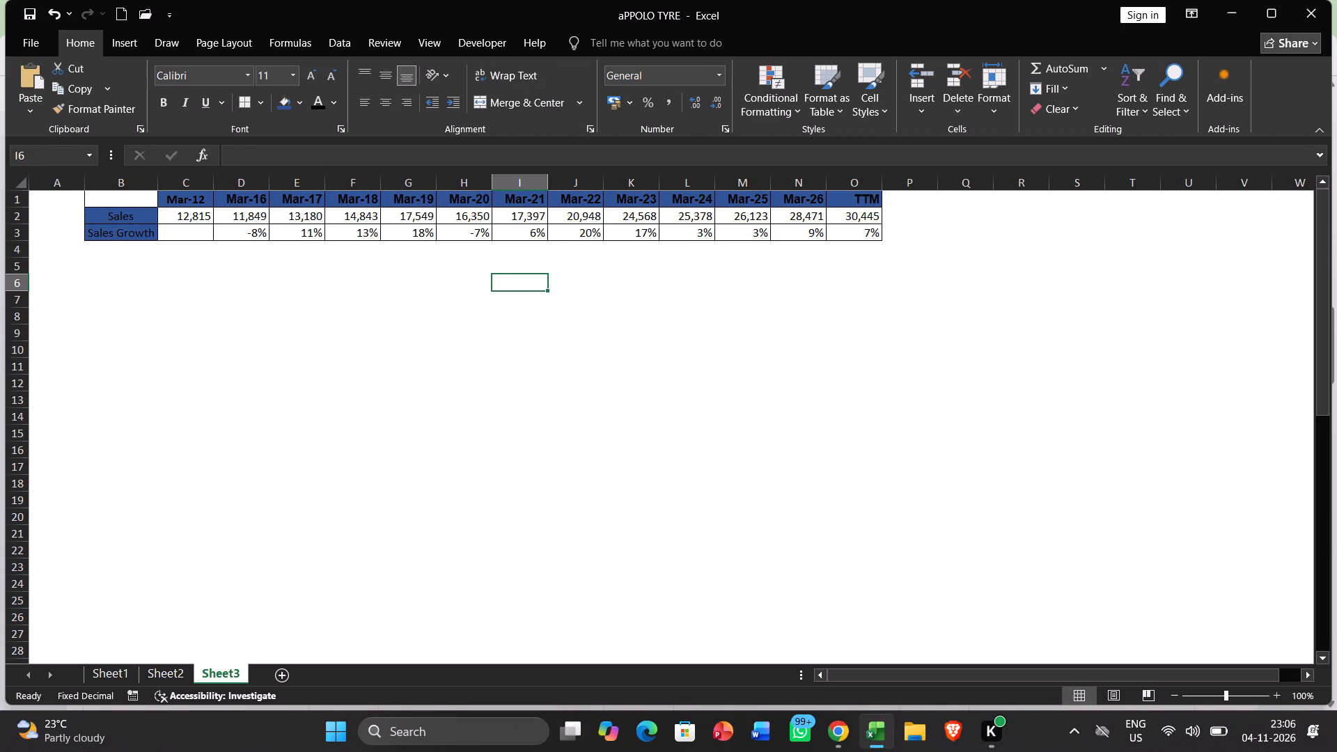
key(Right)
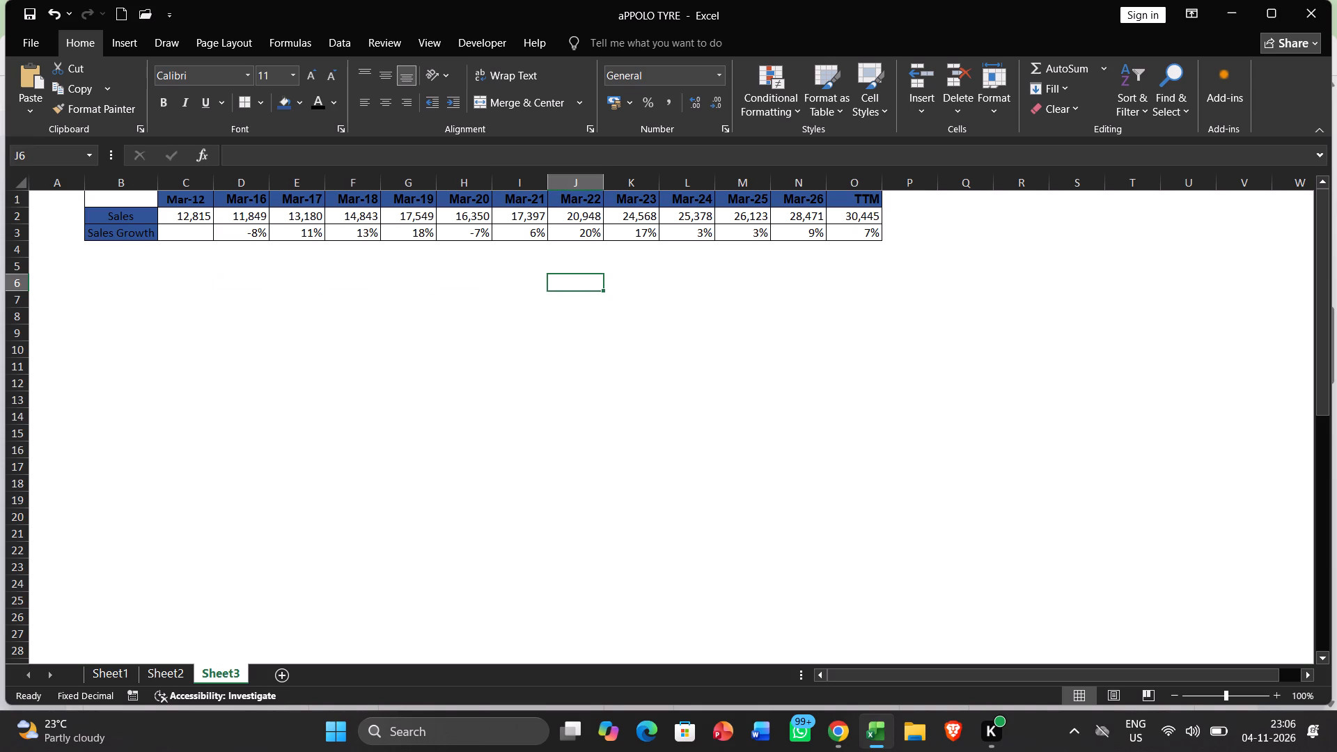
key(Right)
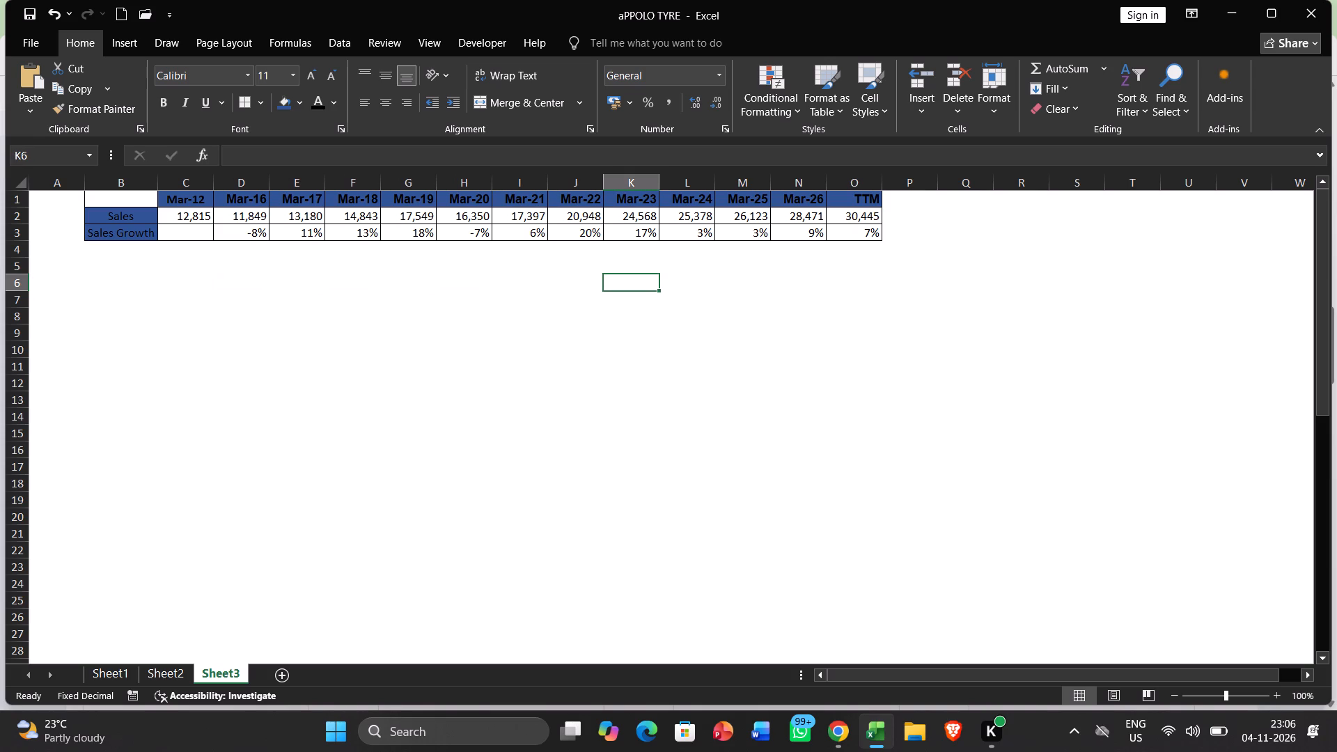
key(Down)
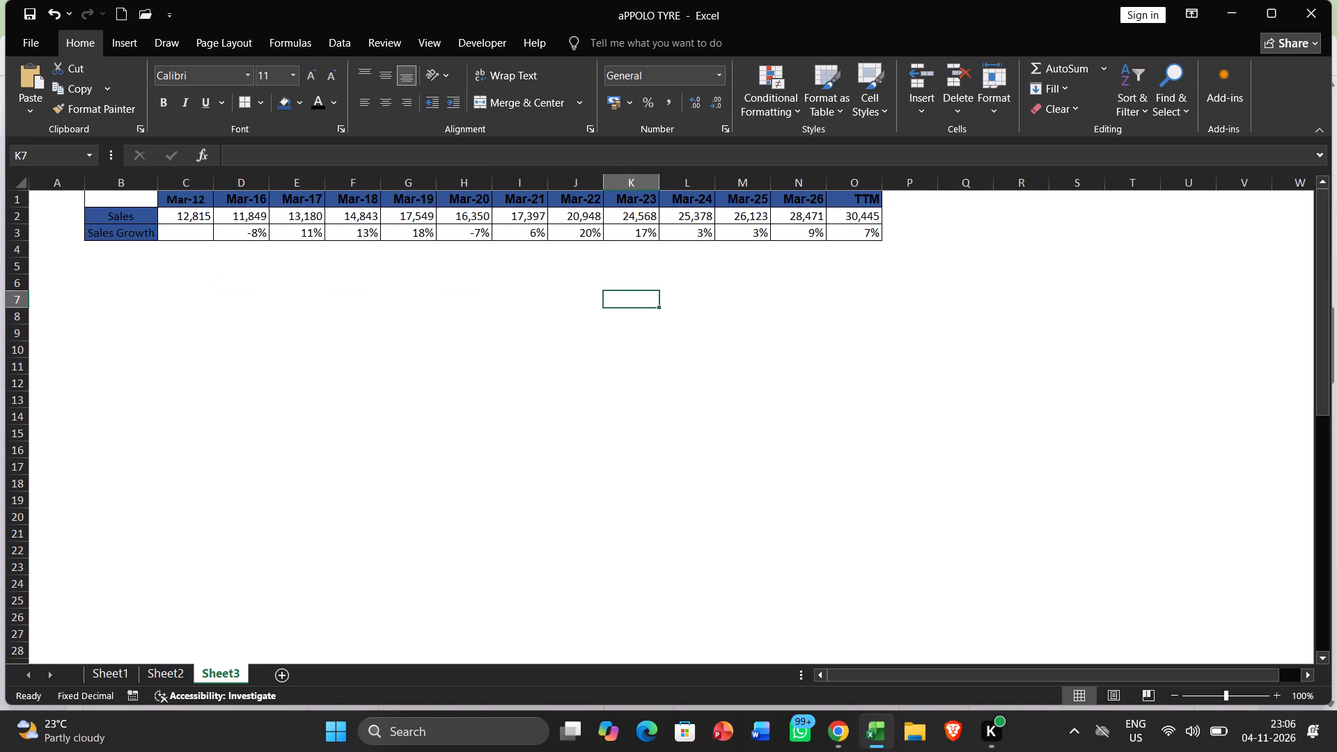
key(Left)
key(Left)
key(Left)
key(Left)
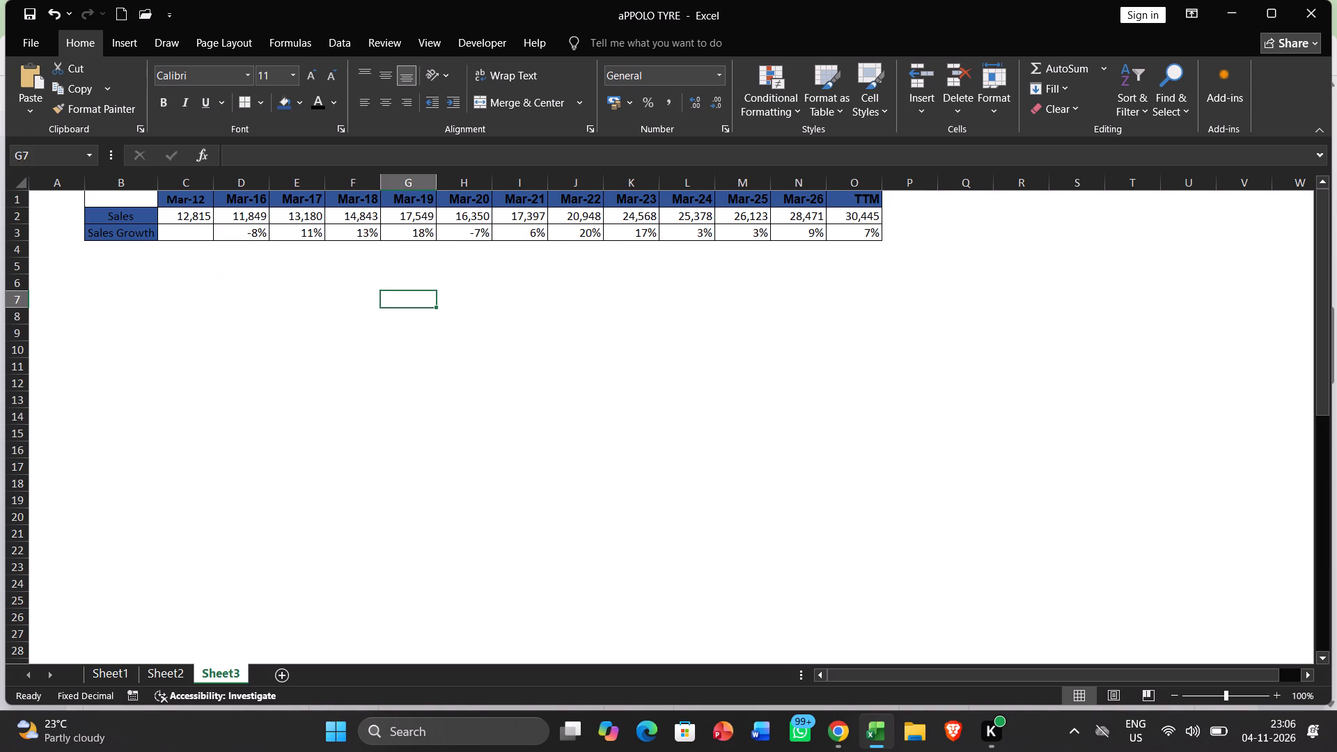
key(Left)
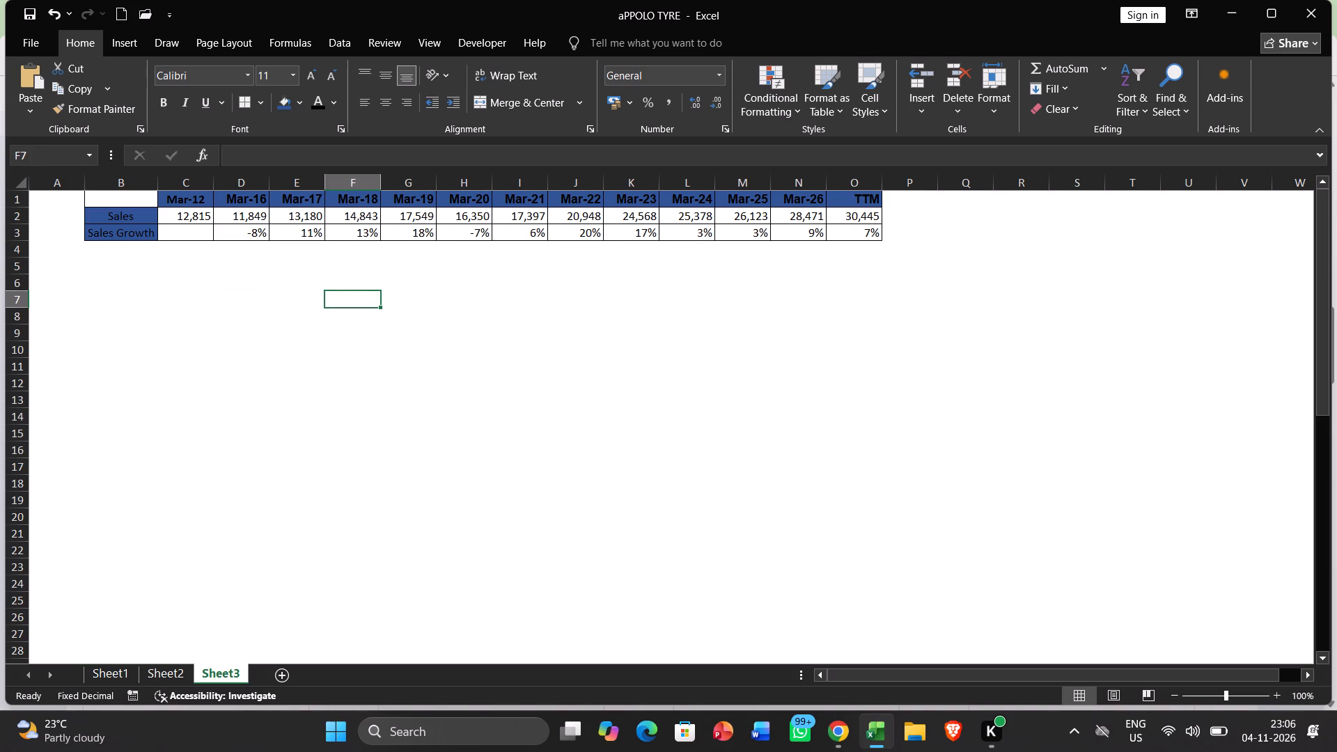
Copy the sales and growth table B1:O3 from Sheet3 and paste it into Sheet2 at cell B52, below the Non-Executive Director table.
drag(115, 202, 625, 248)
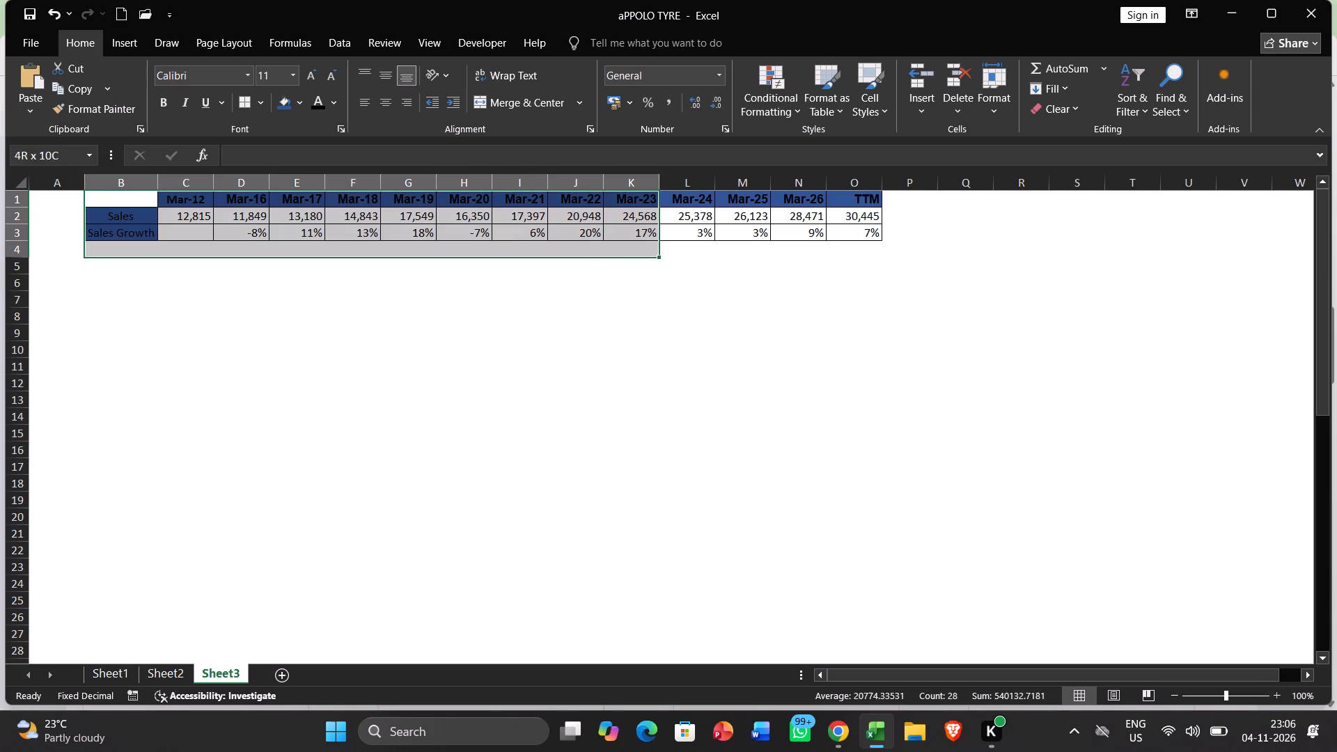
drag(625, 248, 873, 237)
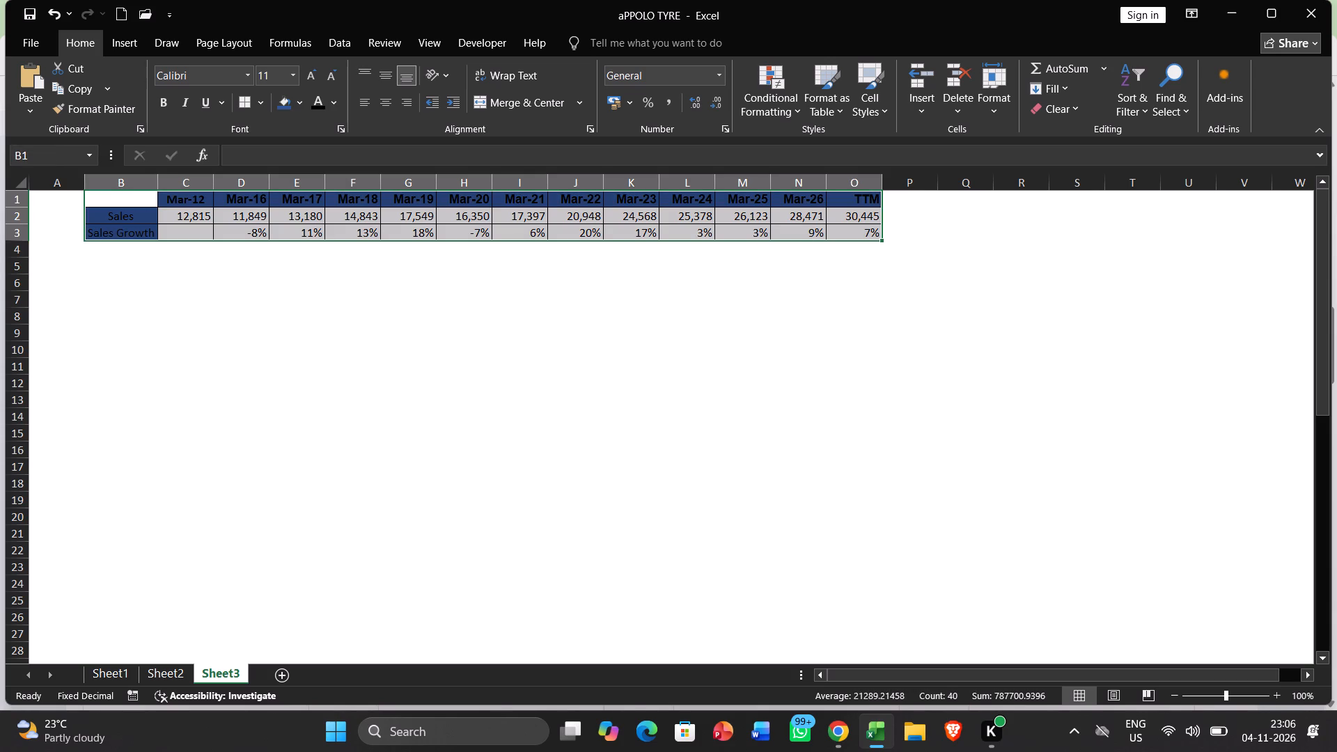
key(ctrl+c)
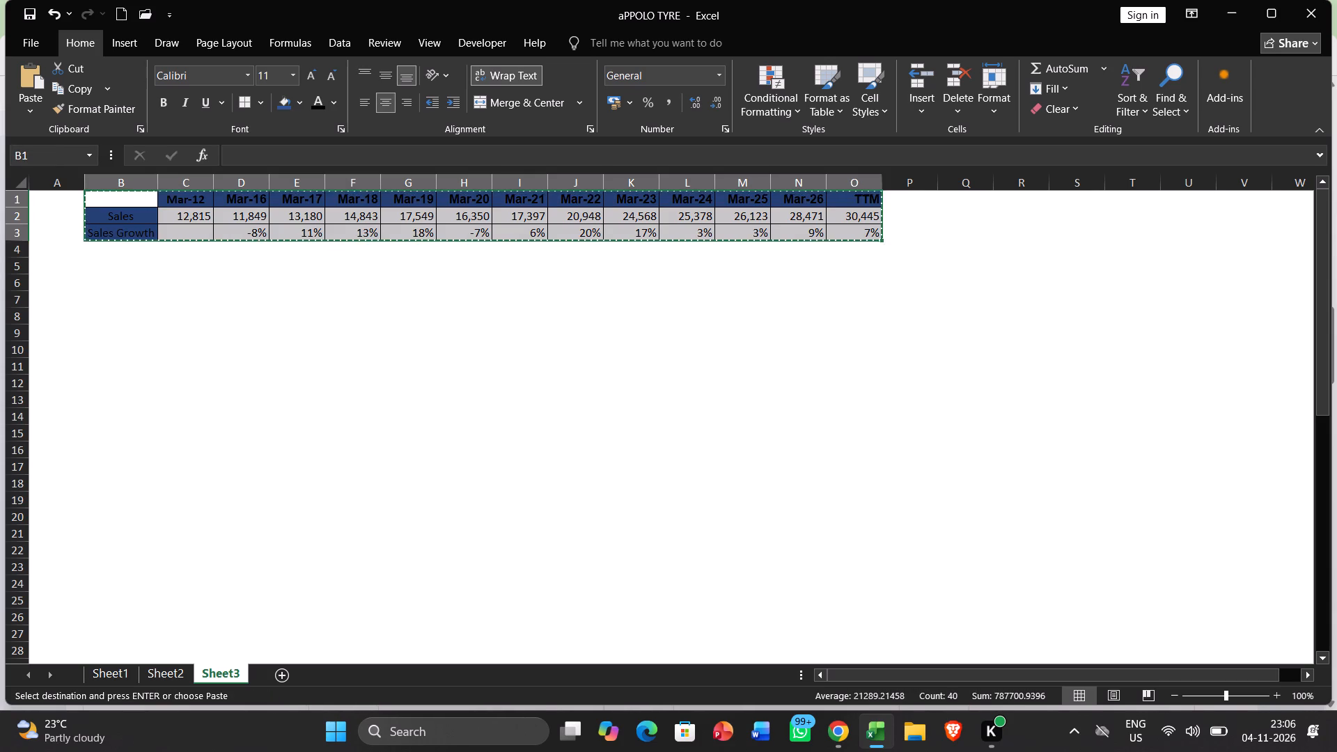
click(177, 668)
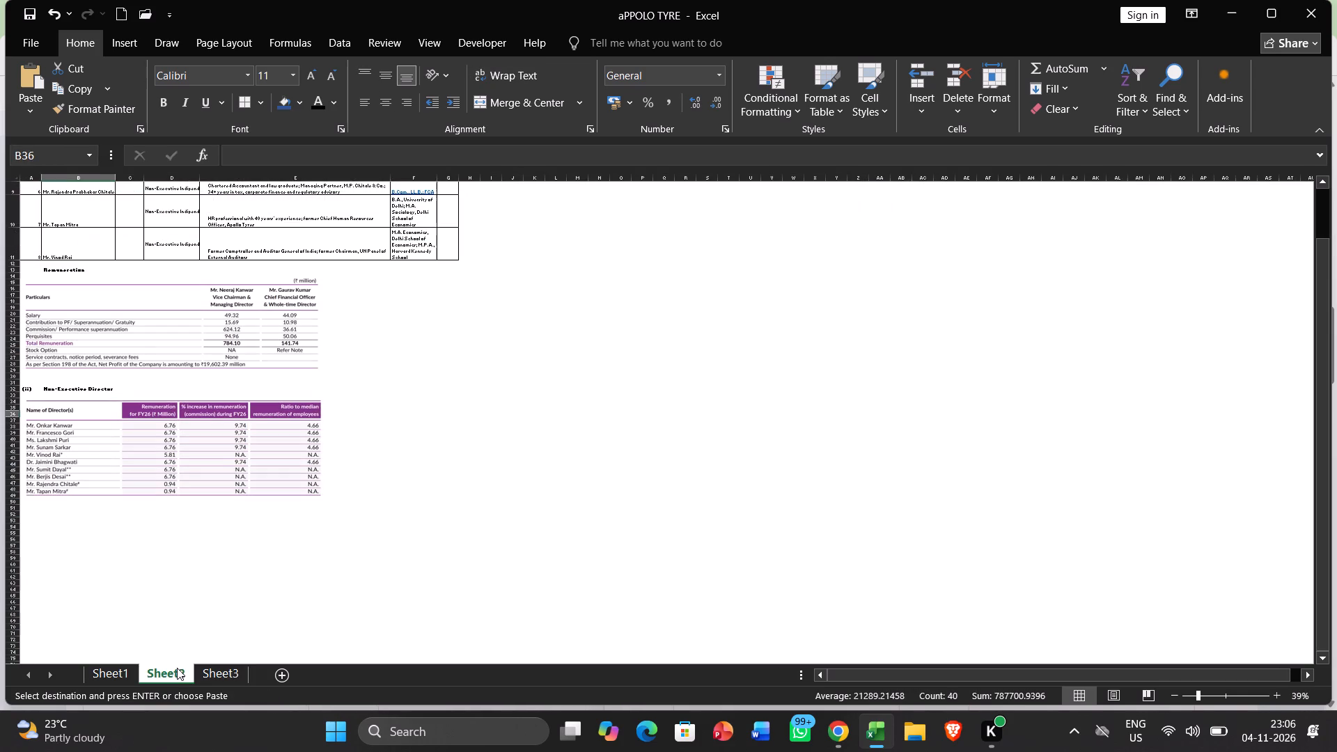
click(49, 532)
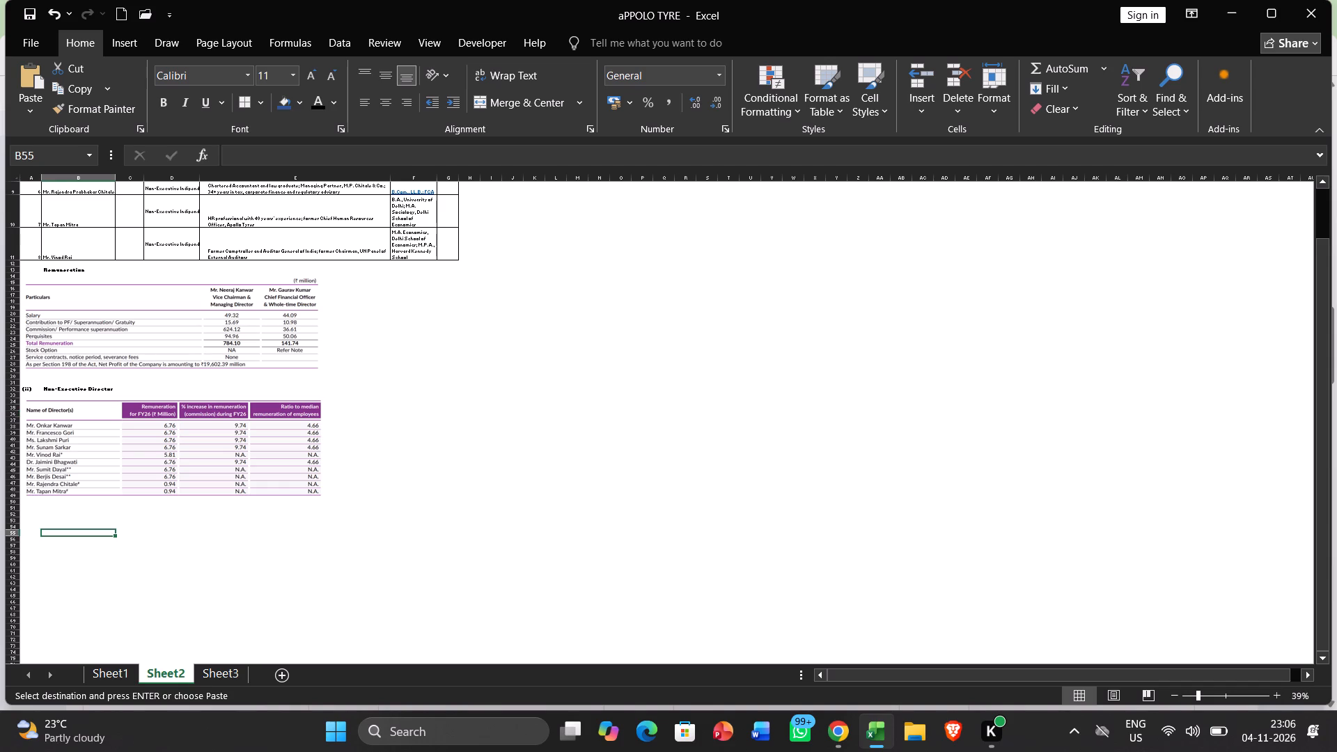
click(48, 515)
key(ctrl+v)
click(175, 618)
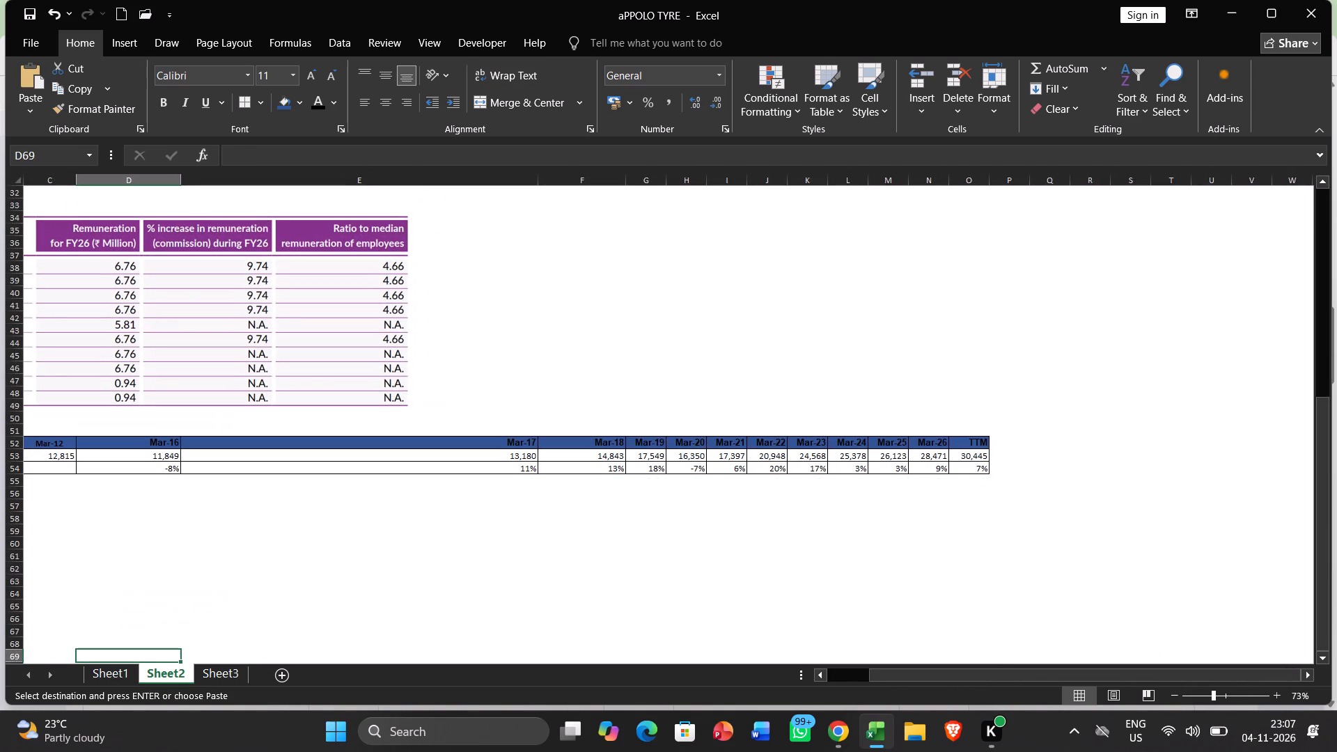
Indent the Mar-17 sales value in cell E53 until it sits near the middle of its wide column.
click(341, 460)
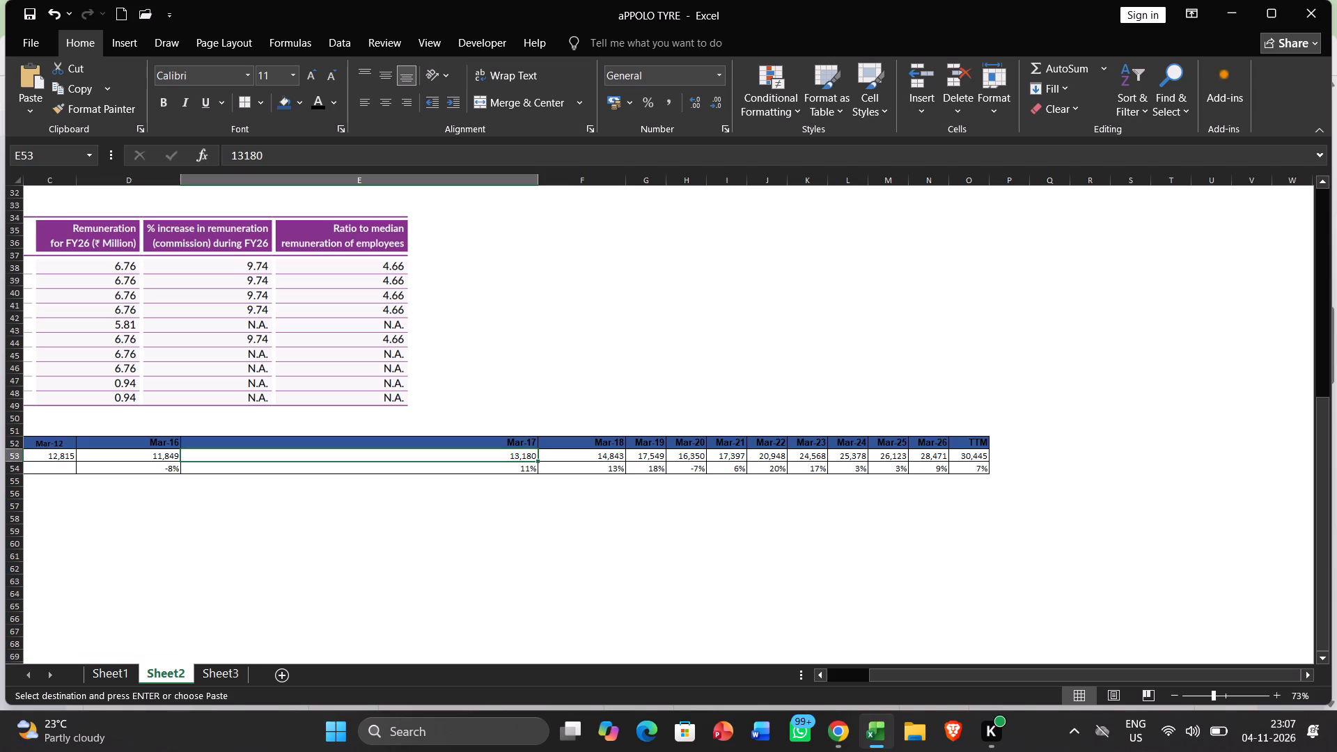
click(452, 98)
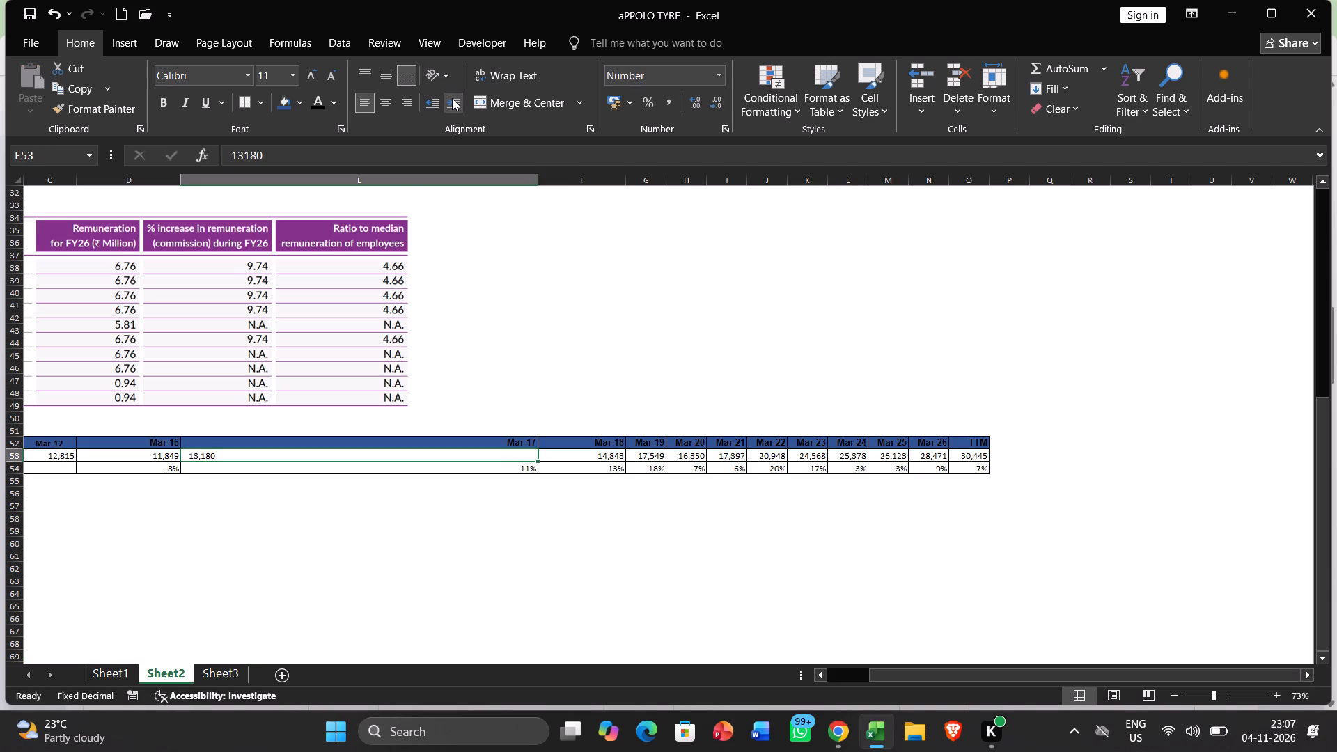
click(429, 108)
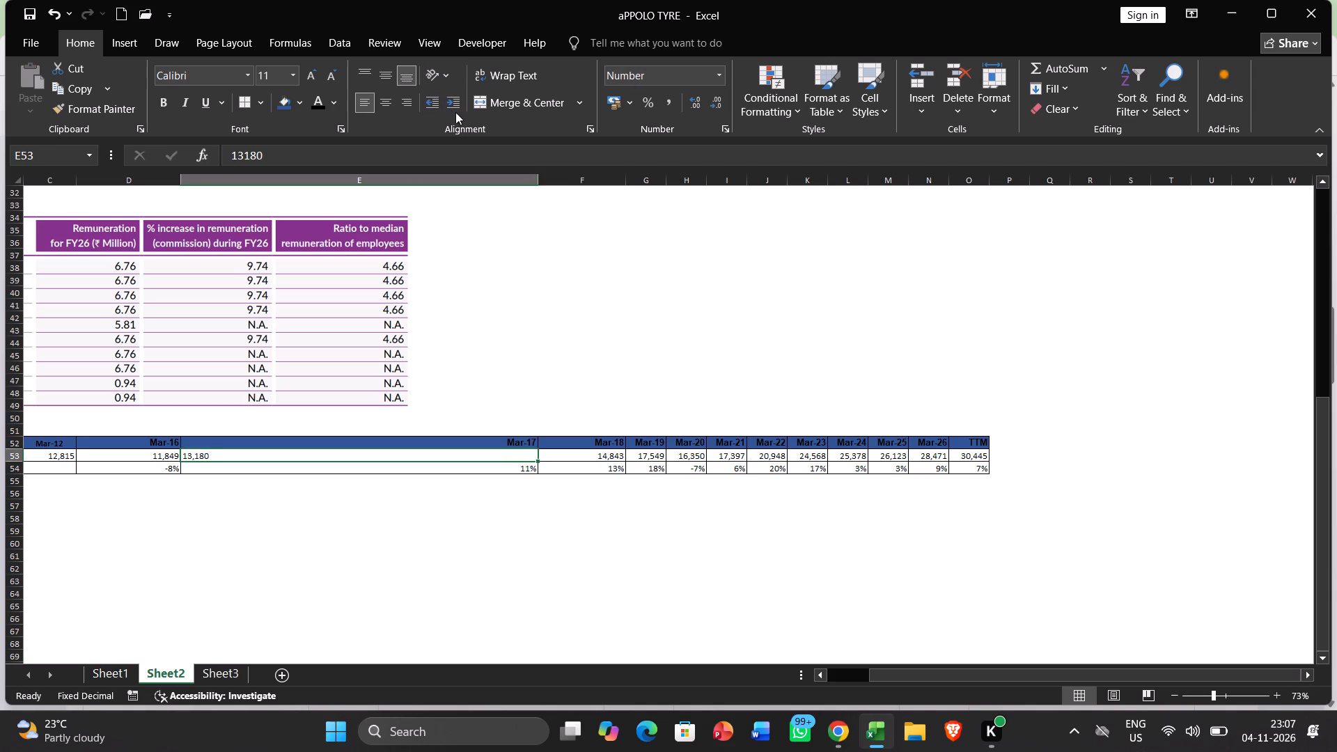
click(455, 109)
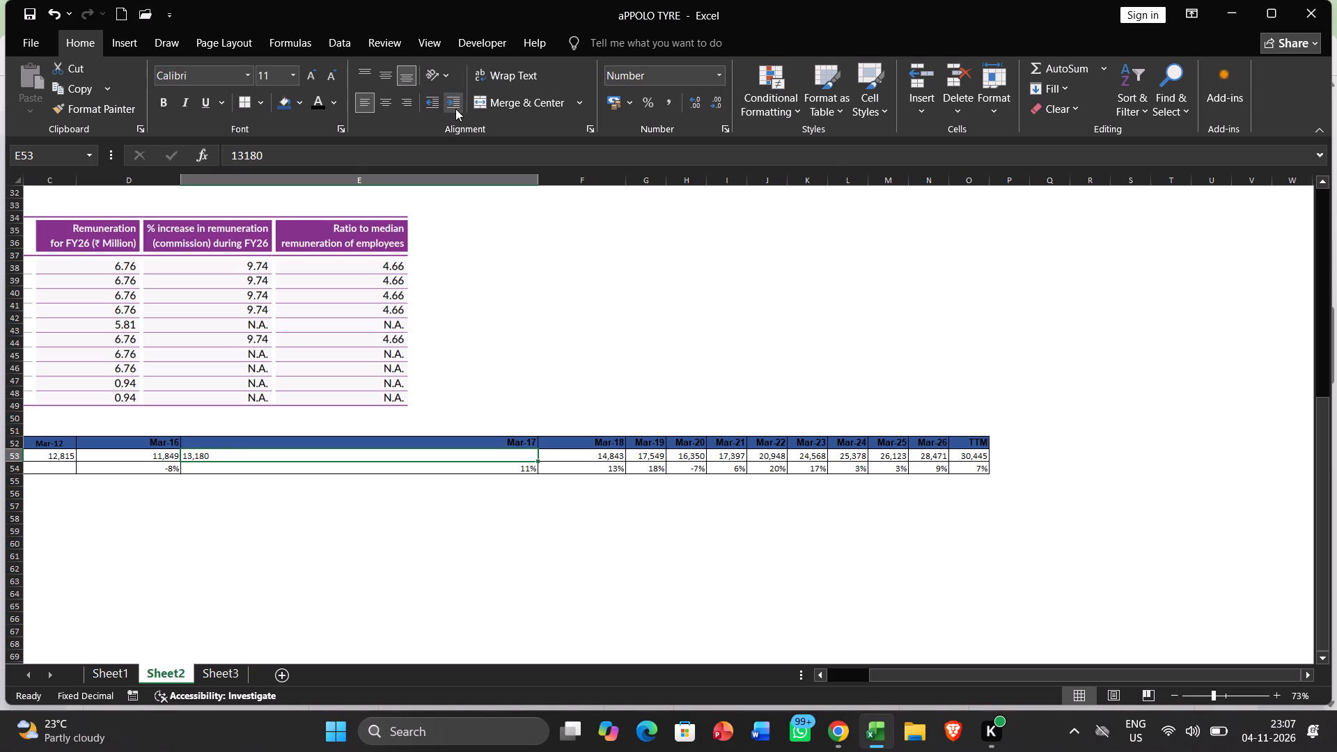
triple_click(455, 109)
triple_click(455, 109)
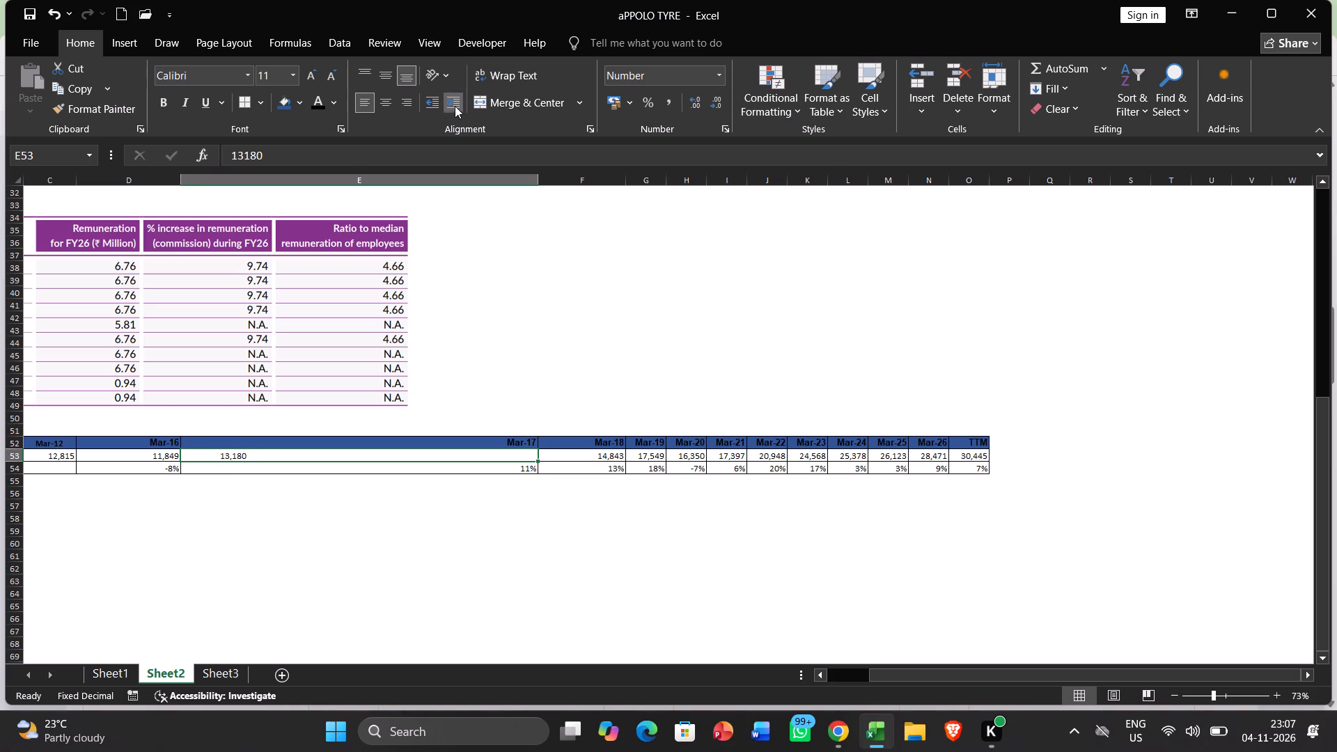
triple_click(455, 106)
triple_click(455, 106)
triple_click(455, 106)
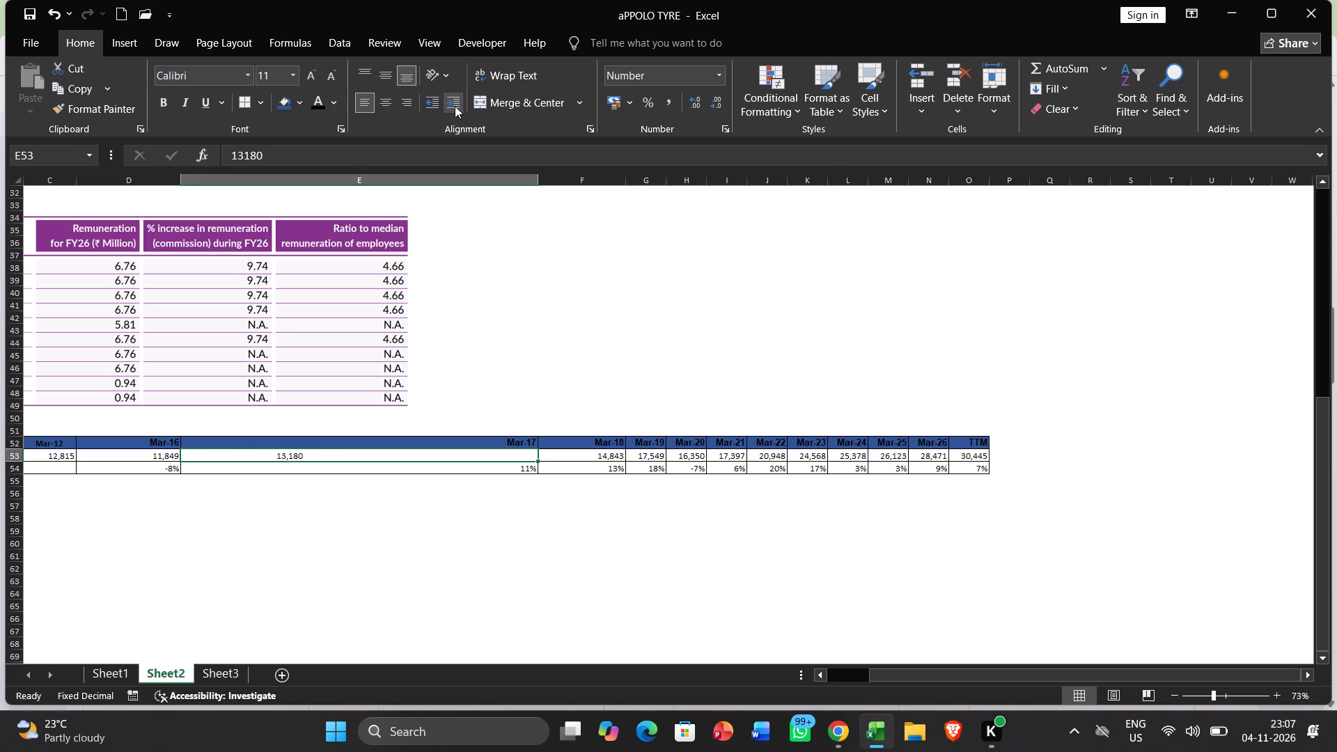
double_click(455, 106)
triple_click(455, 106)
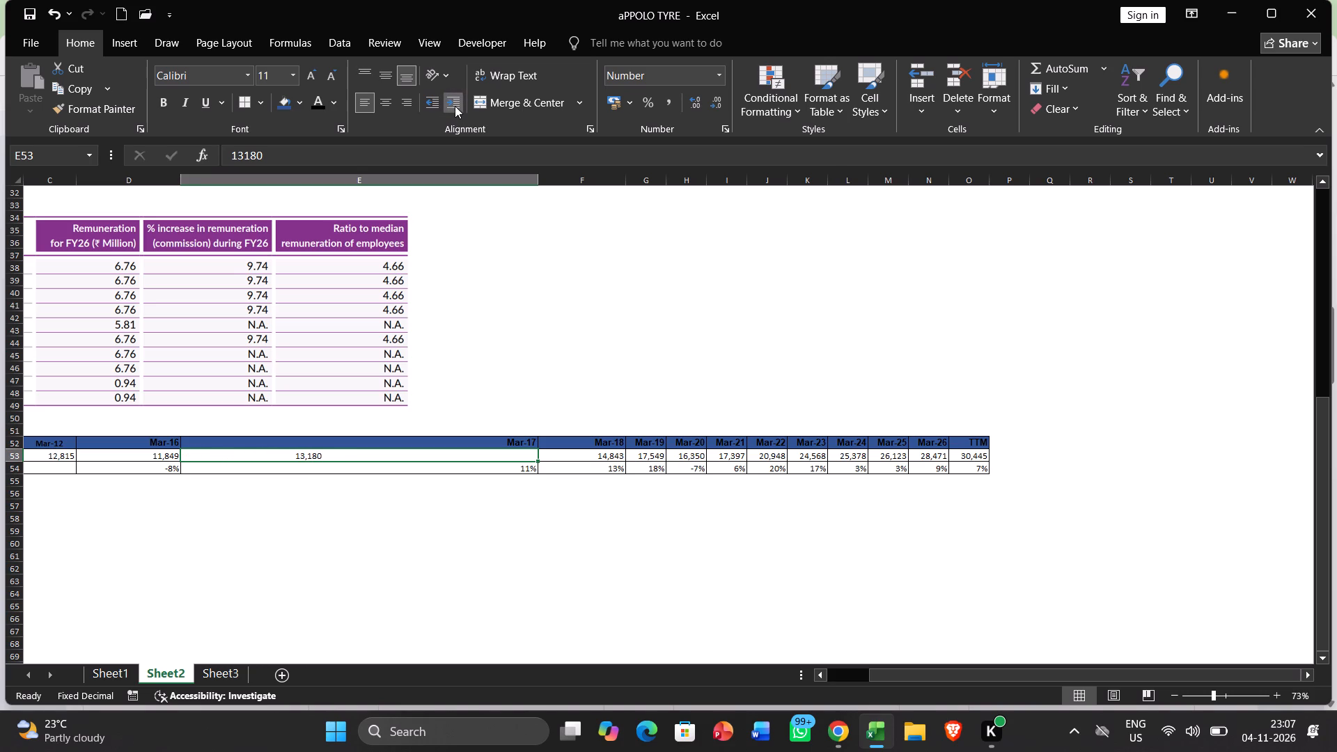
triple_click(455, 106)
triple_click(455, 106)
triple_click(455, 106)
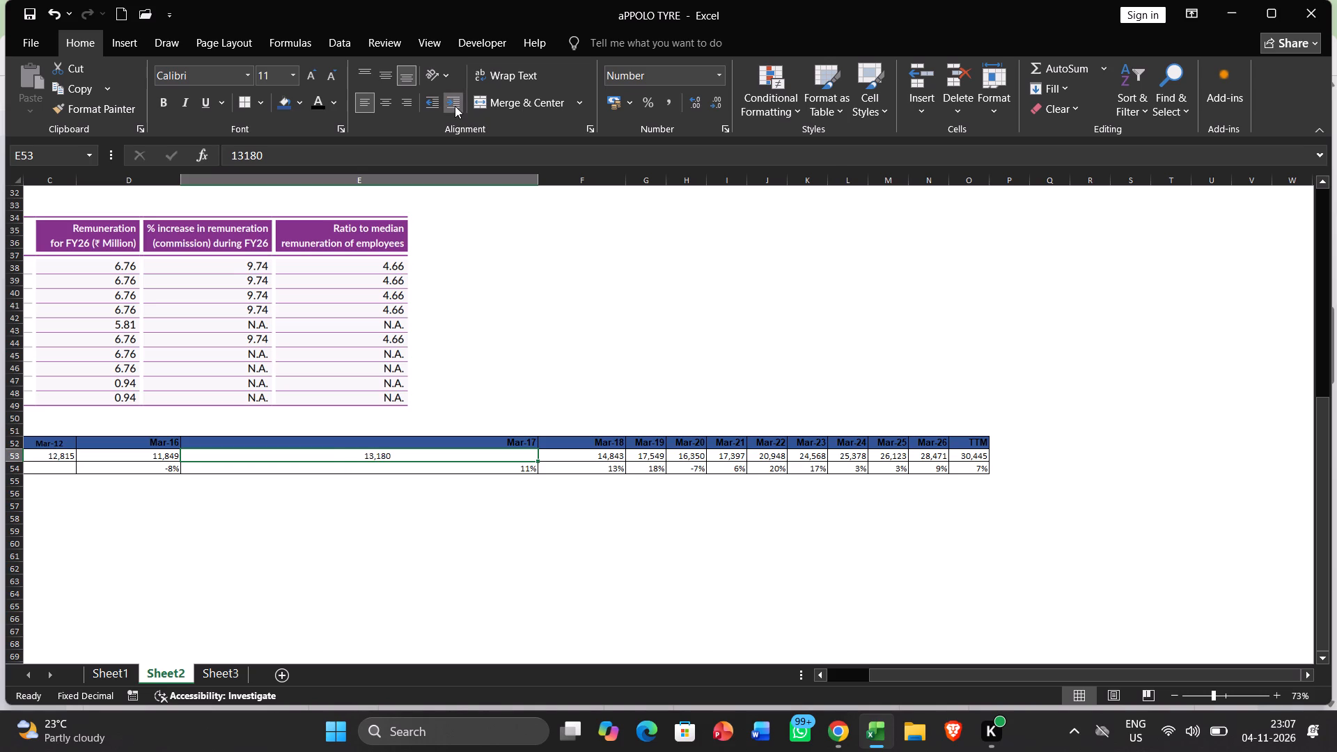
click(455, 106)
click(439, 462)
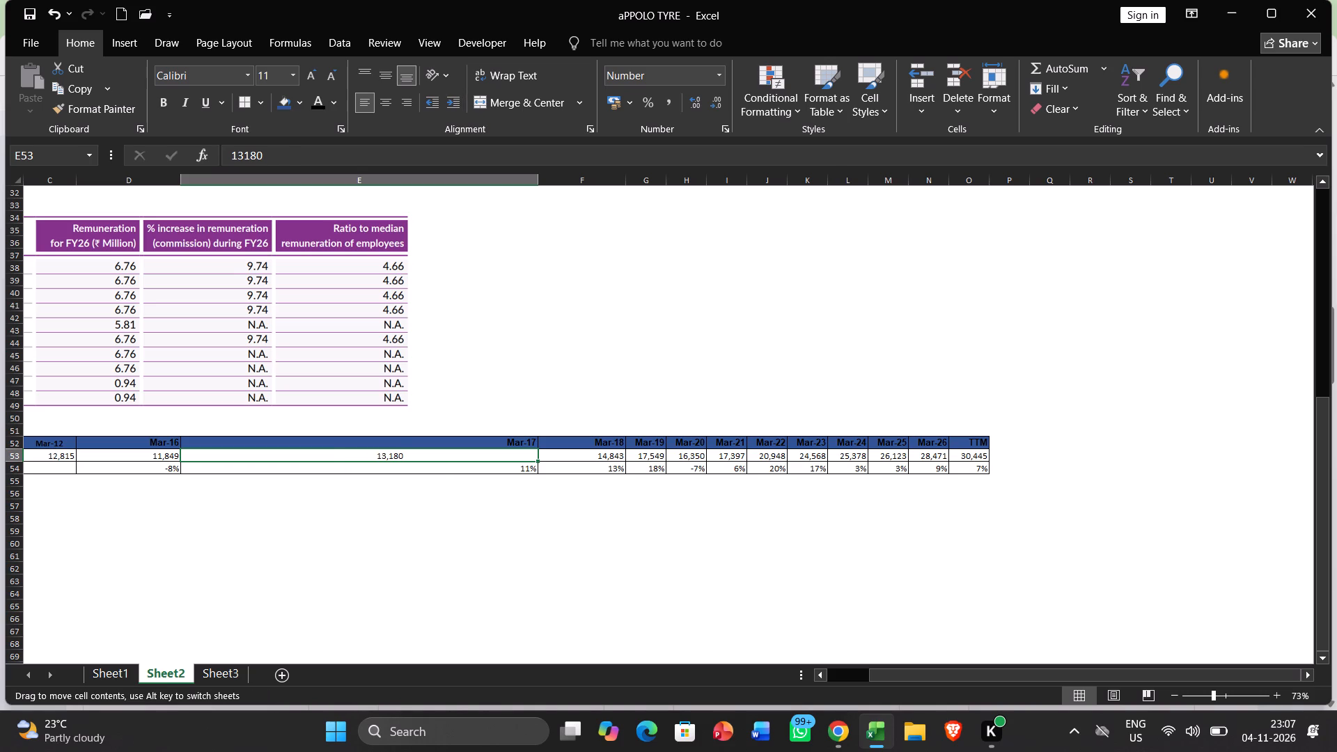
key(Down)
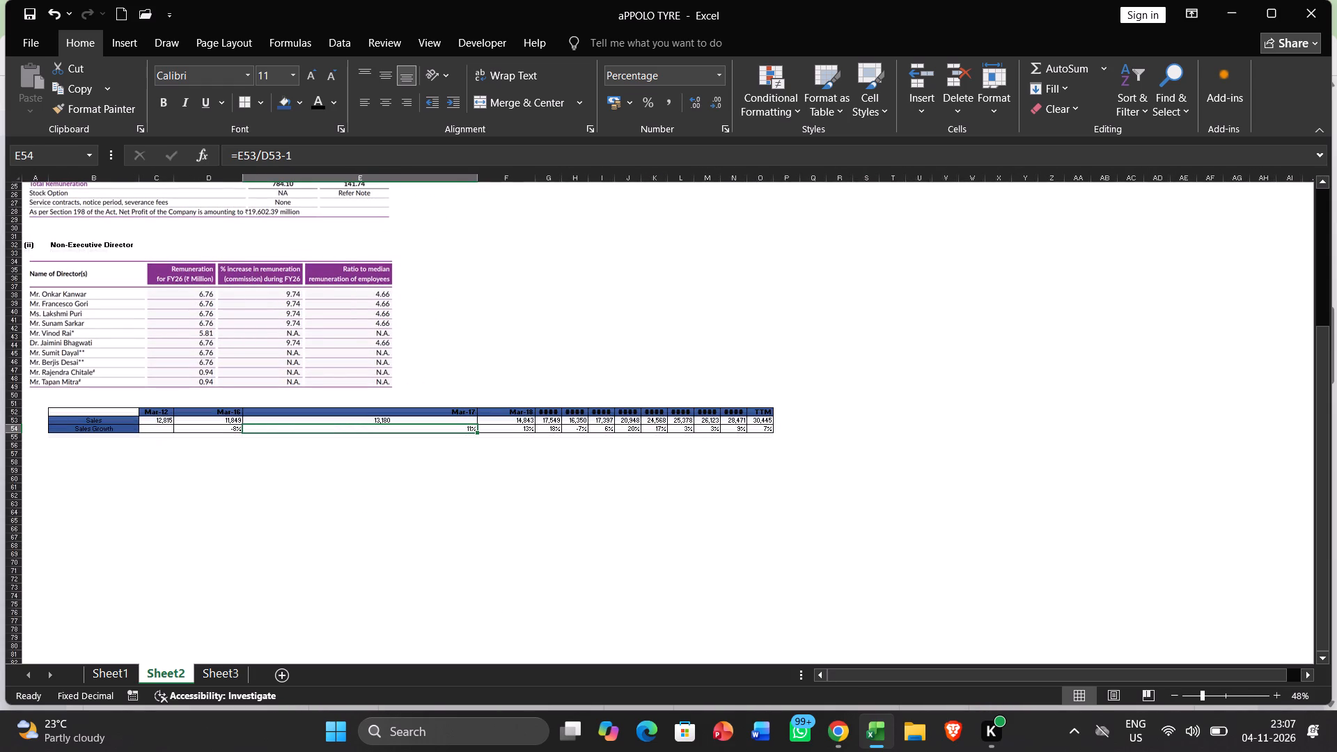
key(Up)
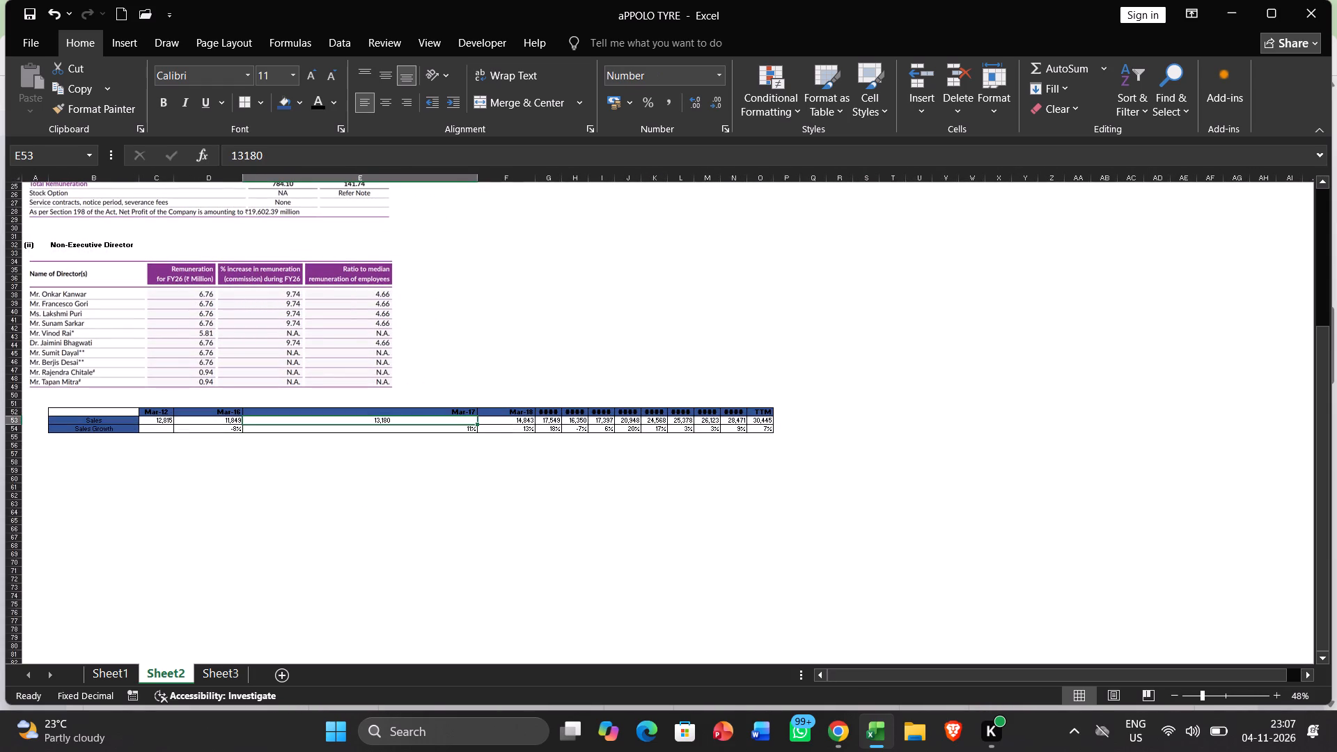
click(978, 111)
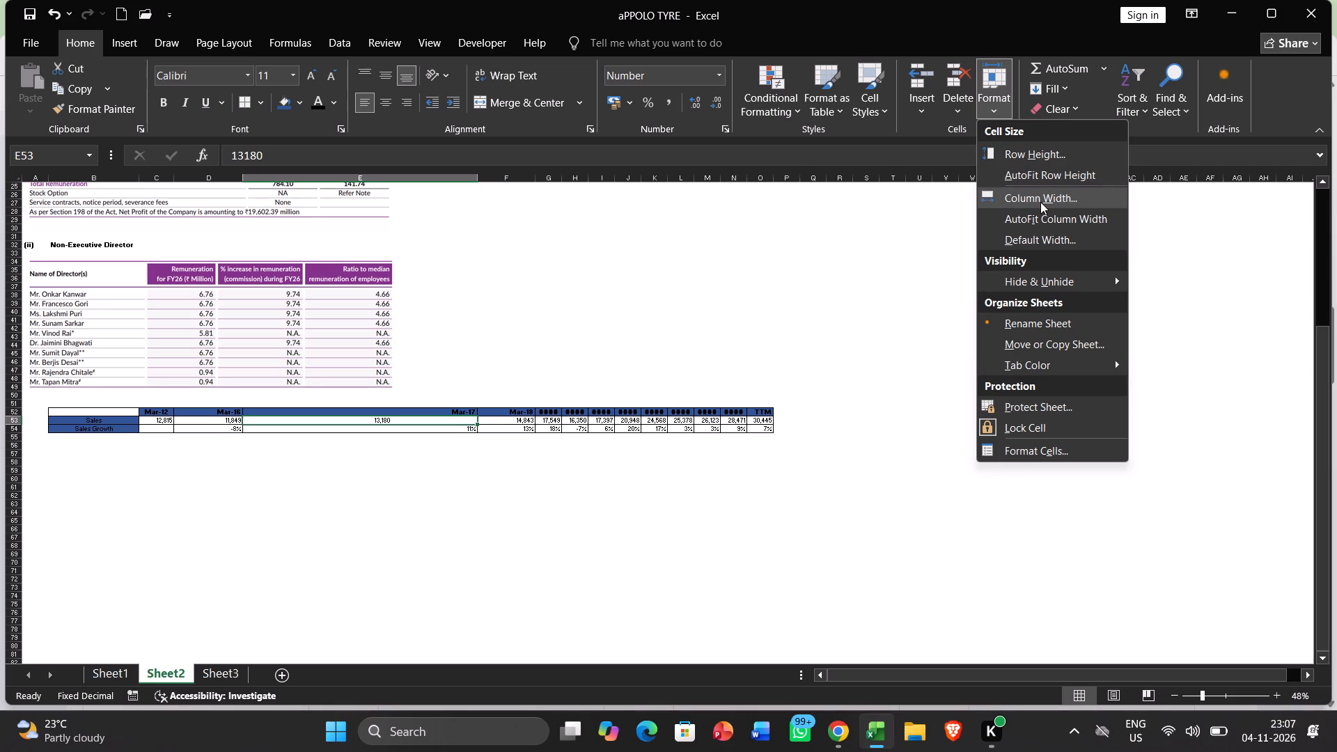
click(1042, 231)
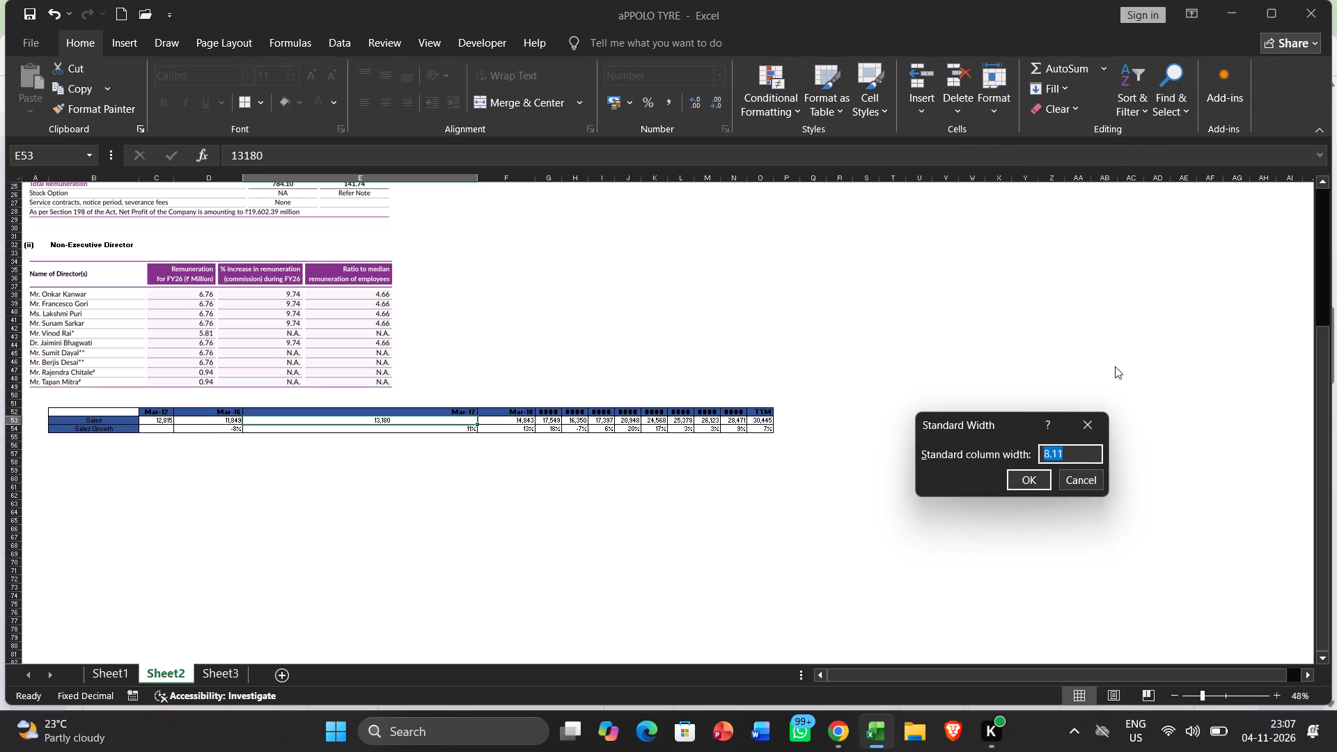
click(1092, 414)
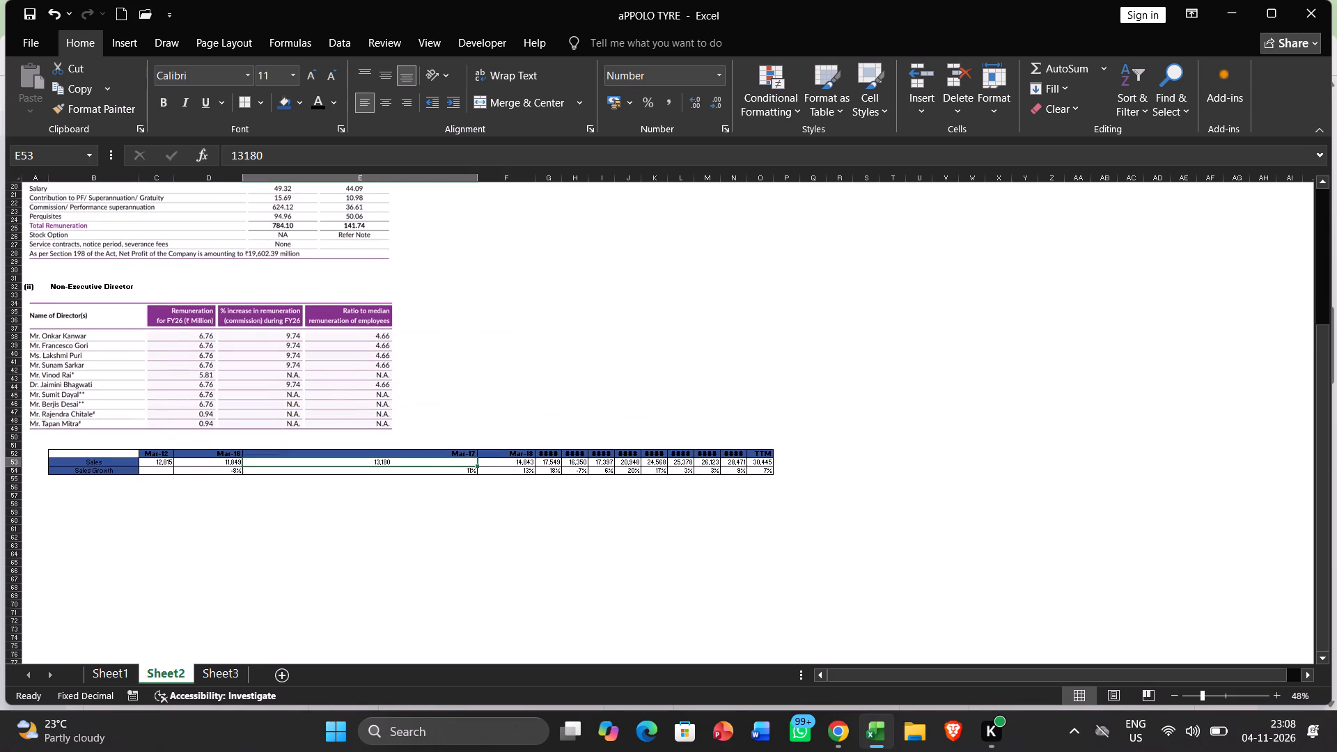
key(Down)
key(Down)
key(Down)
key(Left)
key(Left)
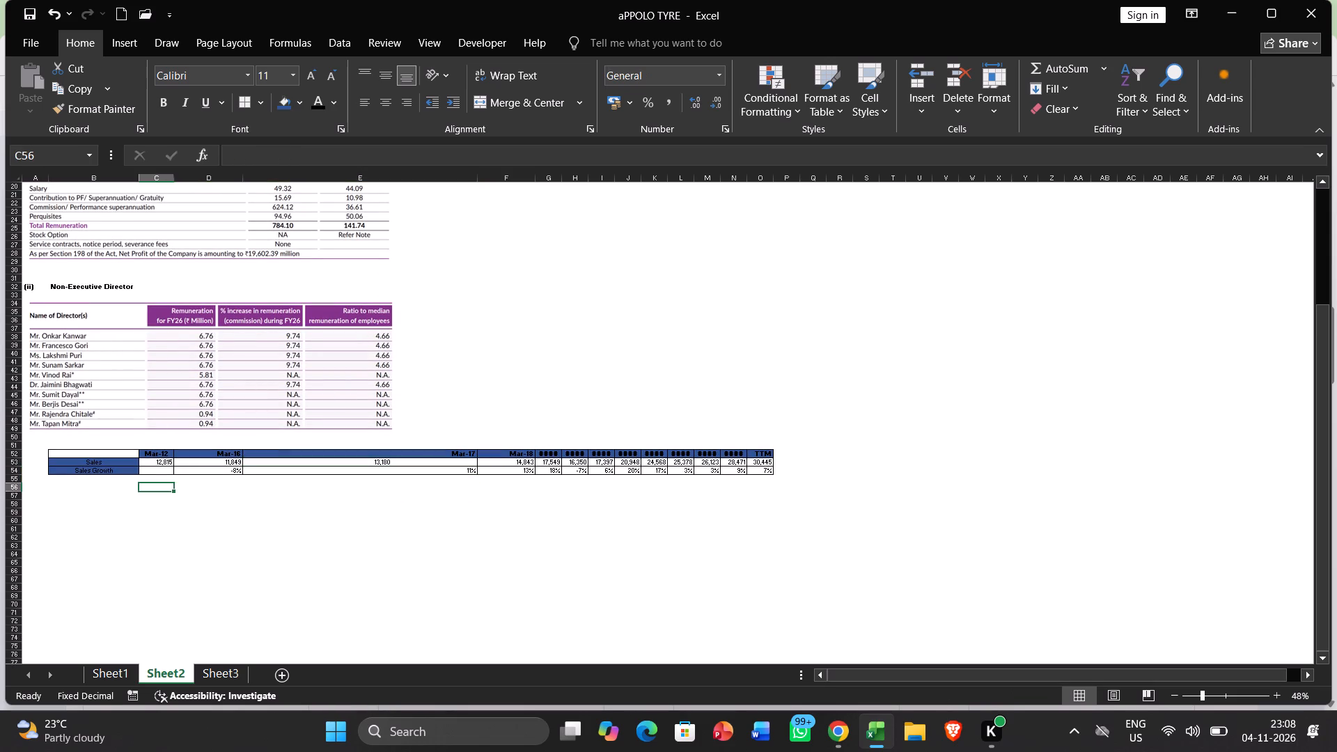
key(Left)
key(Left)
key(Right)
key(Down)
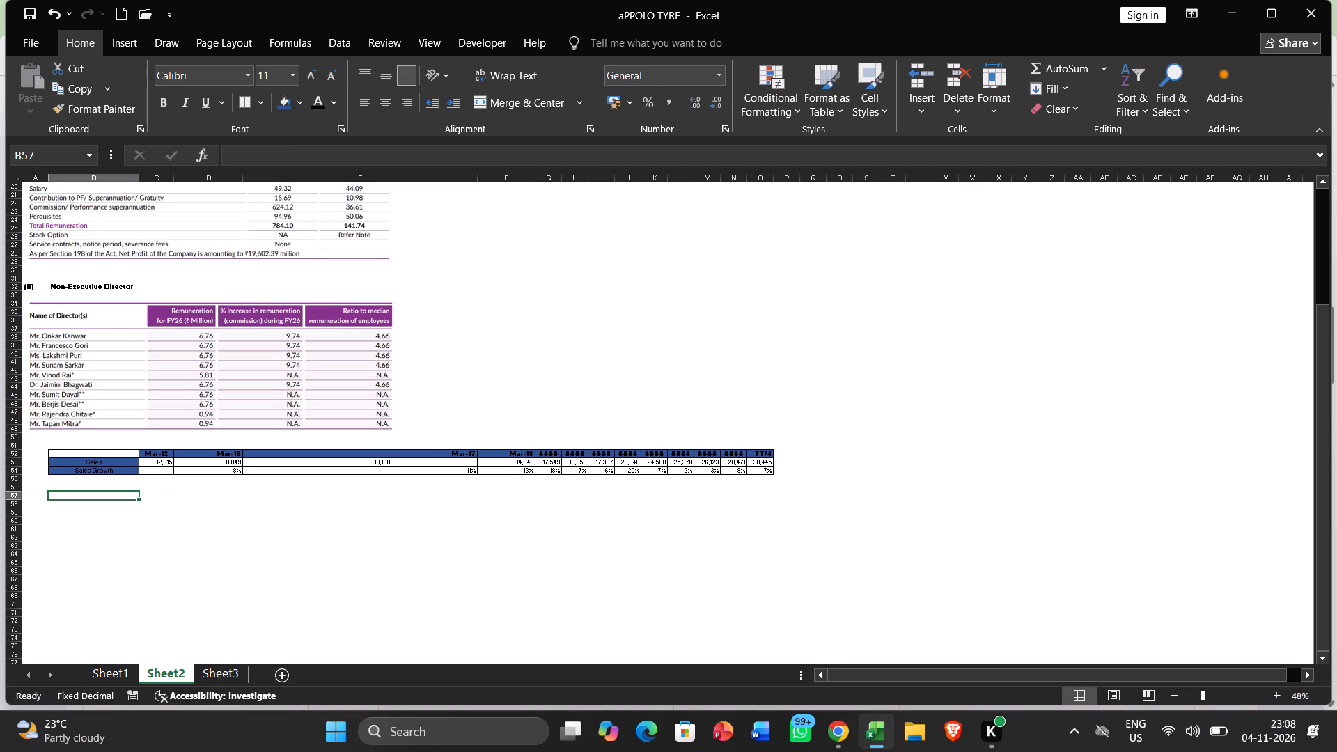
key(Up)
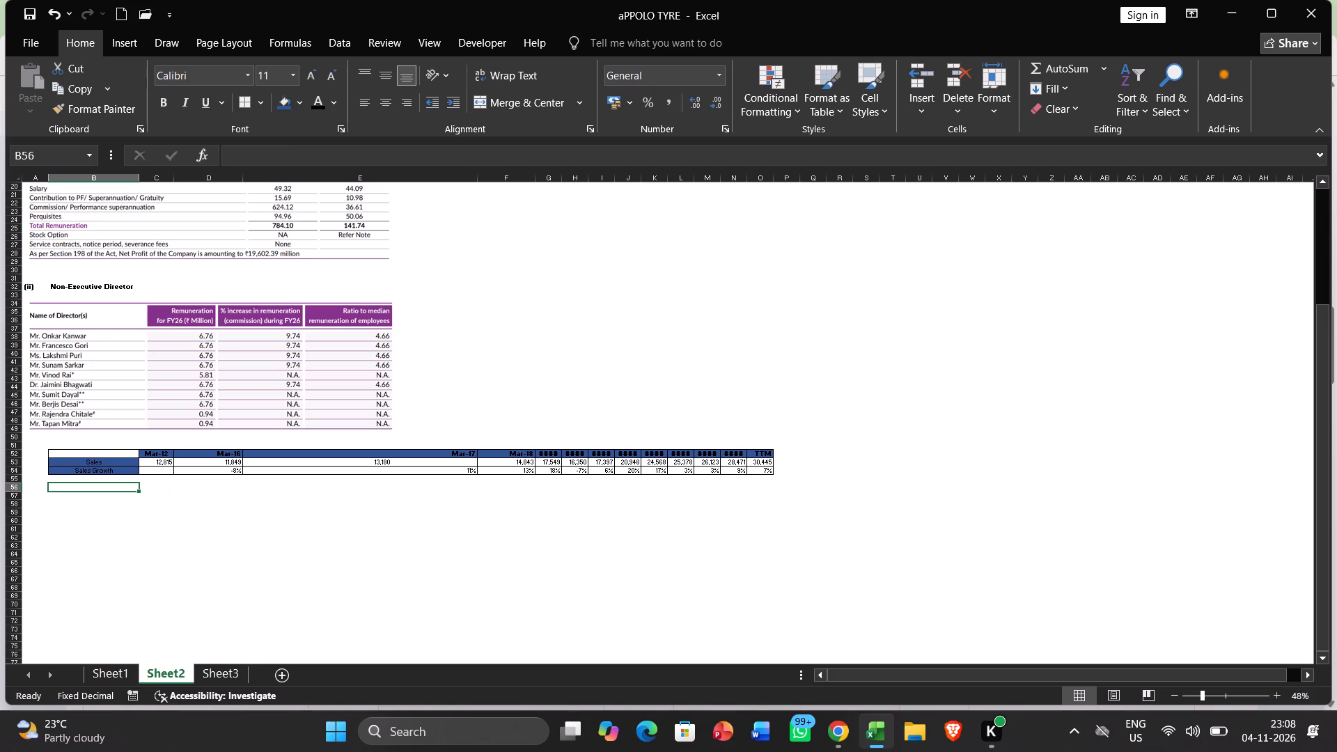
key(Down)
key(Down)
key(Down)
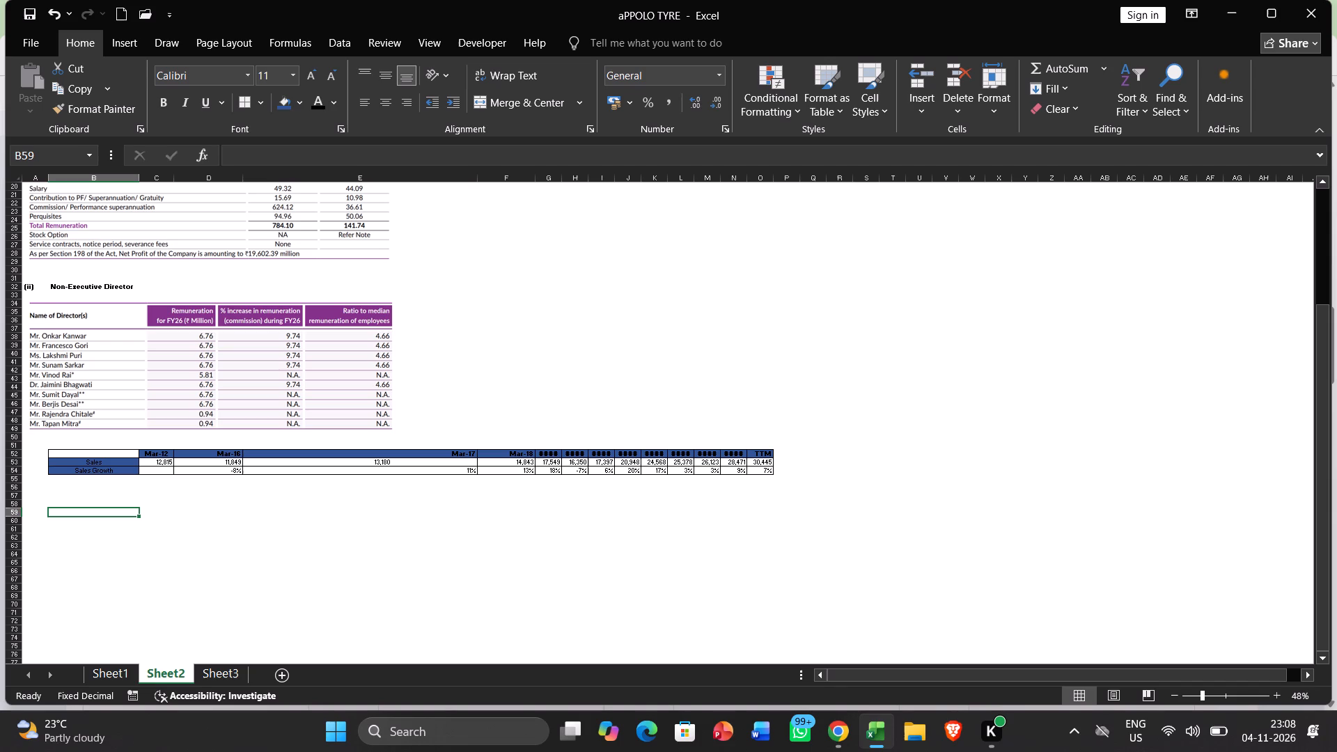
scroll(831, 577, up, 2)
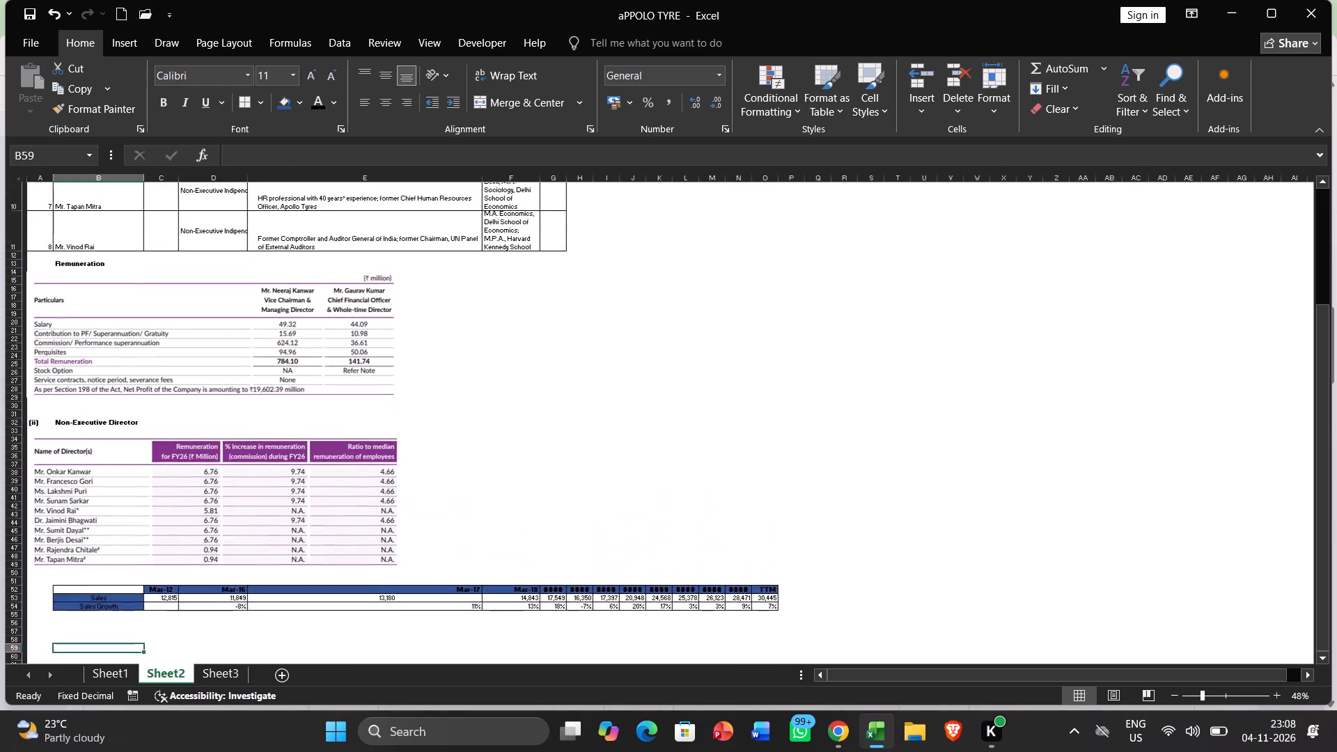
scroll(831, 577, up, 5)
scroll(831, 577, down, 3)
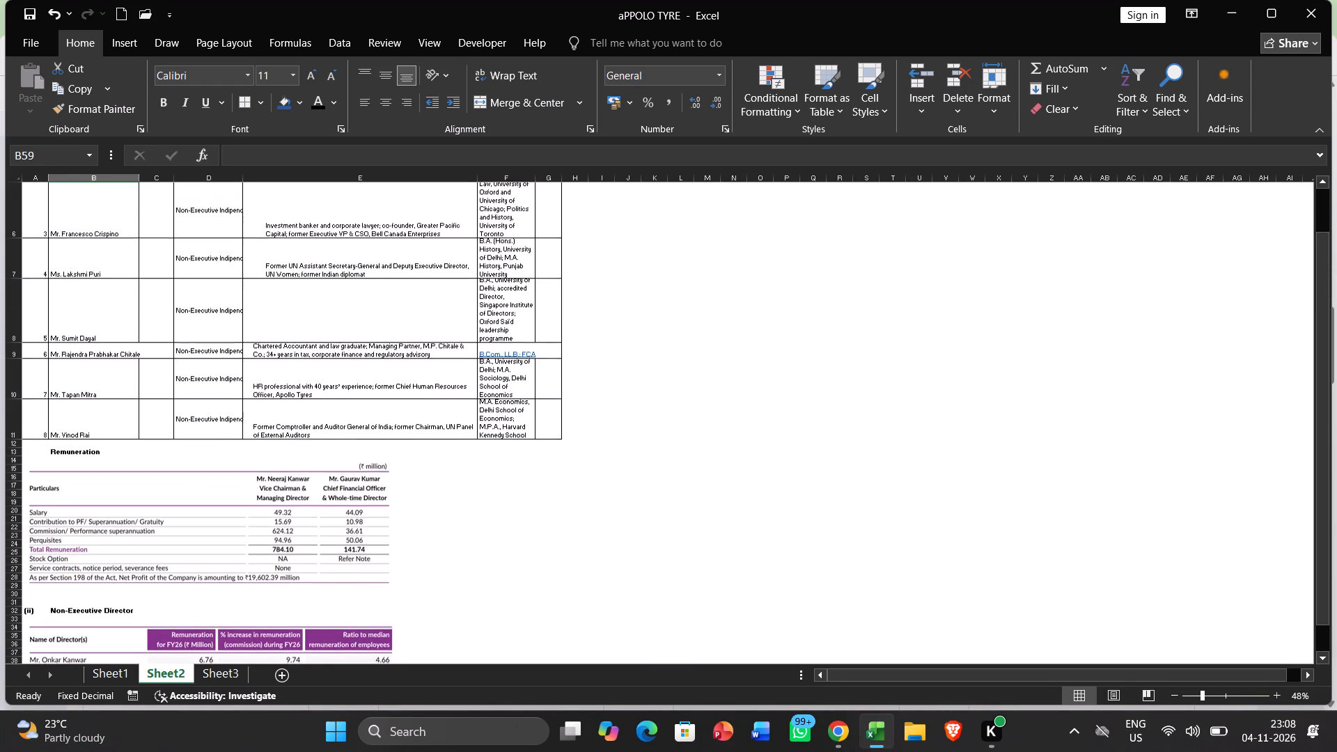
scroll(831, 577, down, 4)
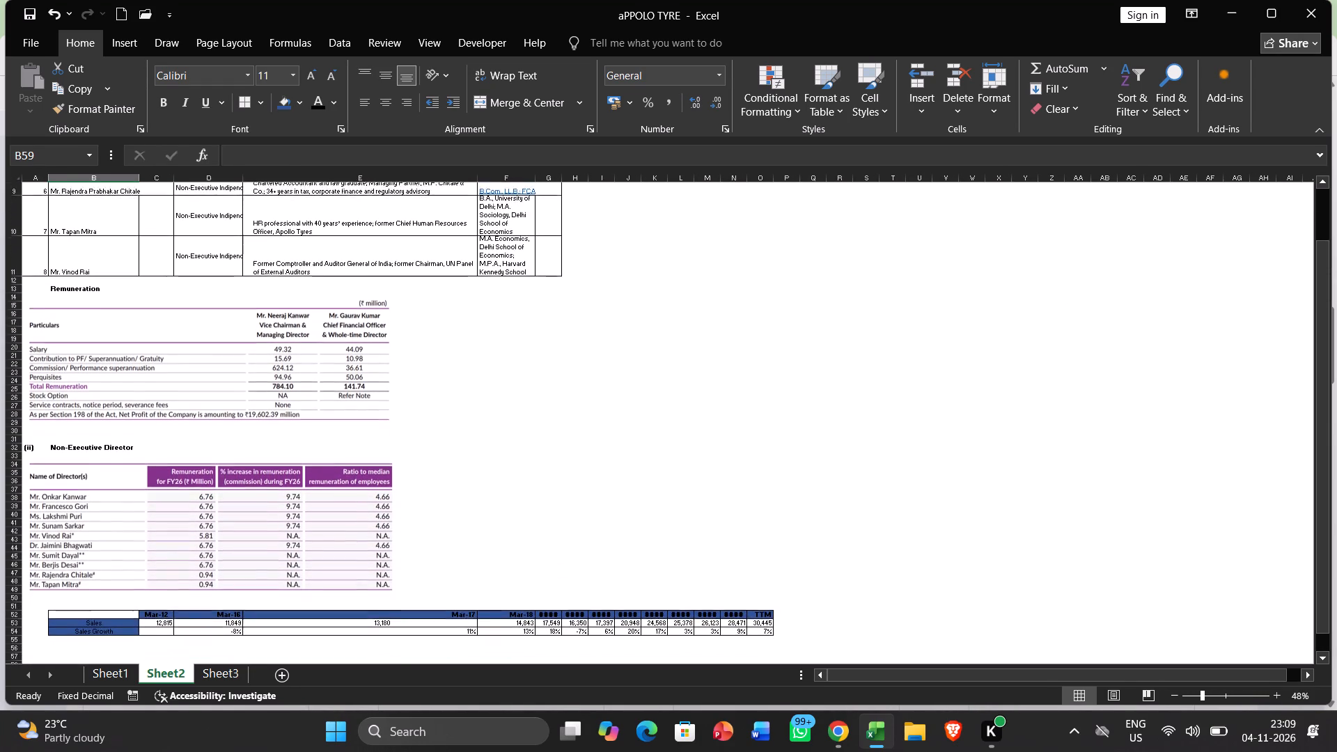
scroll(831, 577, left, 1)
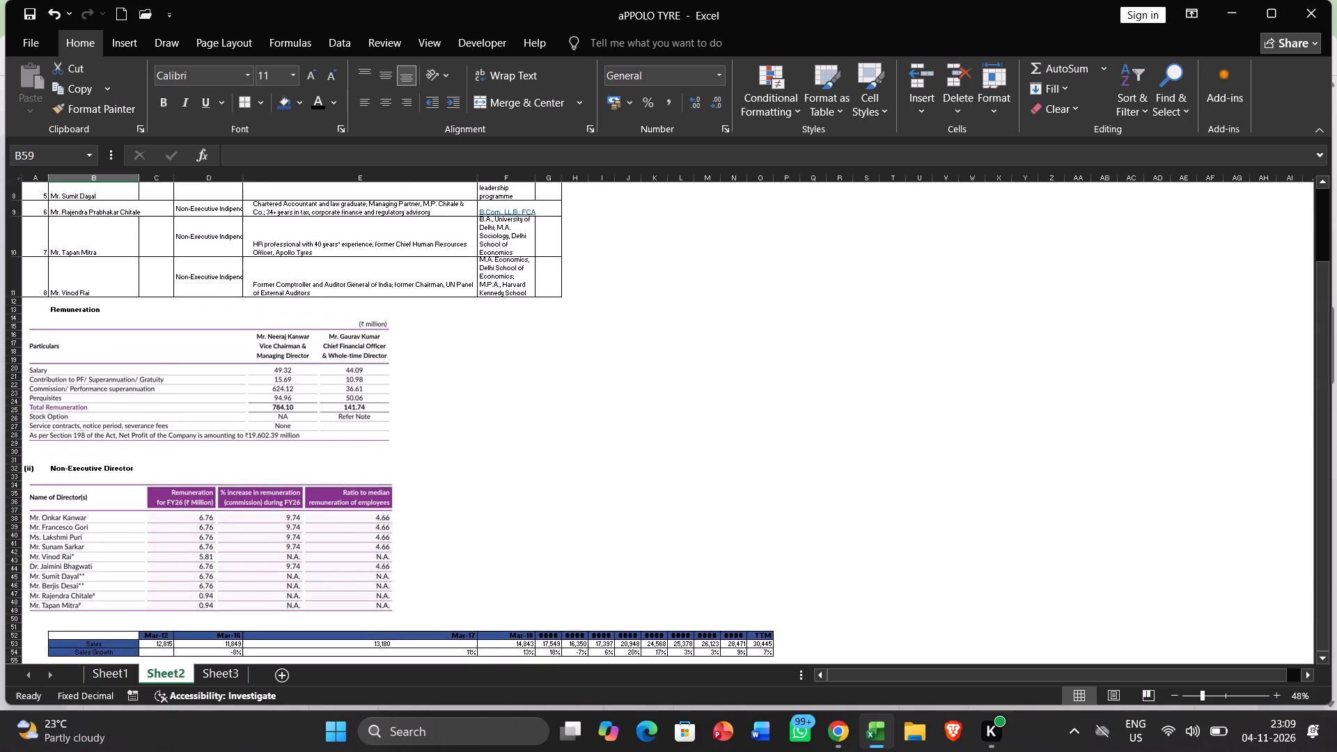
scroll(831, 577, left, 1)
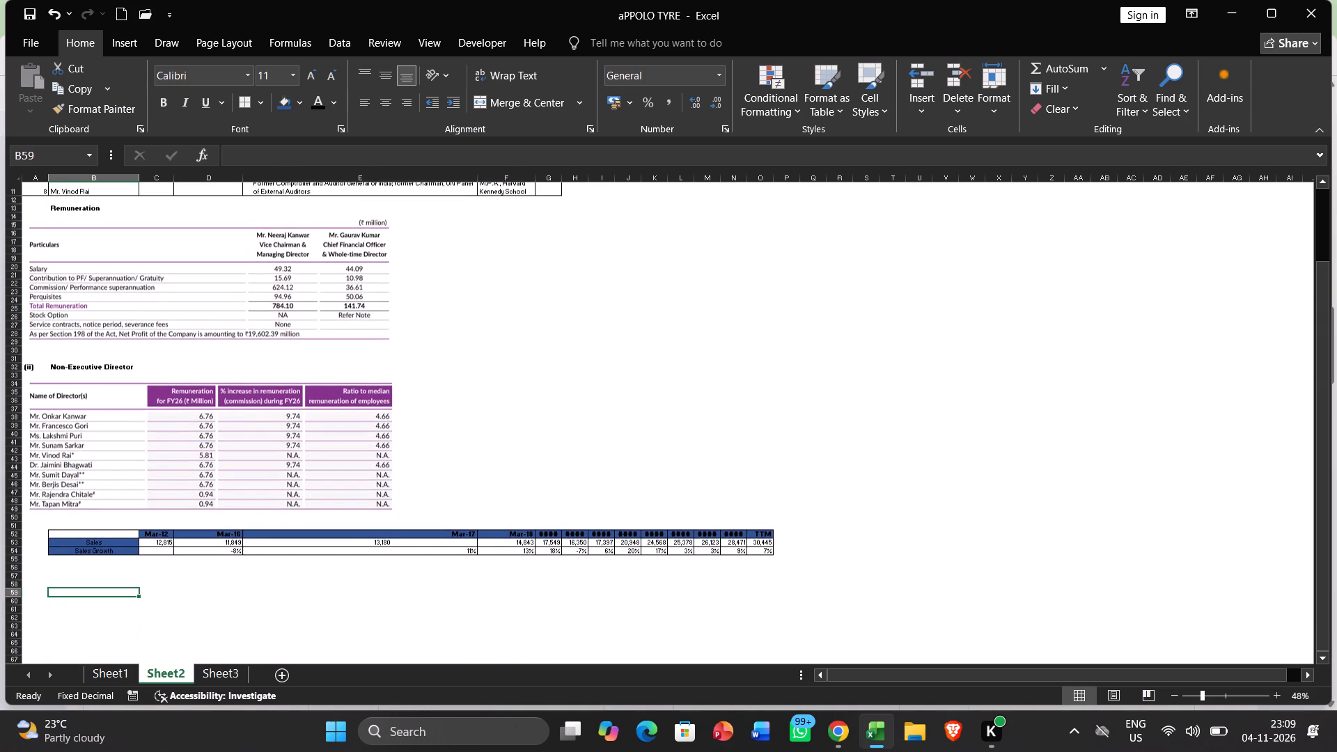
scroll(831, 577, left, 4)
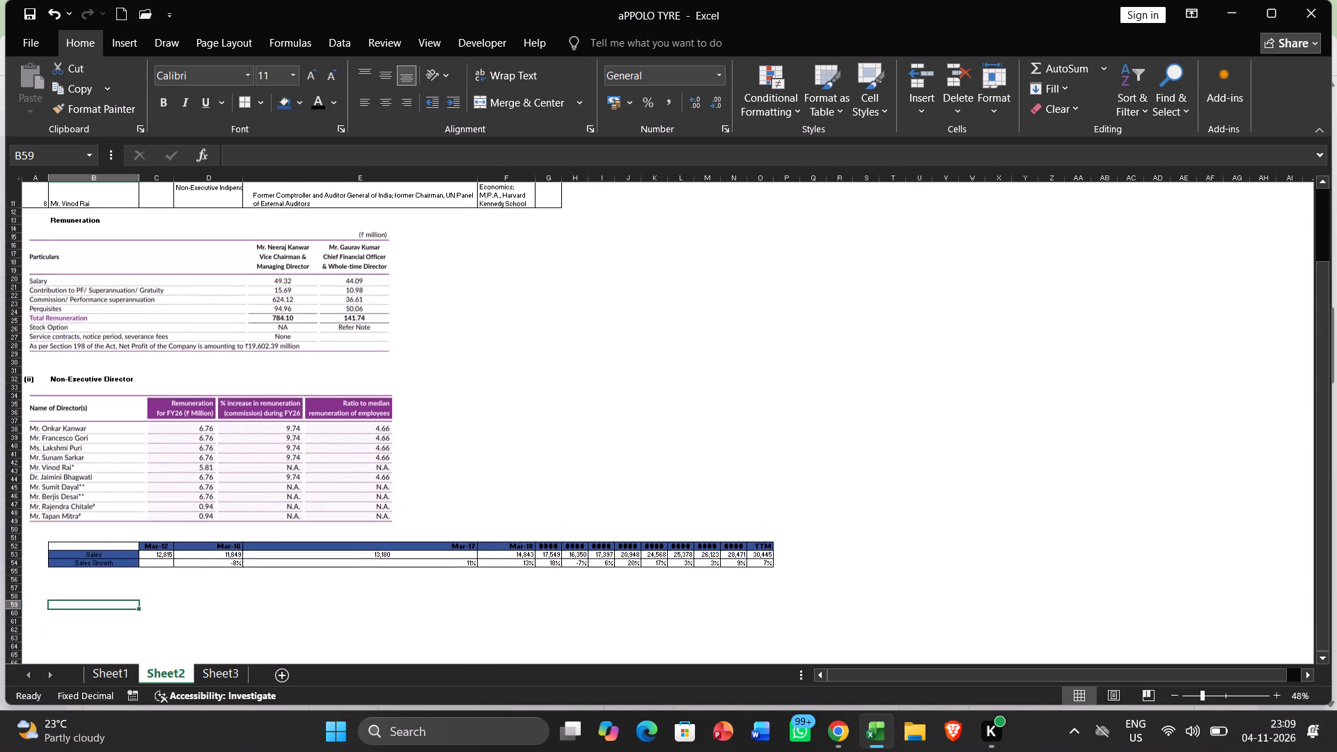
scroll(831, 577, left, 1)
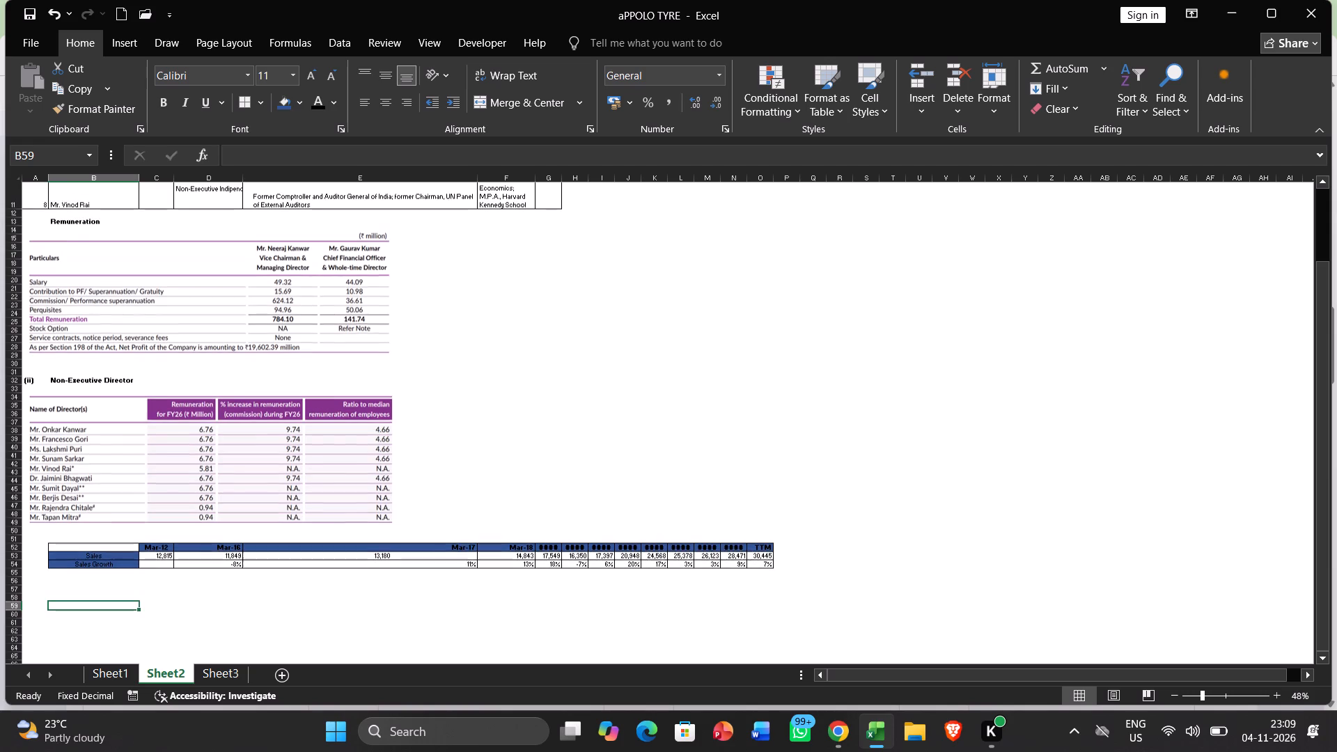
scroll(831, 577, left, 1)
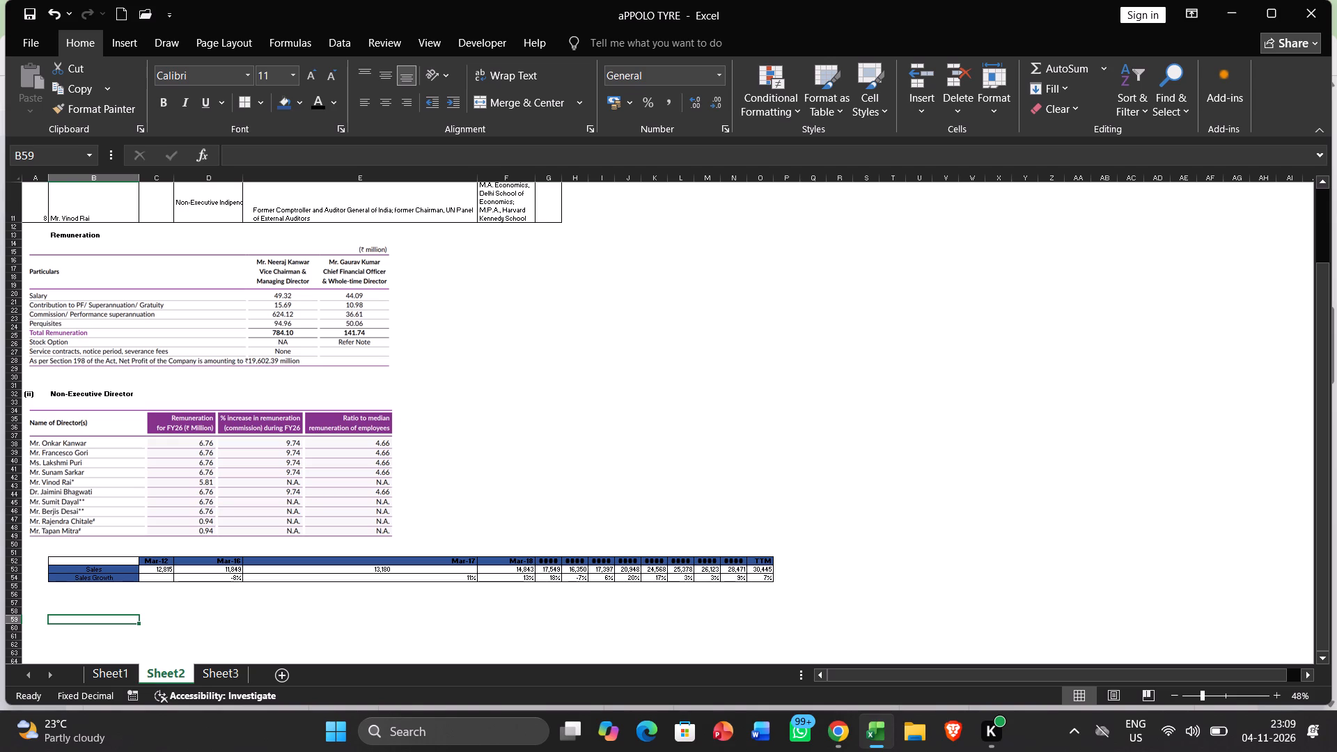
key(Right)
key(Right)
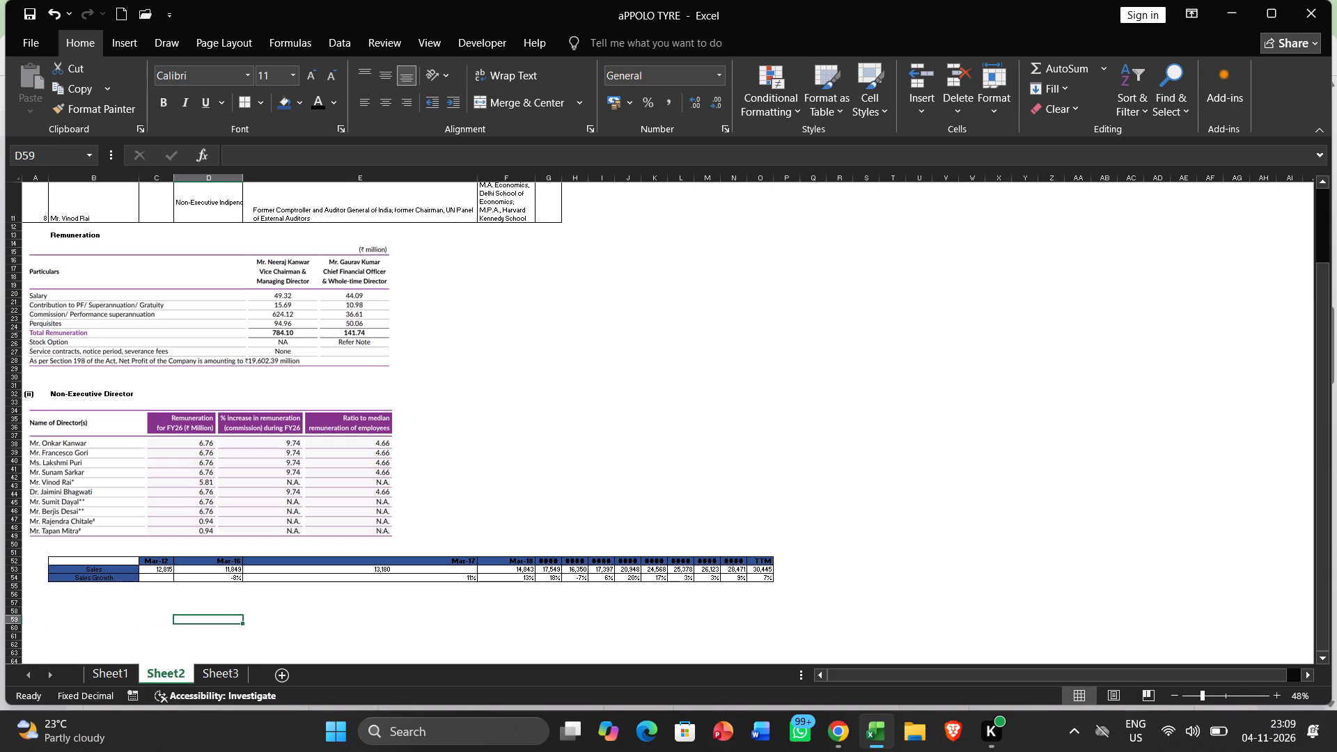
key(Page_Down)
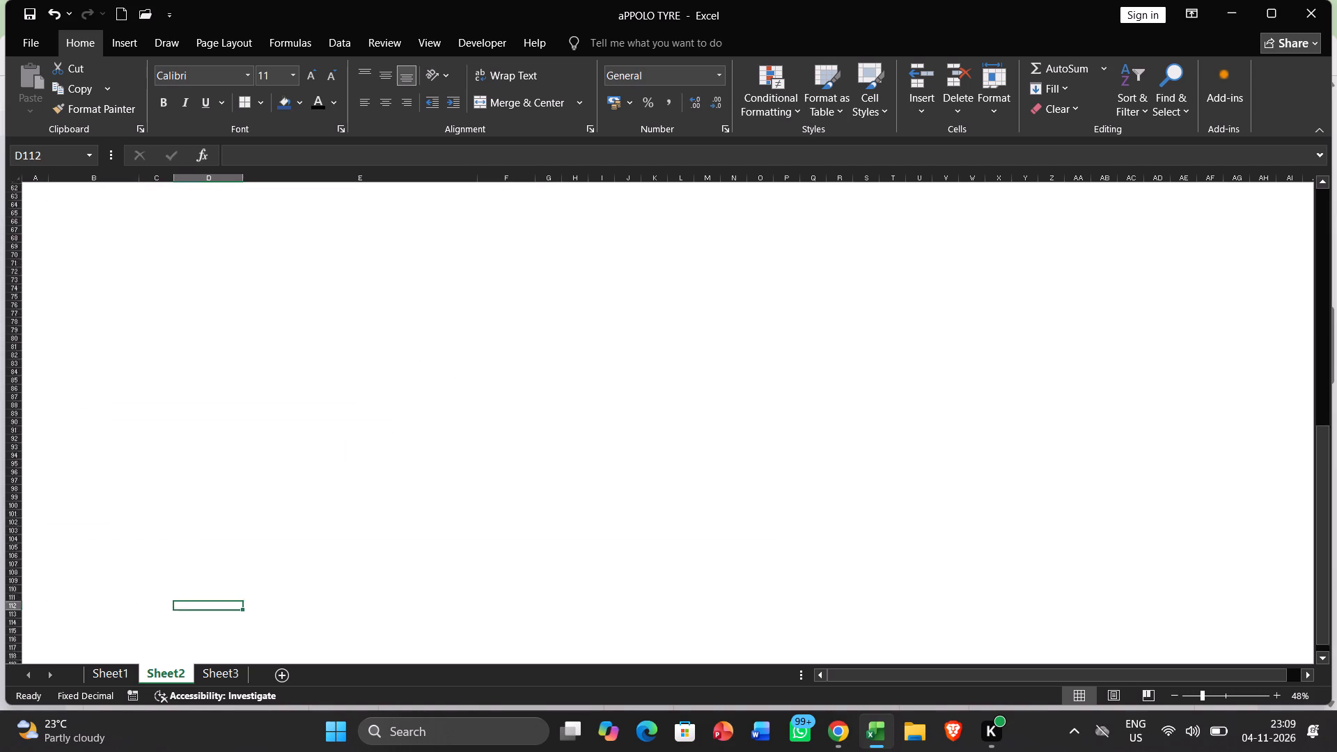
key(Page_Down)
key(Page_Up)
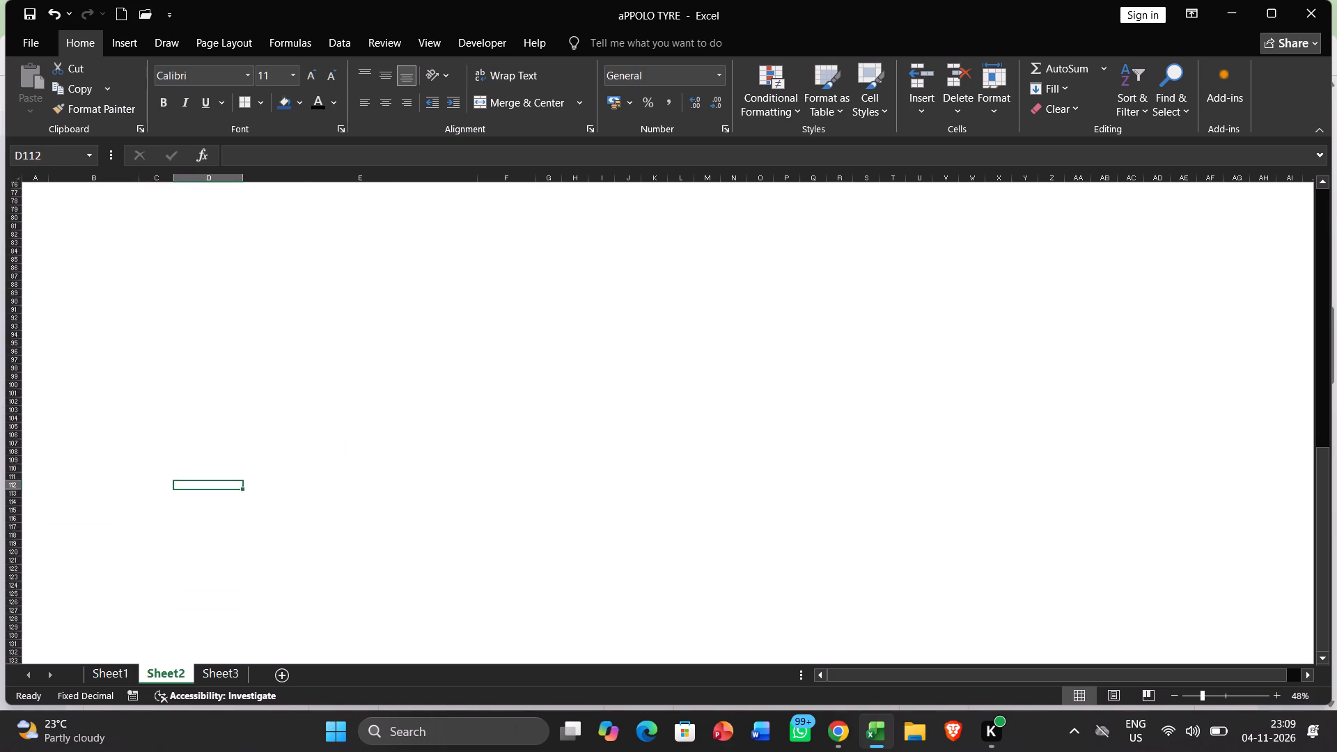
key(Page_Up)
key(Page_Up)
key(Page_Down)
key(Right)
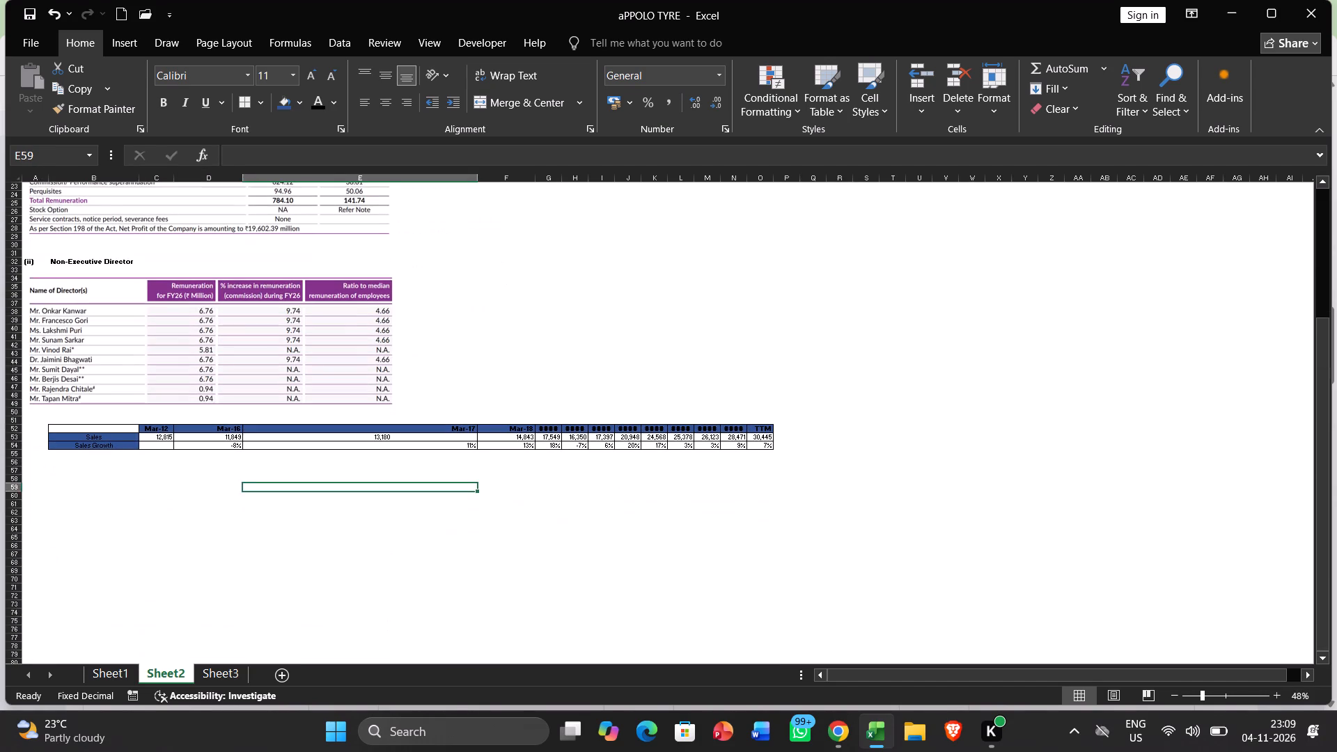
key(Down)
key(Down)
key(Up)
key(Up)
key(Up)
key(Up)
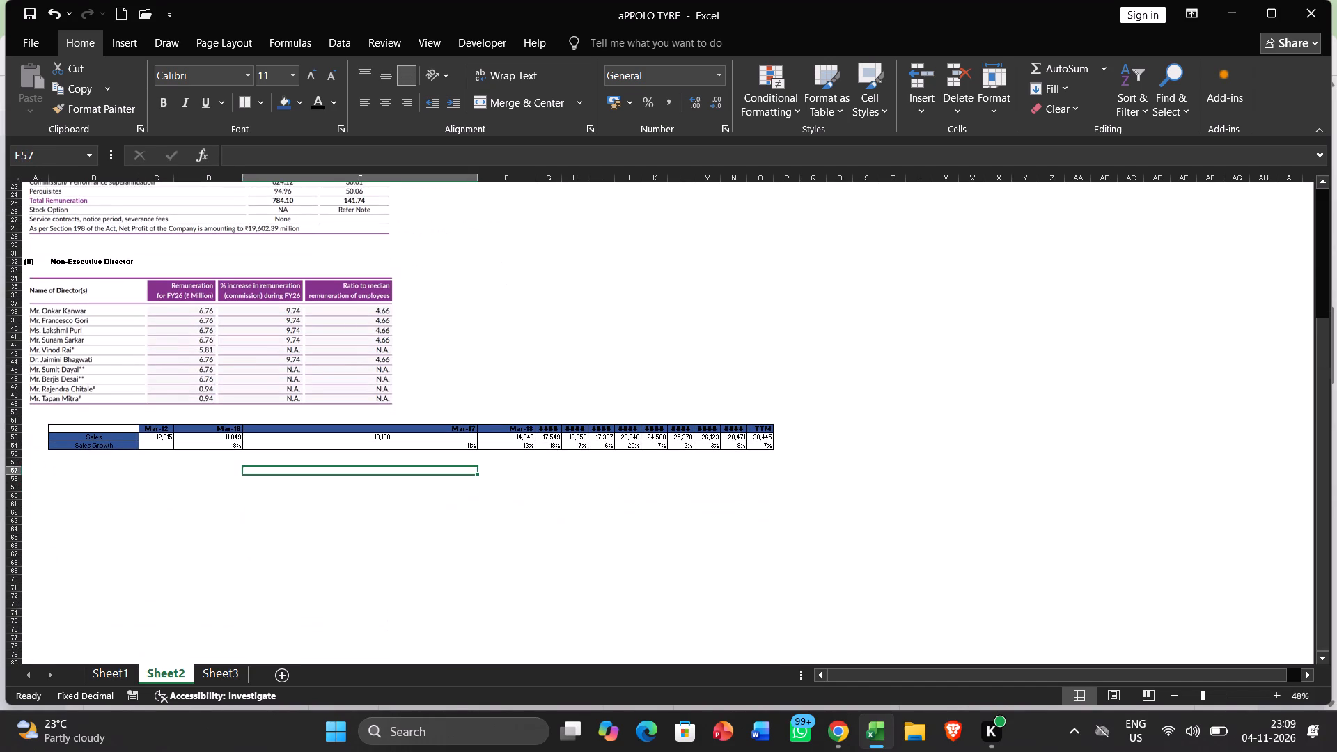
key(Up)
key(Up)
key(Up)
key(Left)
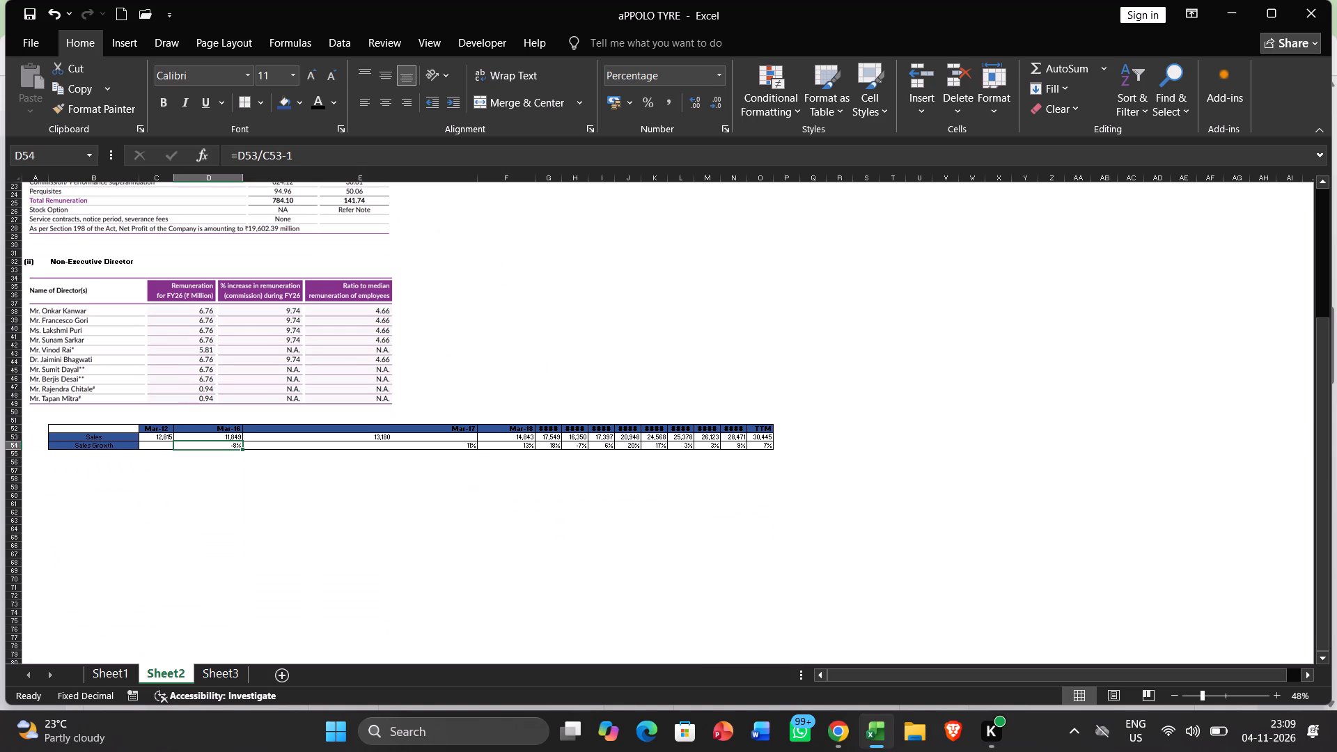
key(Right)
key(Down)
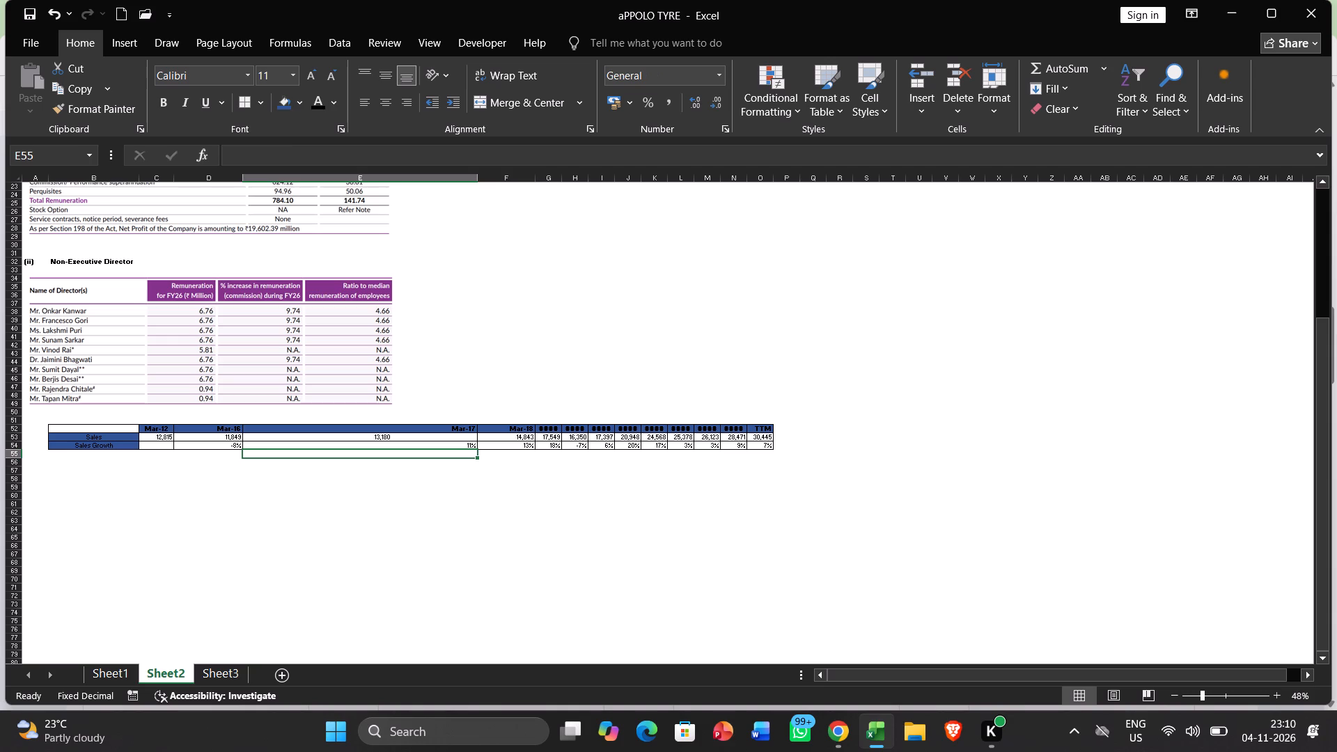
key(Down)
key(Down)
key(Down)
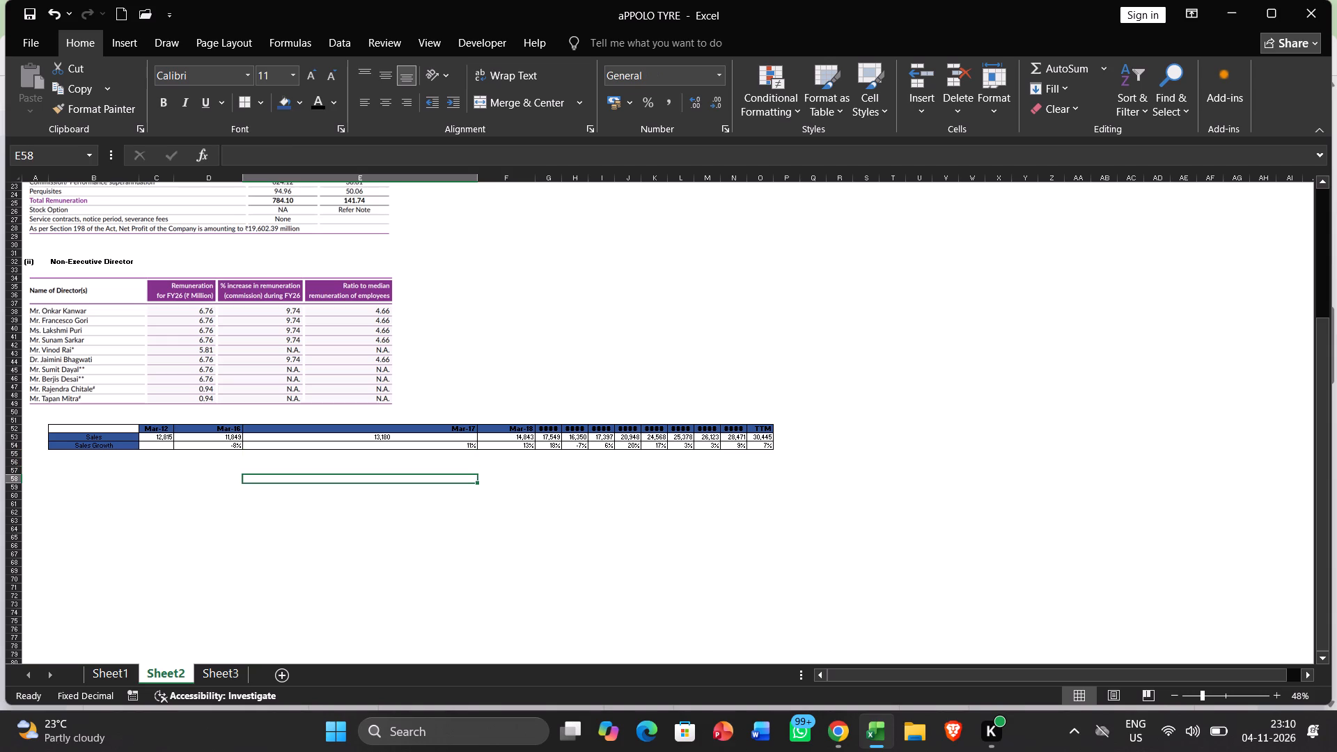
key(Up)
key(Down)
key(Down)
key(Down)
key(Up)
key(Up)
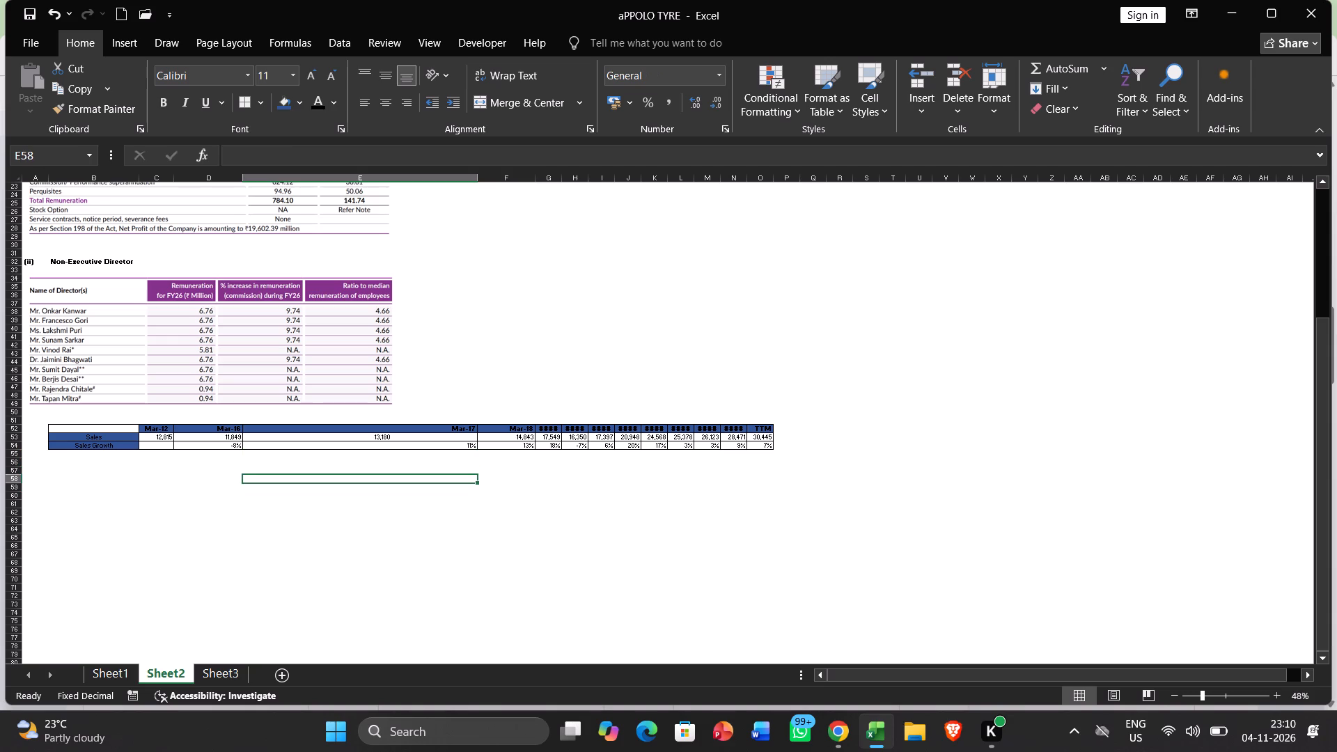